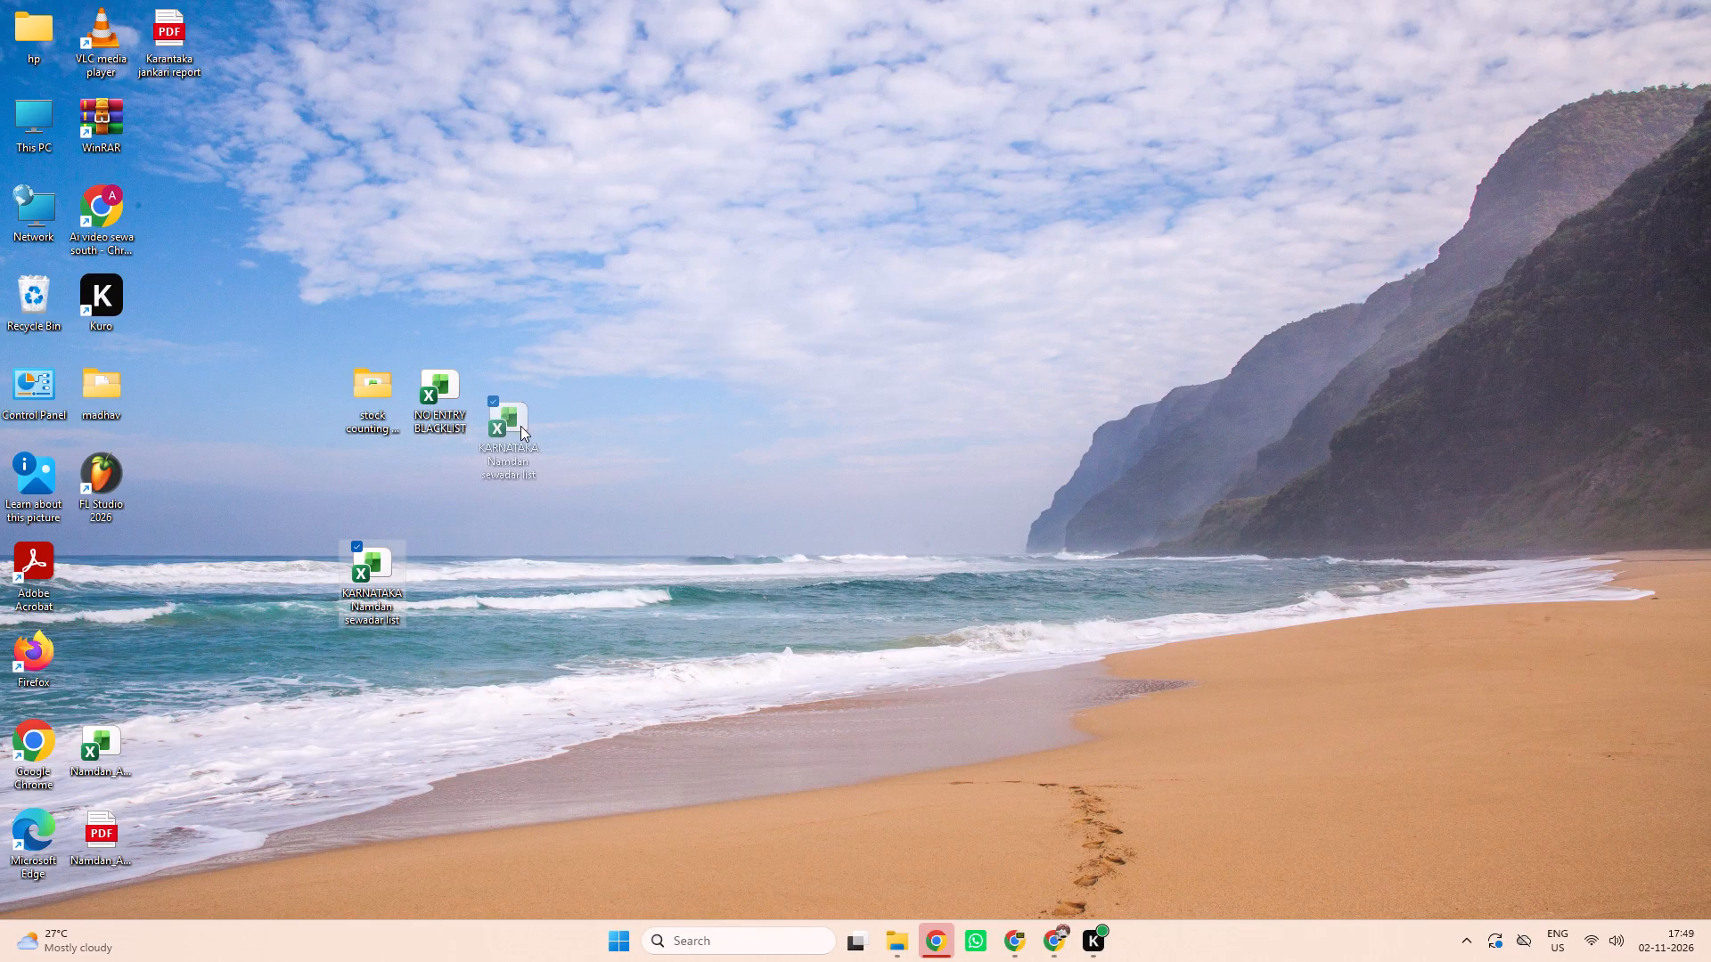
Place the KARNATAKA Namdan sewadar list file beside the NO ENTRY BLACKLIST file on the desktop and refresh the desktop.
{"action": "left_click_drag", "start_coordinate": [520, 426], "coordinate": [525, 410]}
{"action": "right_click", "coordinate": [691, 365]}
{"action": "left_click", "coordinate": [729, 448]}
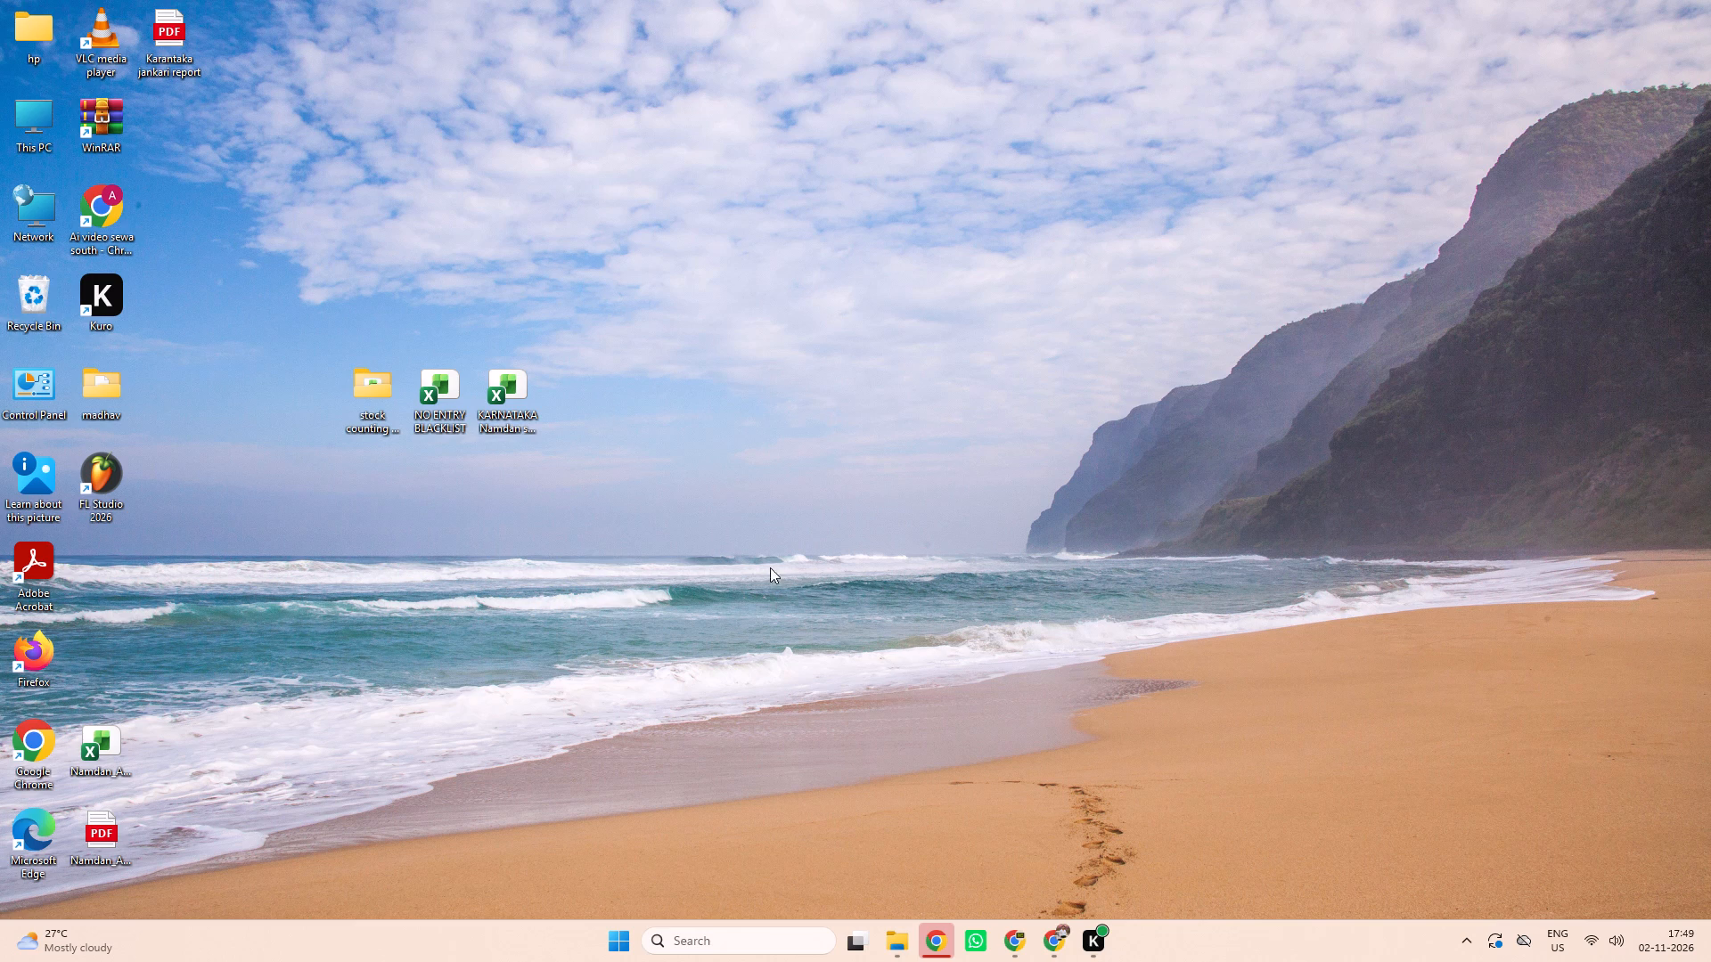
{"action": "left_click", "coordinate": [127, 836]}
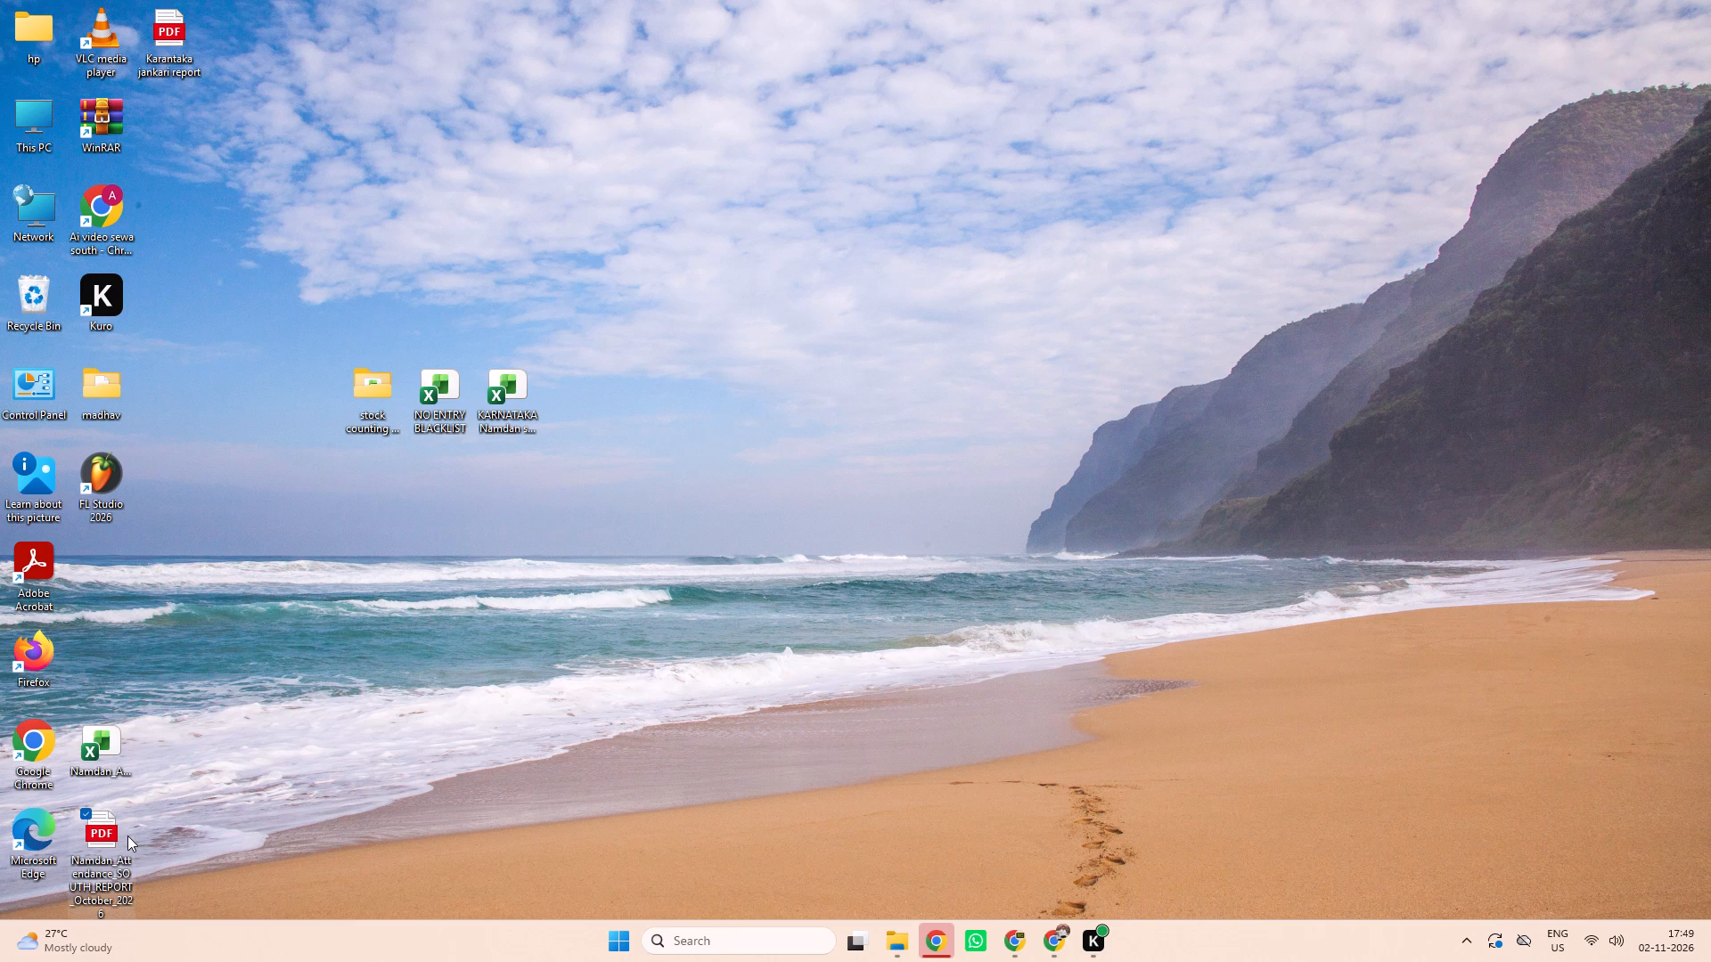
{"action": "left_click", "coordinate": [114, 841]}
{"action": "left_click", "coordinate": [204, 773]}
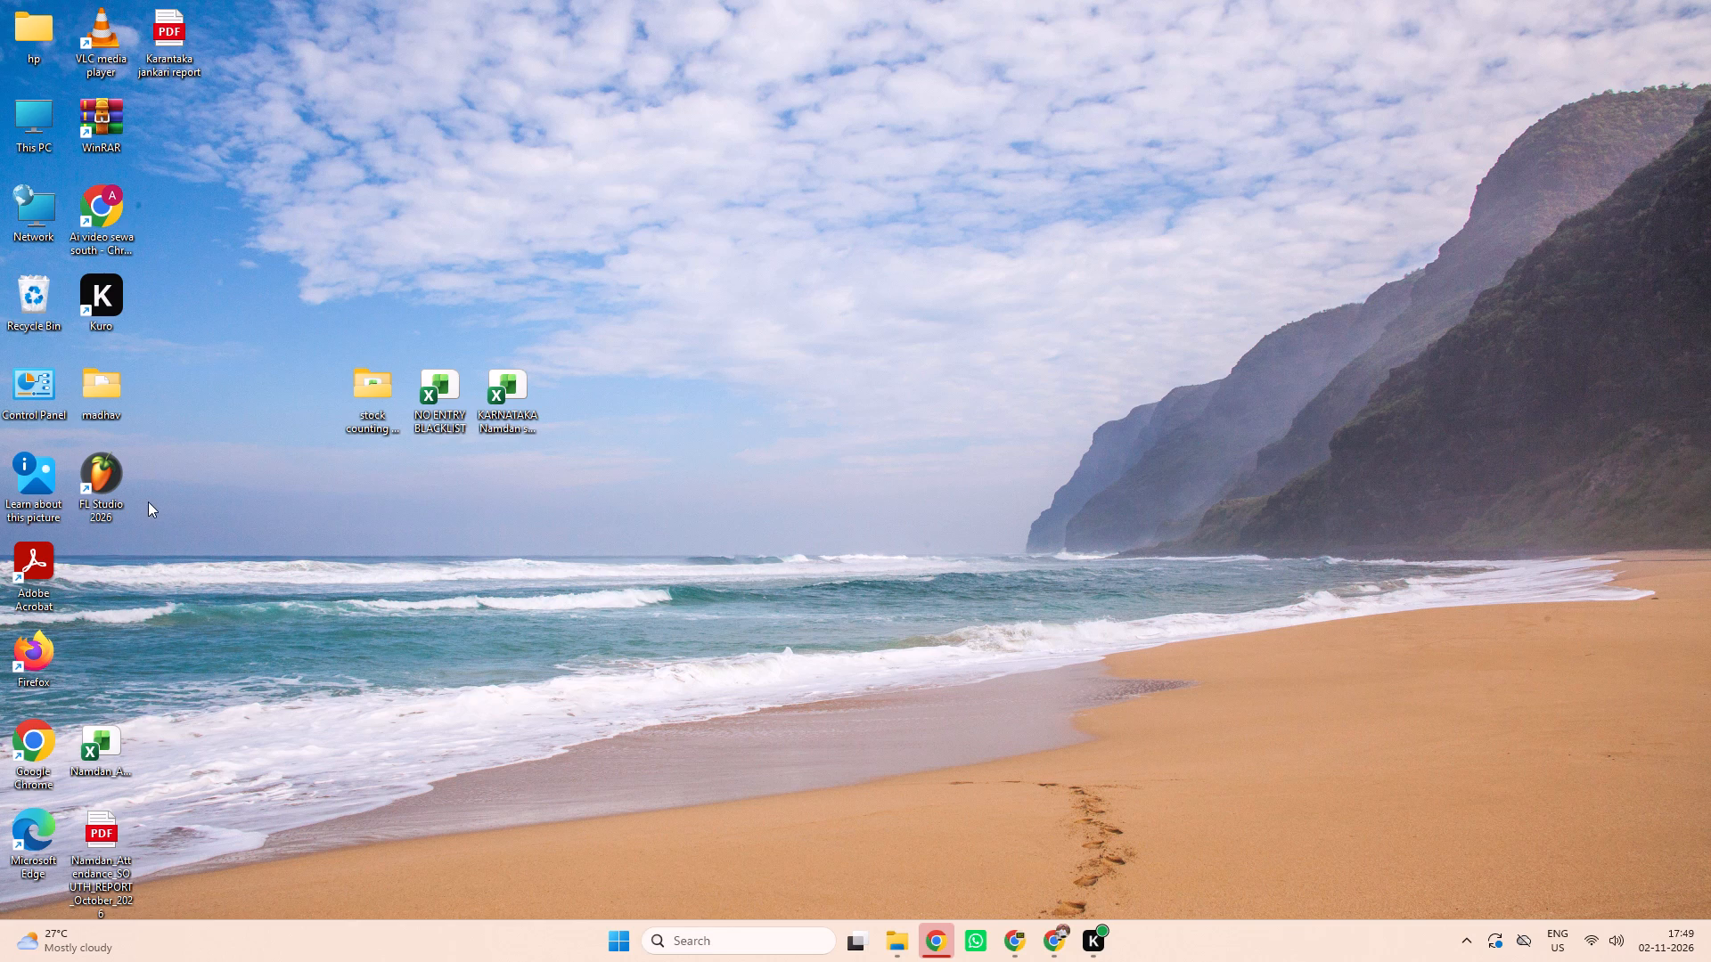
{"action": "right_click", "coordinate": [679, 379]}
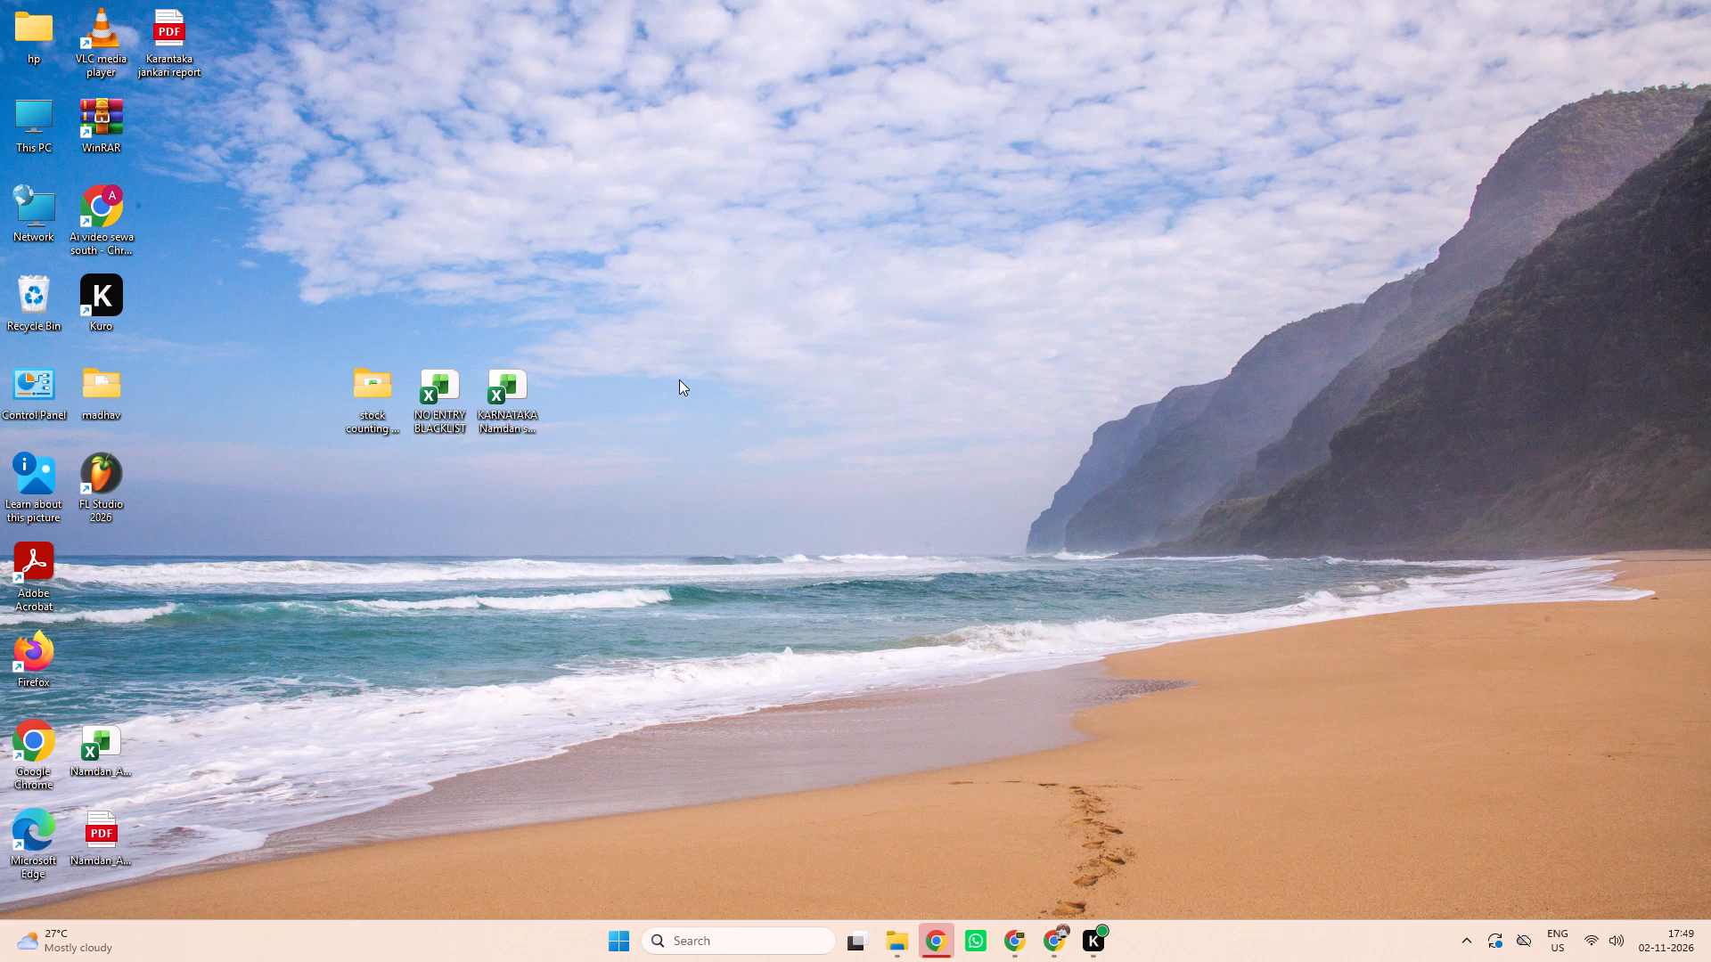
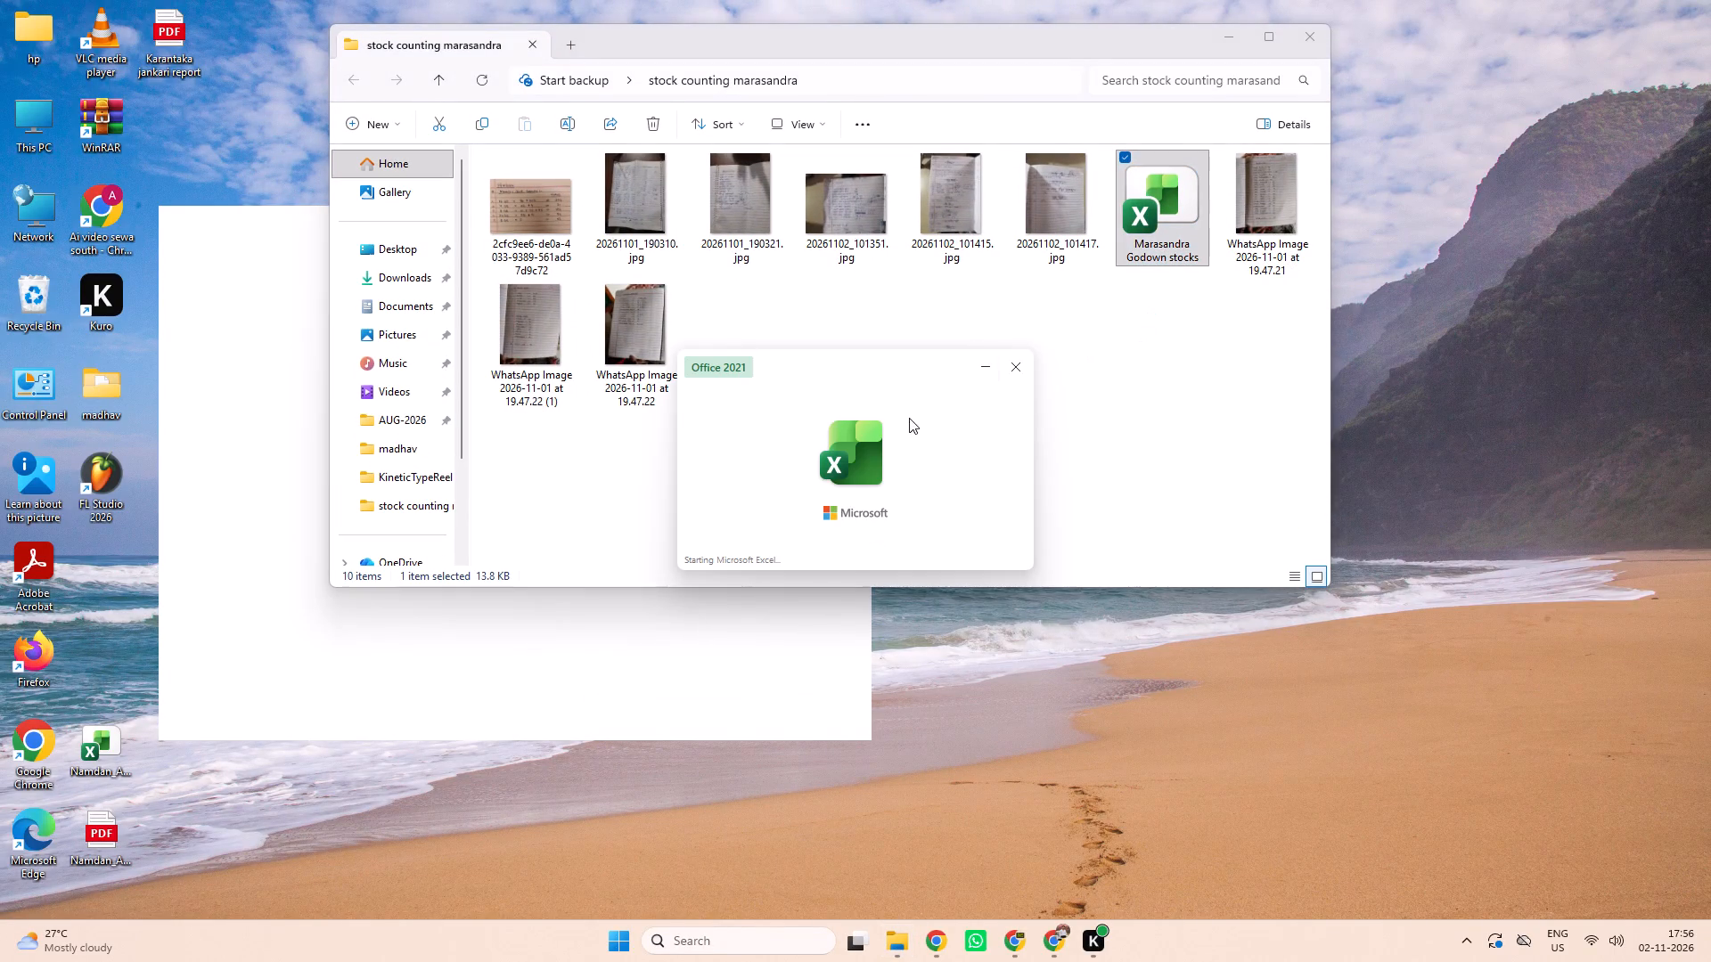
Look through the godown stock list to examine items, quantities, paid/free status and the empty Price column.
{"action": "scroll", "coordinate": [849, 452], "scroll_direction": "down", "scroll_amount": 1}
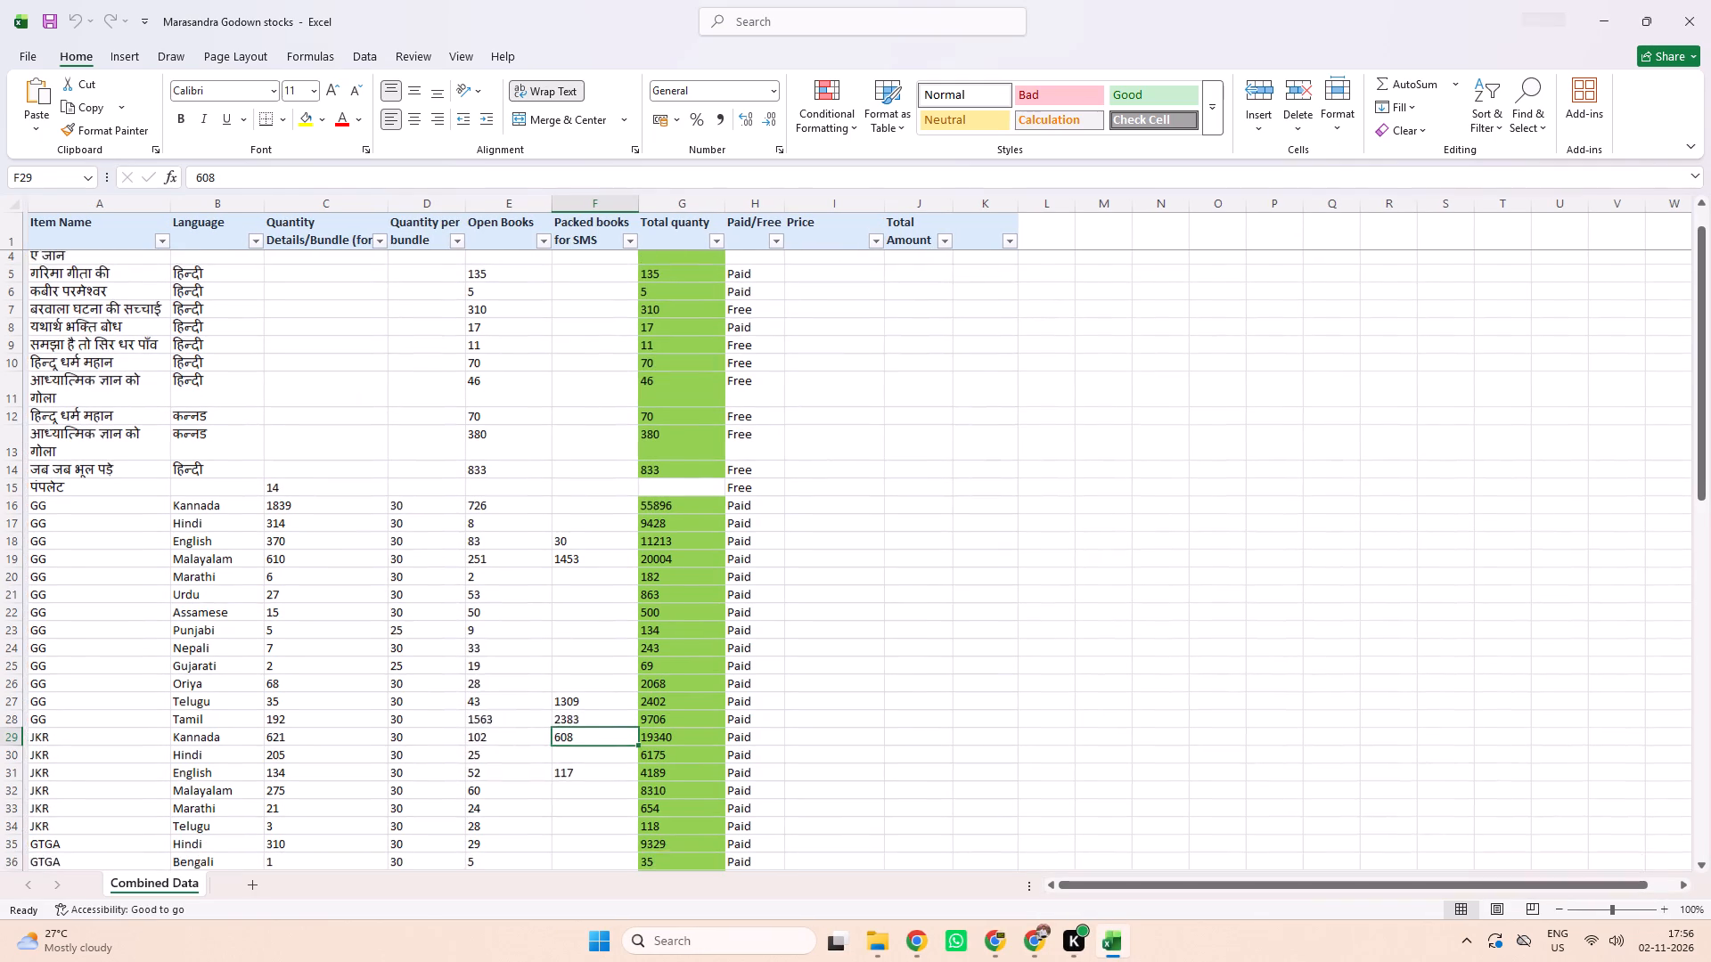
{"action": "scroll", "coordinate": [849, 452], "scroll_direction": "down", "scroll_amount": 1}
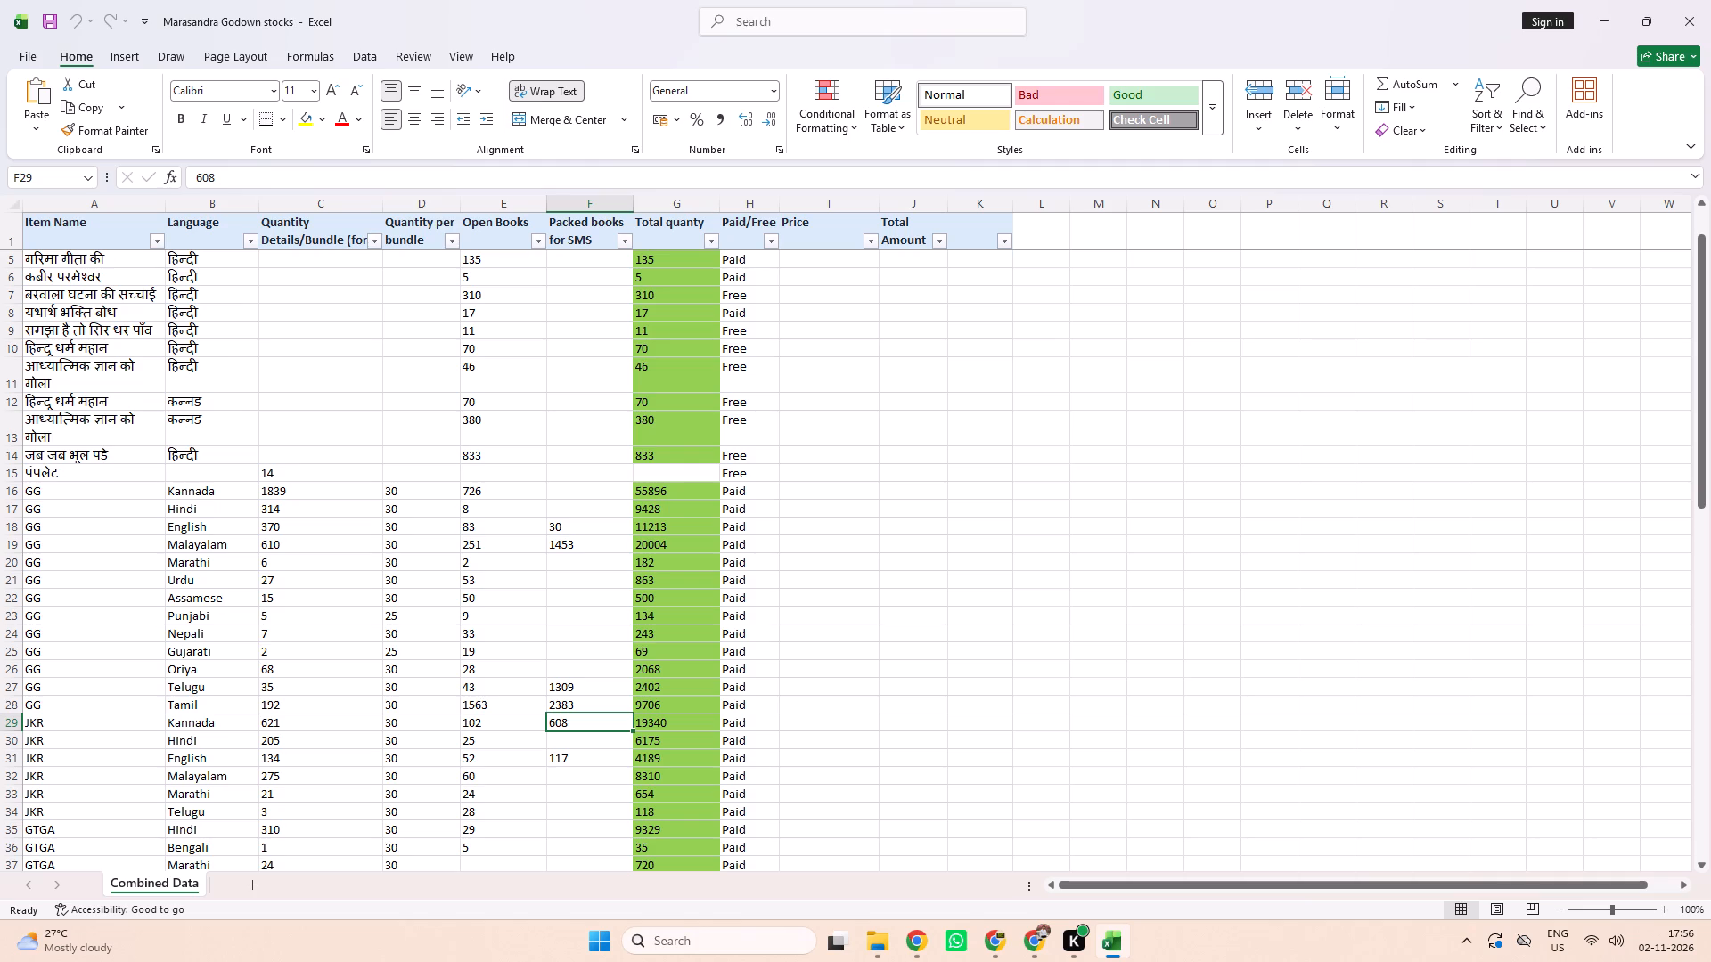
{"action": "scroll", "coordinate": [859, 427], "scroll_direction": "down", "scroll_amount": 1}
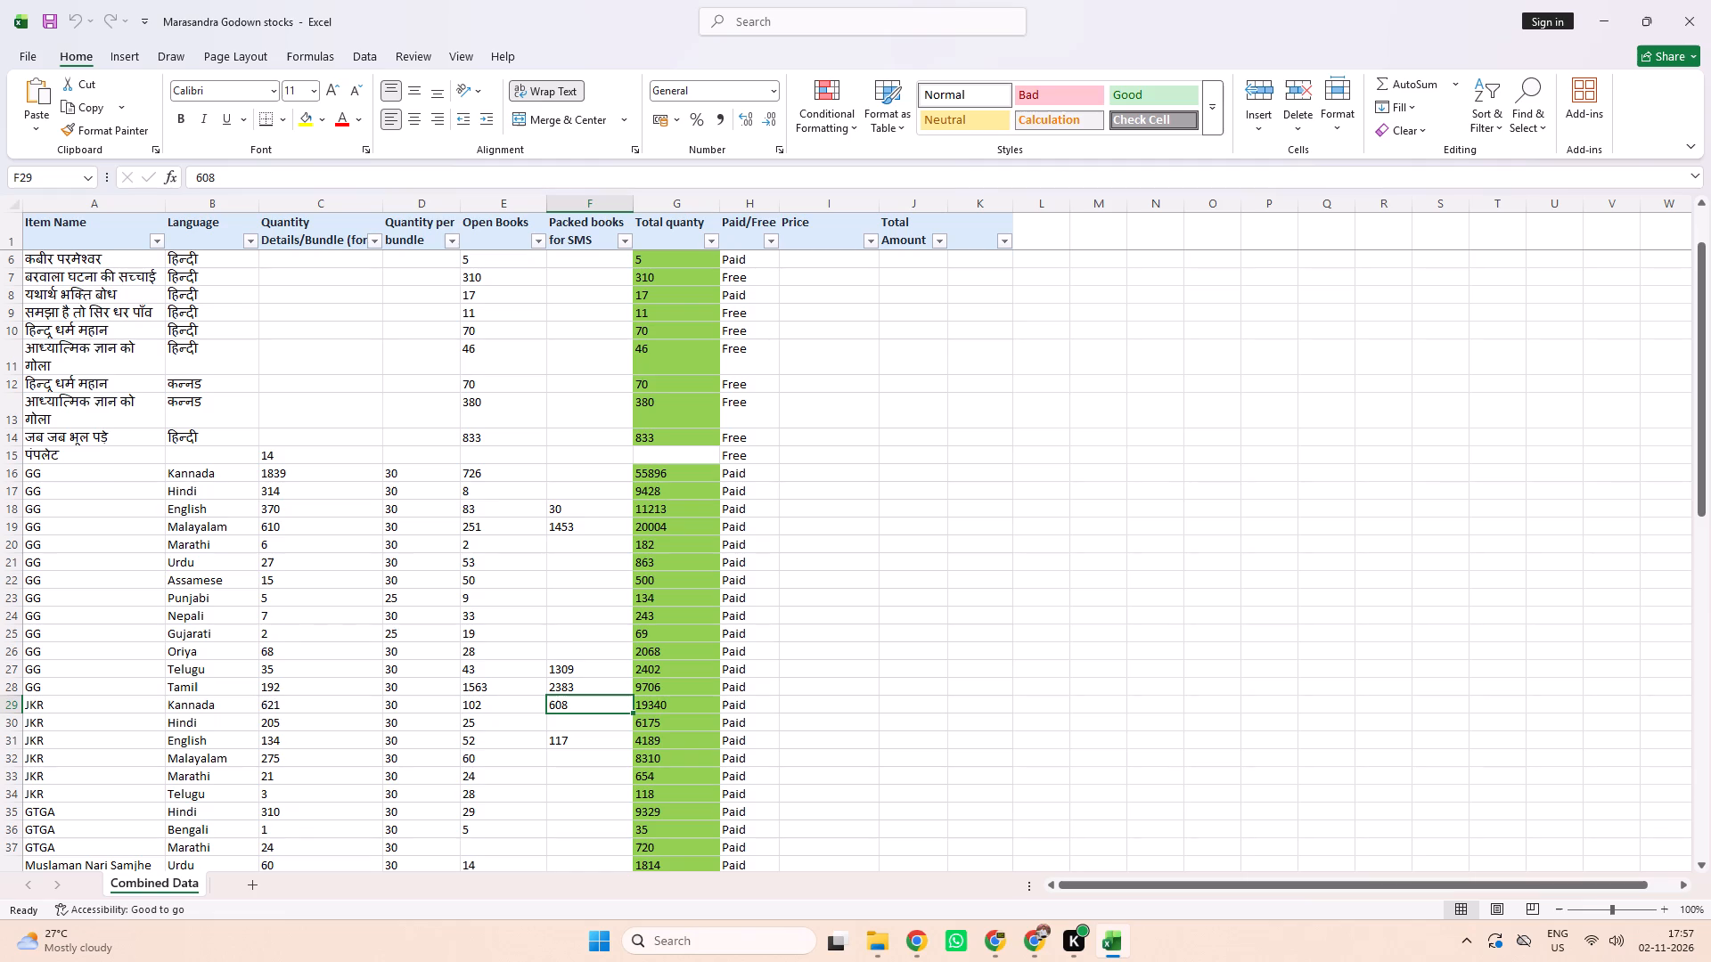
{"action": "scroll", "coordinate": [891, 523], "scroll_direction": "down", "scroll_amount": 2}
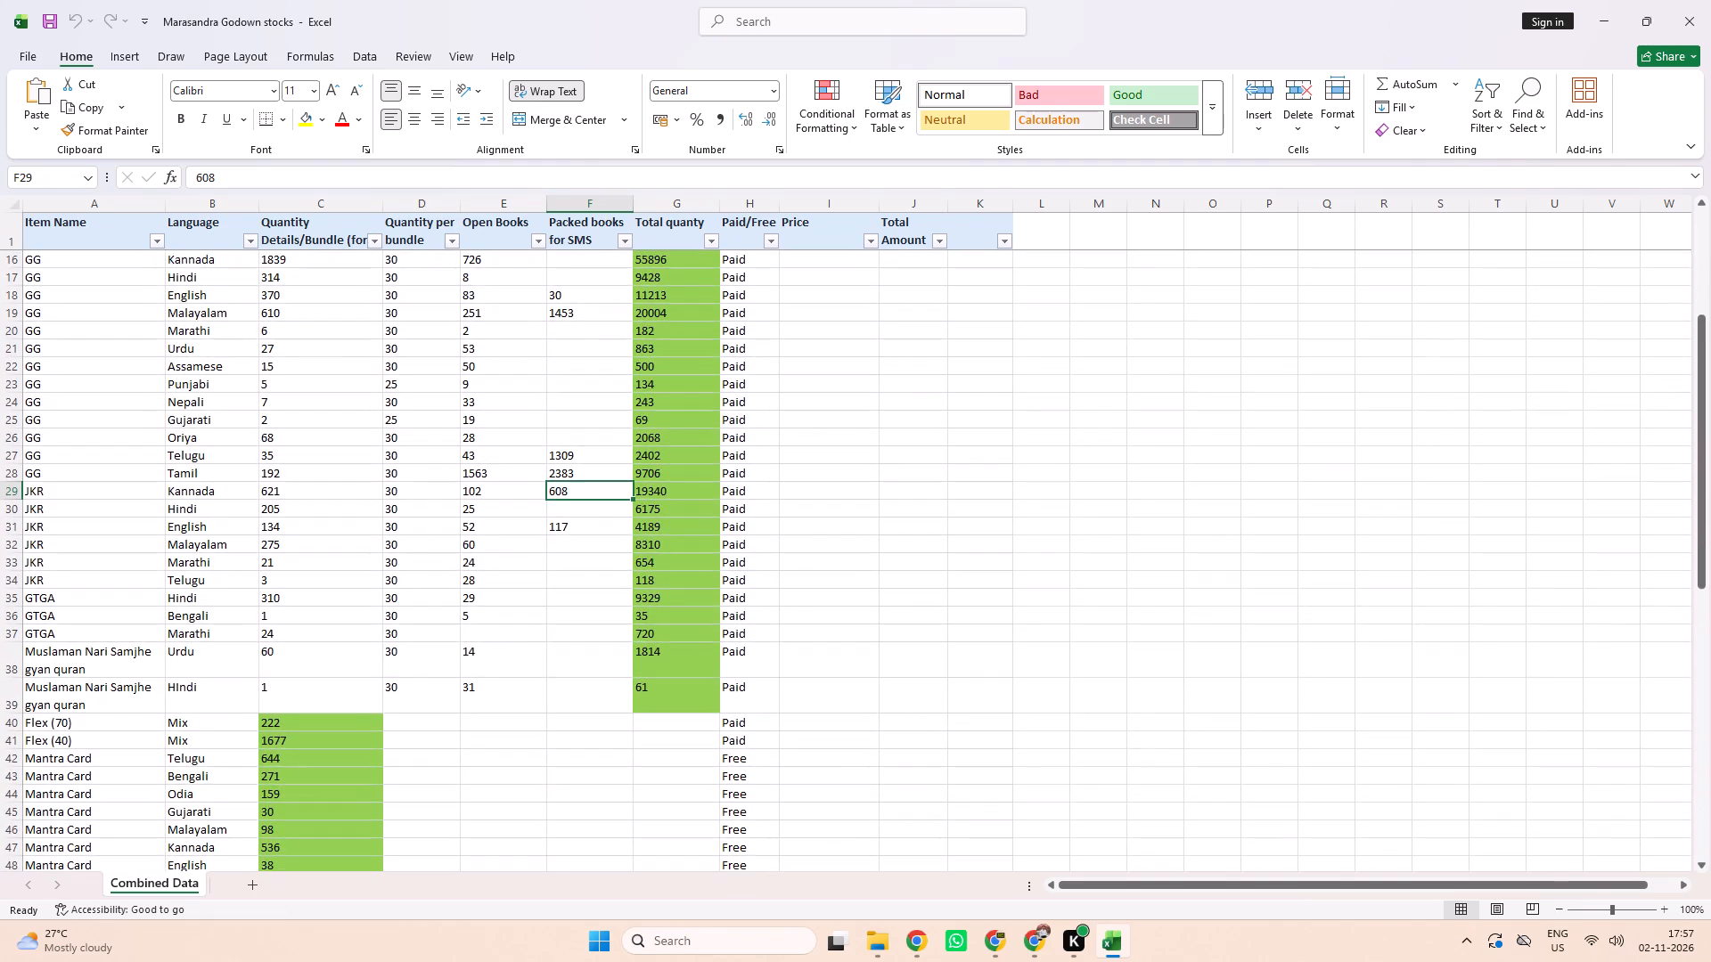
{"action": "scroll", "coordinate": [891, 523], "scroll_direction": "down", "scroll_amount": 2}
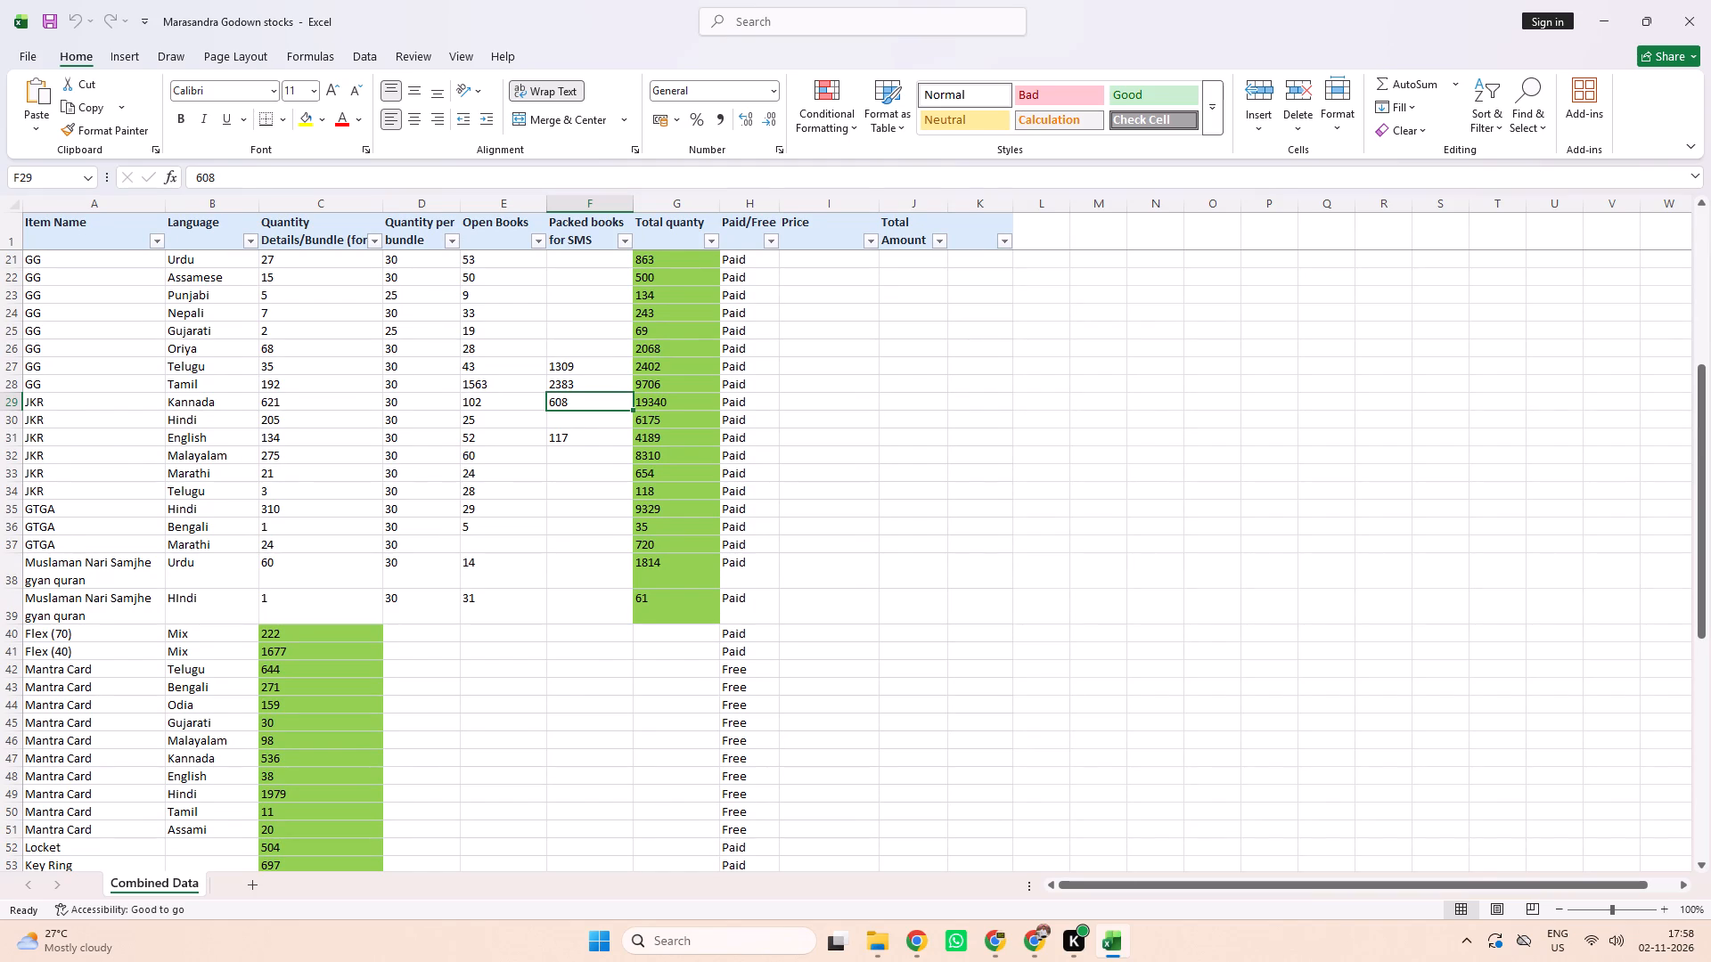
{"action": "scroll", "coordinate": [891, 523], "scroll_direction": "down", "scroll_amount": 1}
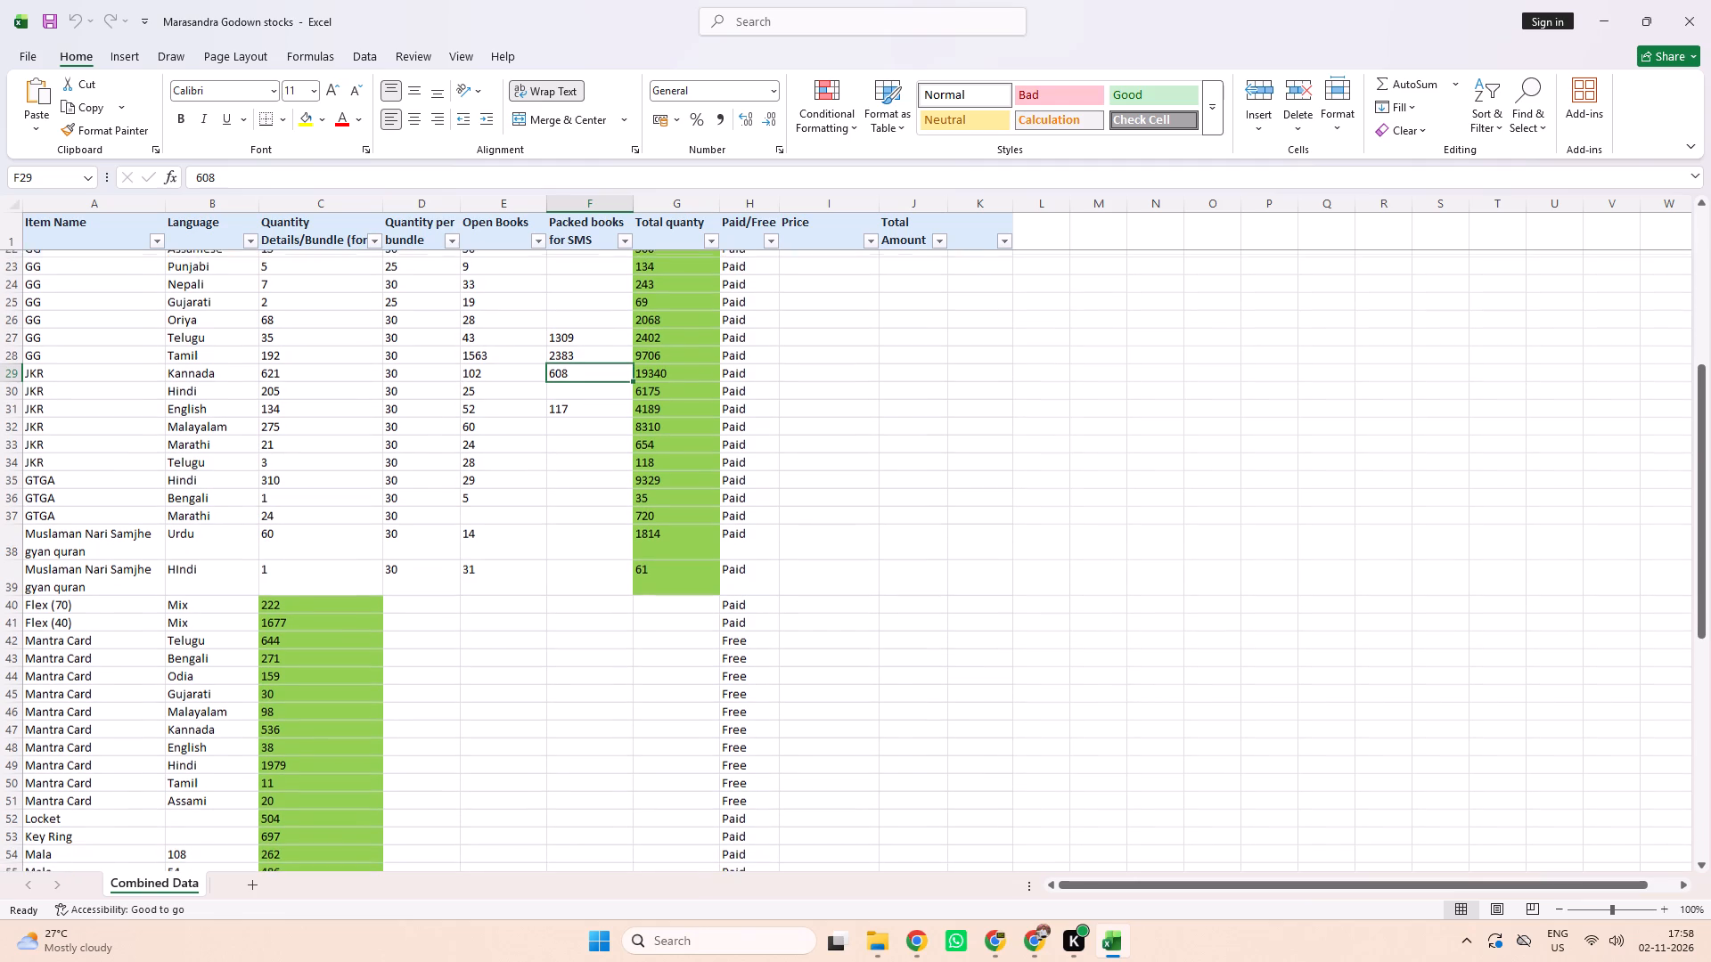
{"action": "scroll", "coordinate": [891, 523], "scroll_direction": "down", "scroll_amount": 1}
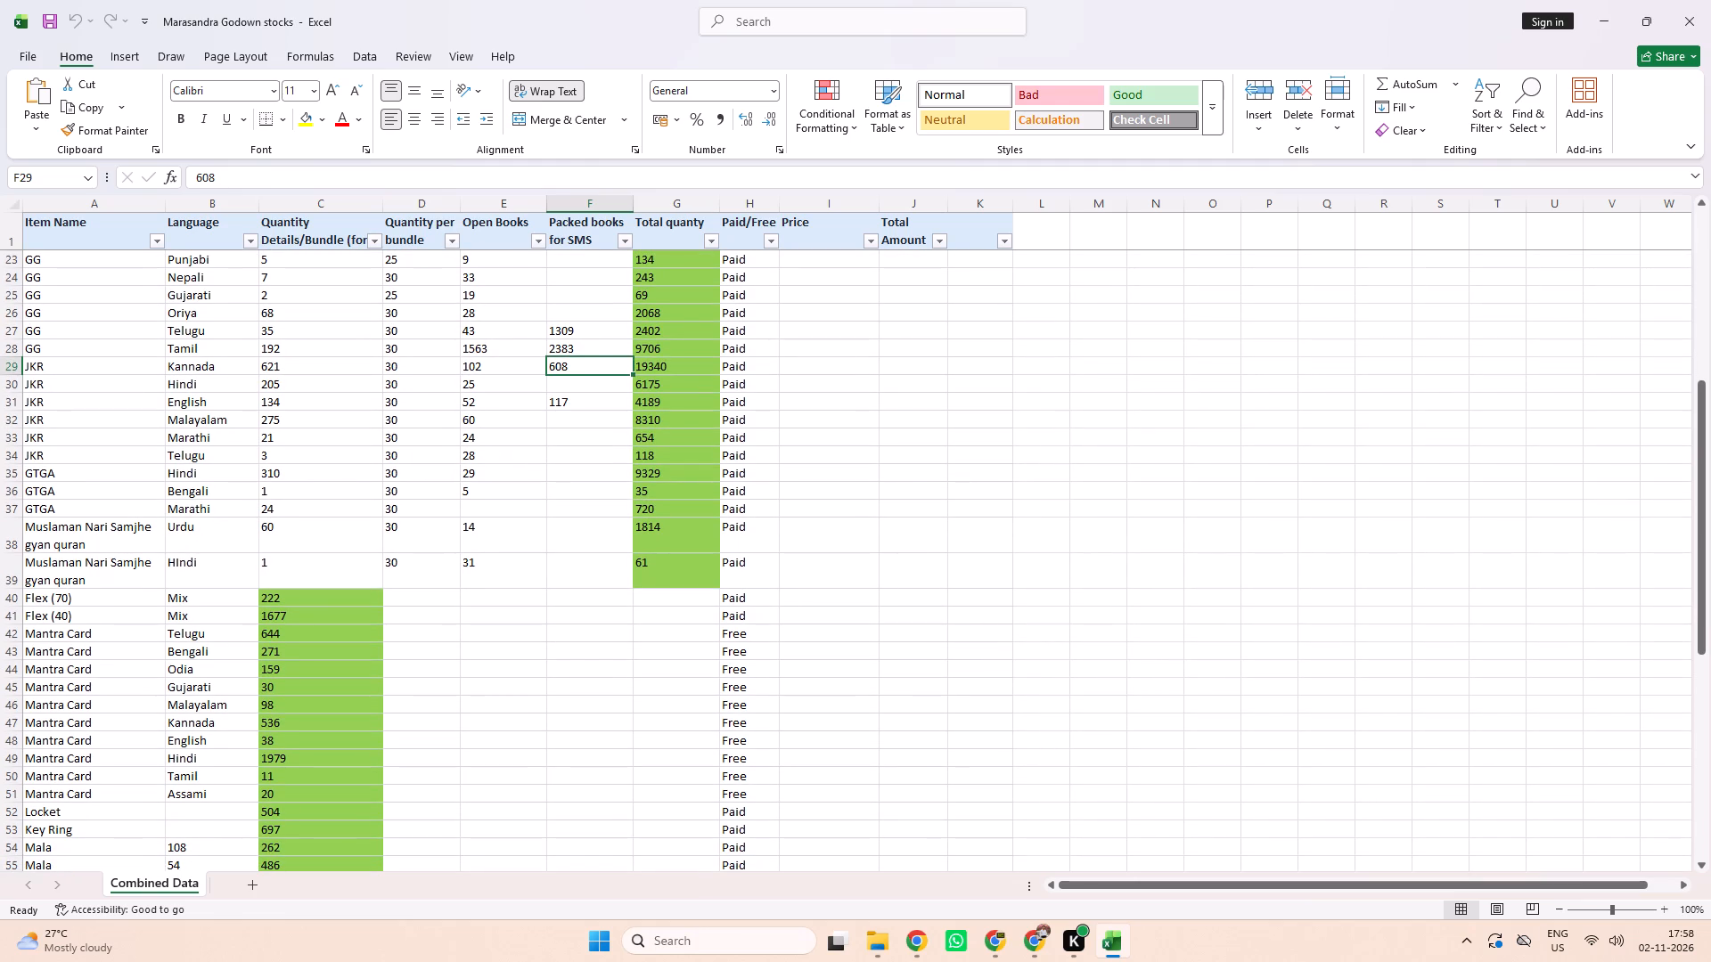
{"action": "double_click", "coordinate": [829, 537]}
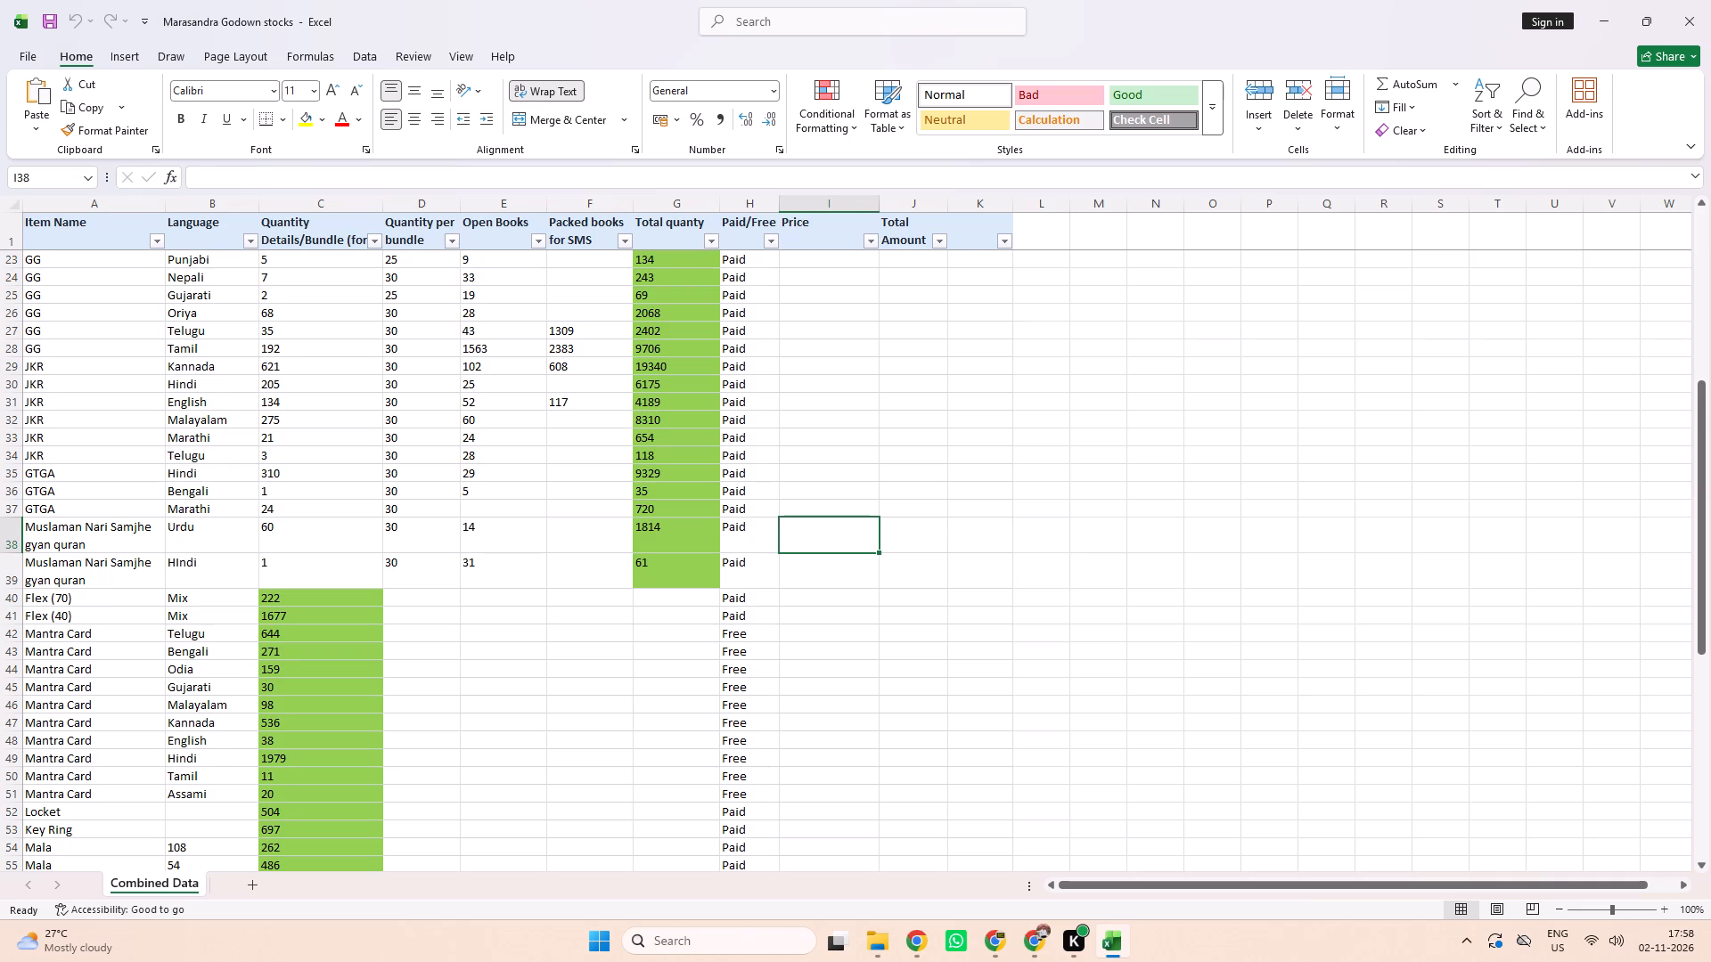
{"action": "scroll", "coordinate": [415, 450], "scroll_direction": "up", "scroll_amount": 3}
{"action": "scroll", "coordinate": [415, 450], "scroll_direction": "down", "scroll_amount": 1}
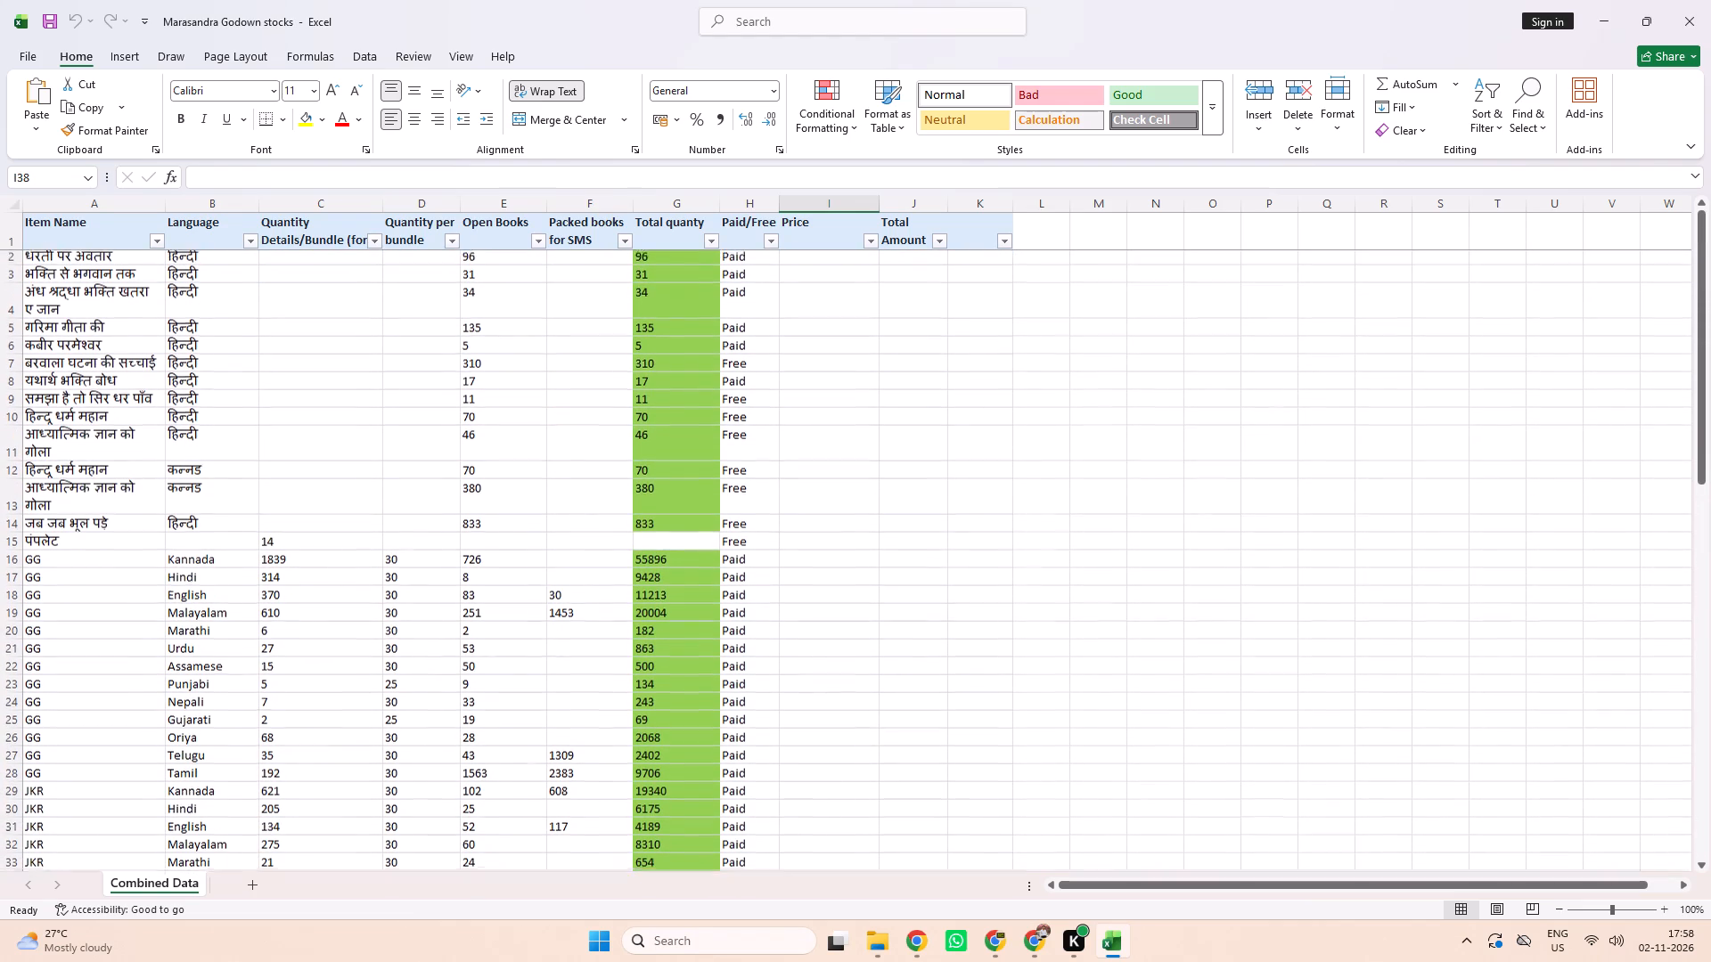
{"action": "scroll", "coordinate": [415, 450], "scroll_direction": "down", "scroll_amount": 1}
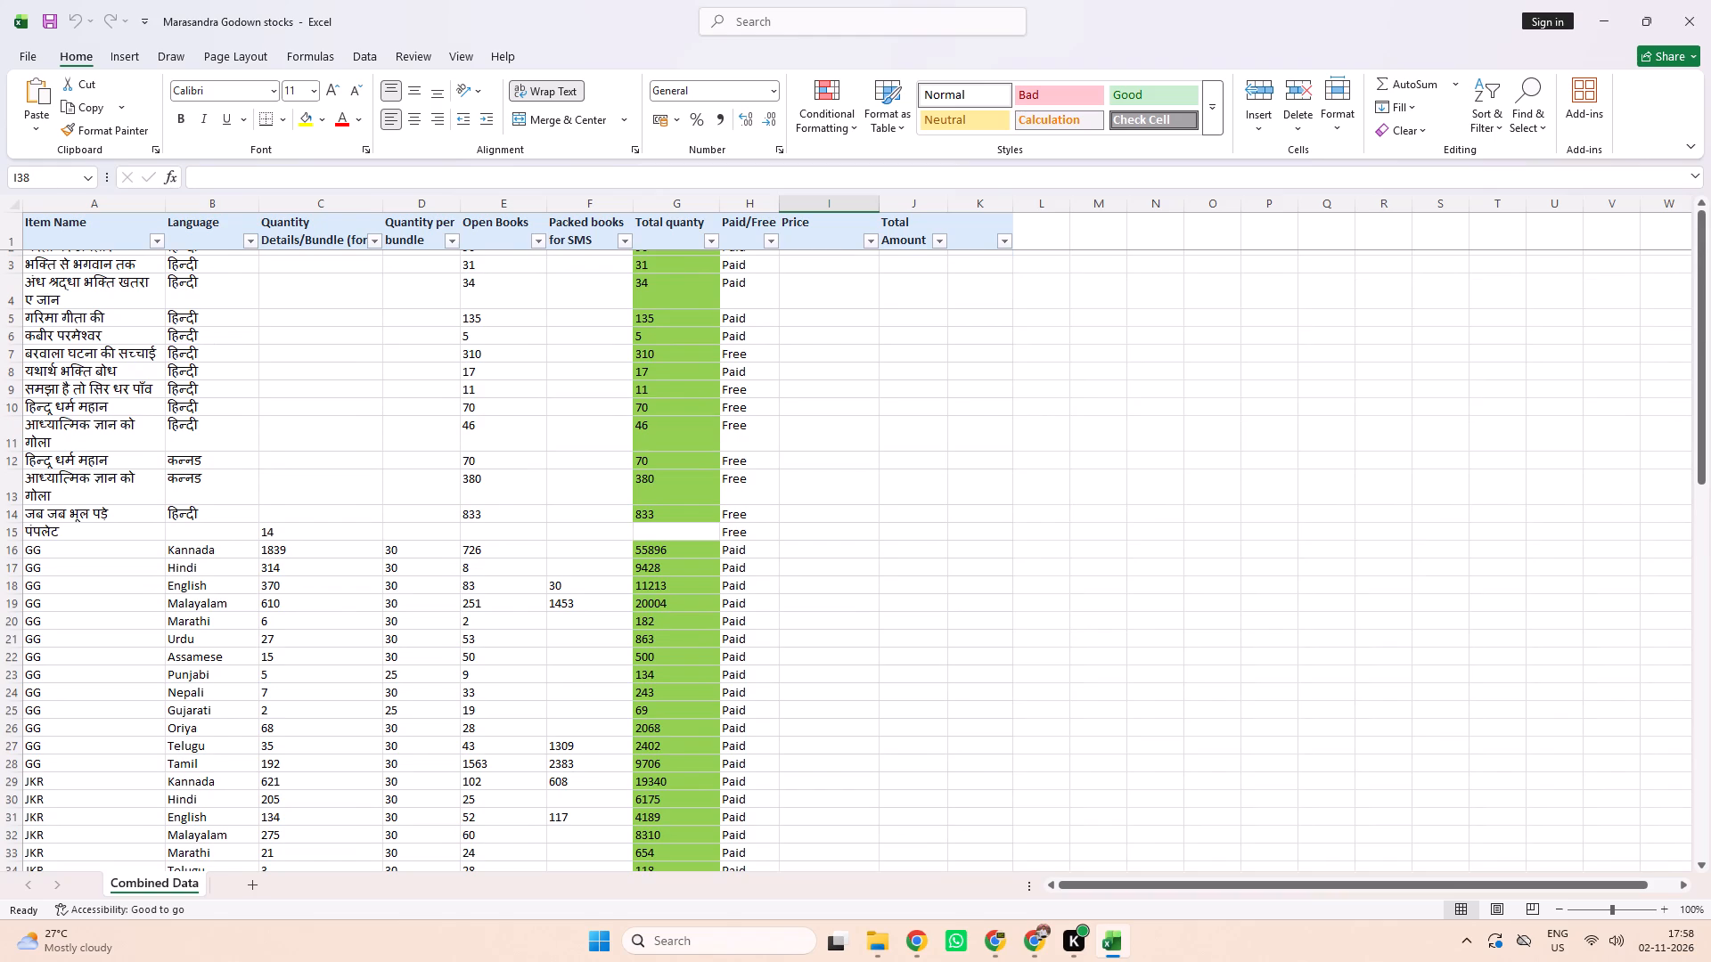
{"action": "scroll", "coordinate": [415, 450], "scroll_direction": "down", "scroll_amount": 1}
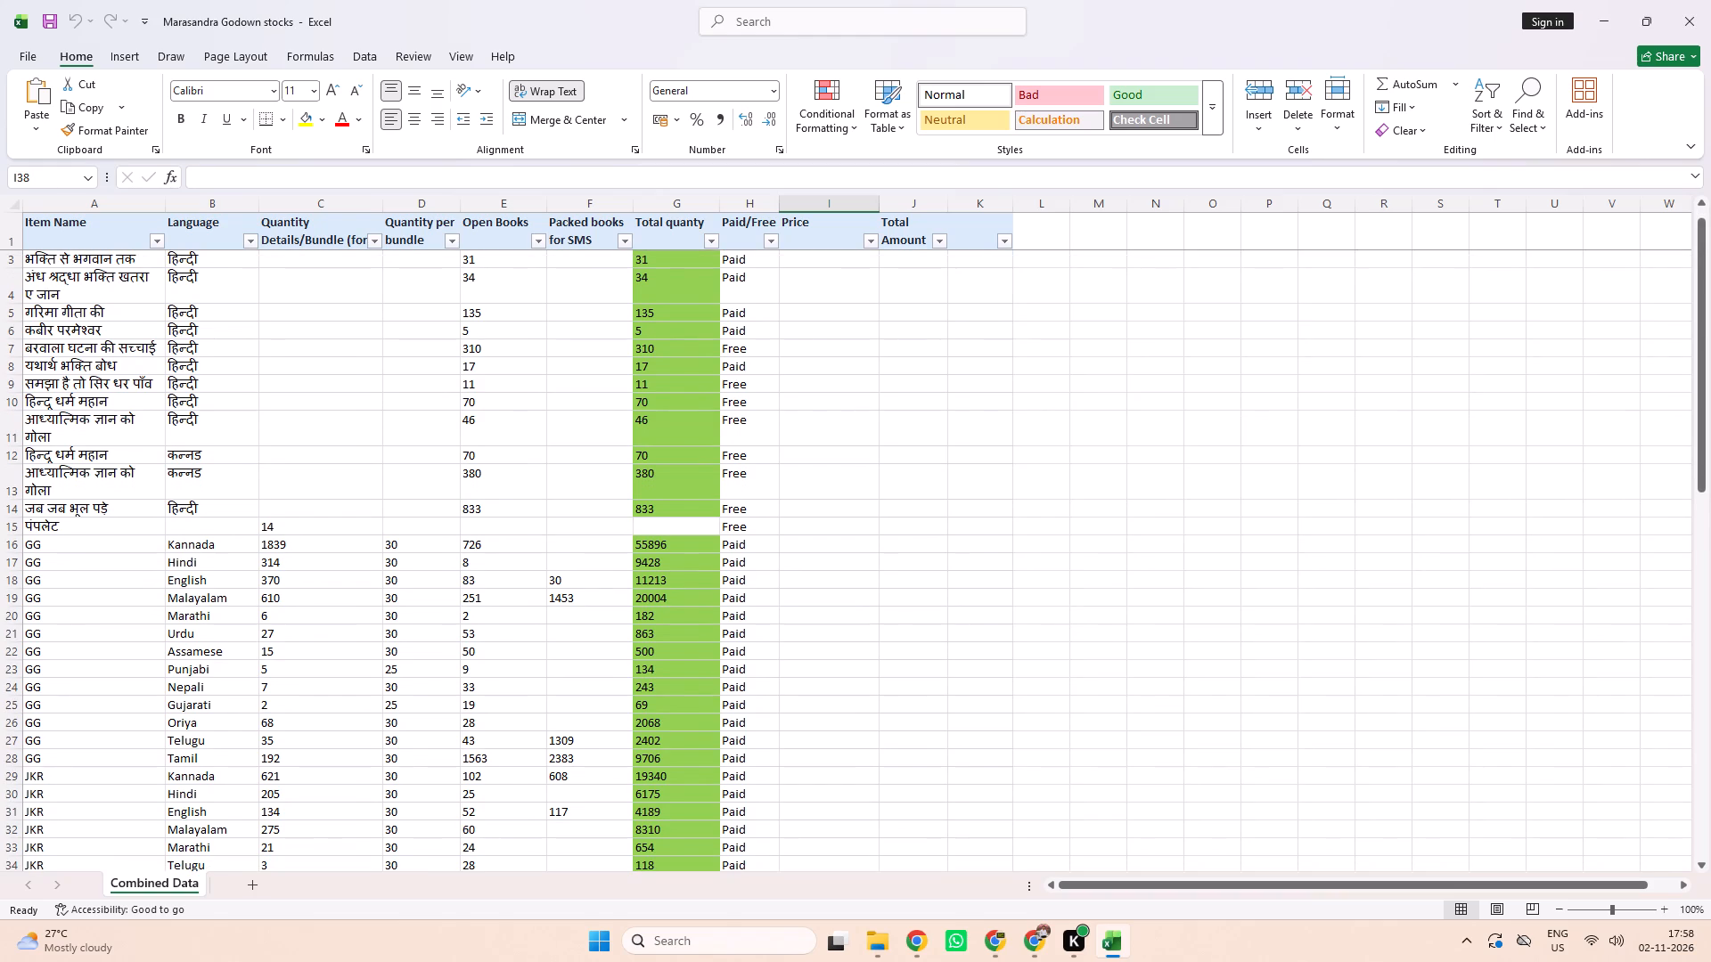
{"action": "scroll", "coordinate": [815, 420], "scroll_direction": "up", "scroll_amount": 1}
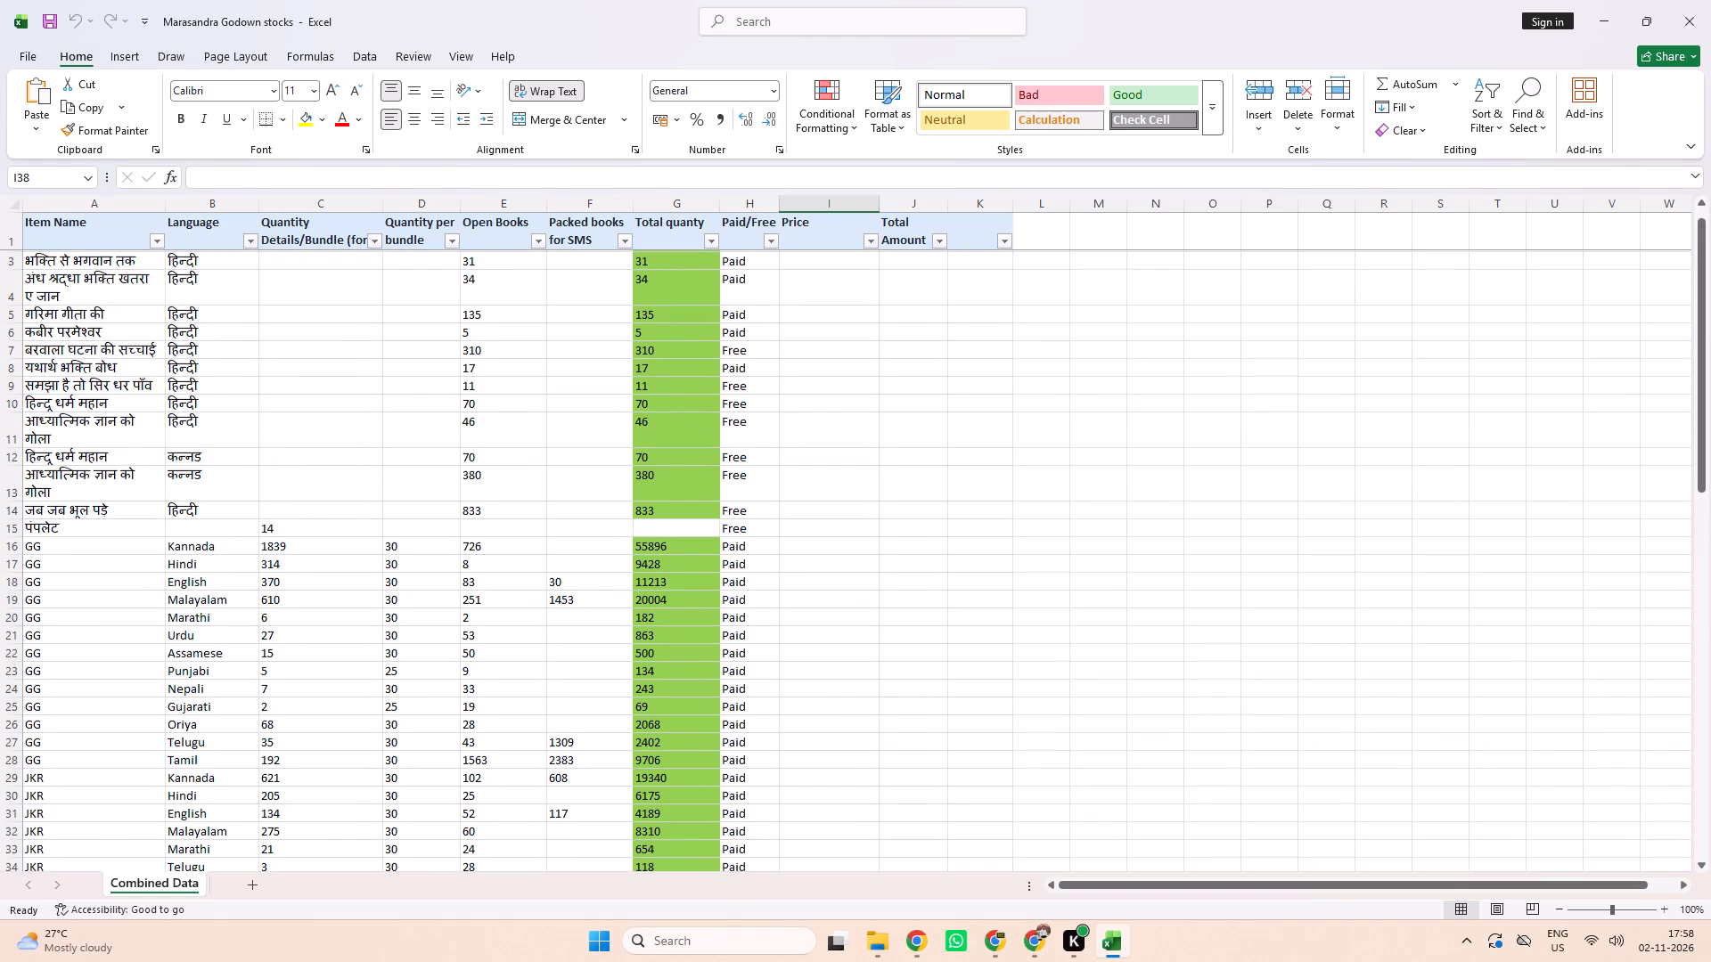
{"action": "scroll", "coordinate": [815, 420], "scroll_direction": "up", "scroll_amount": 1}
{"action": "scroll", "coordinate": [815, 420], "scroll_direction": "down", "scroll_amount": 1}
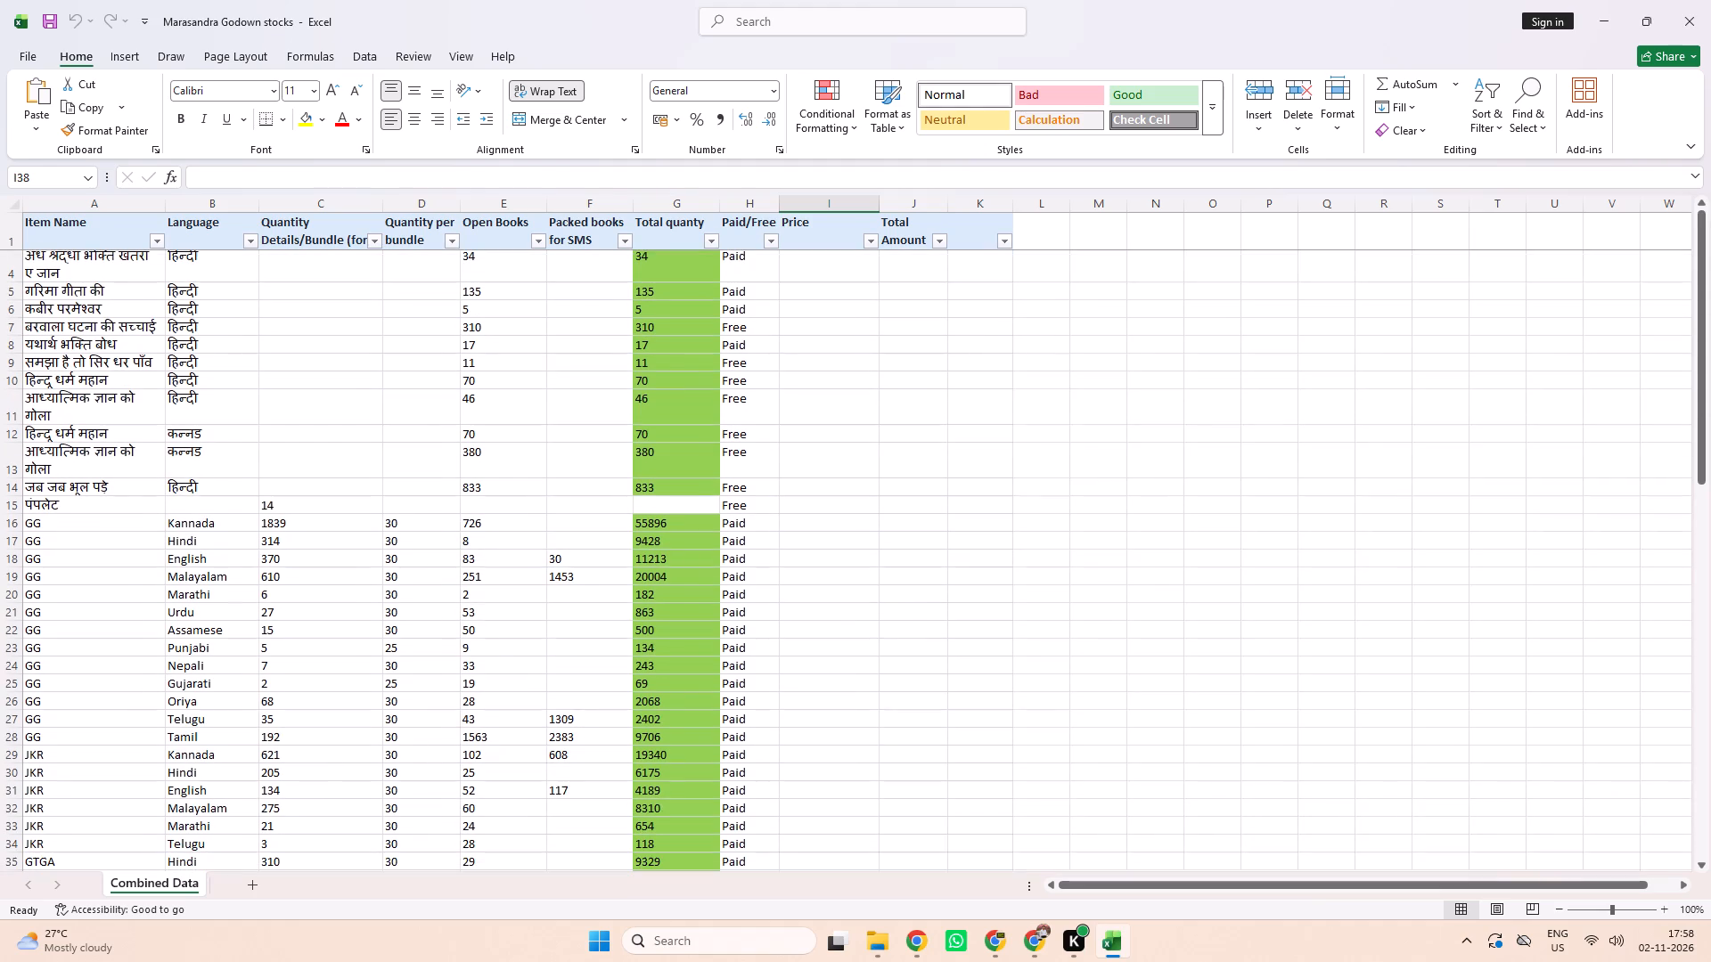
{"action": "scroll", "coordinate": [815, 420], "scroll_direction": "down", "scroll_amount": 1}
Enter 10 as the price of the GG Kannada item in row 16.
{"action": "left_click", "coordinate": [798, 530]}
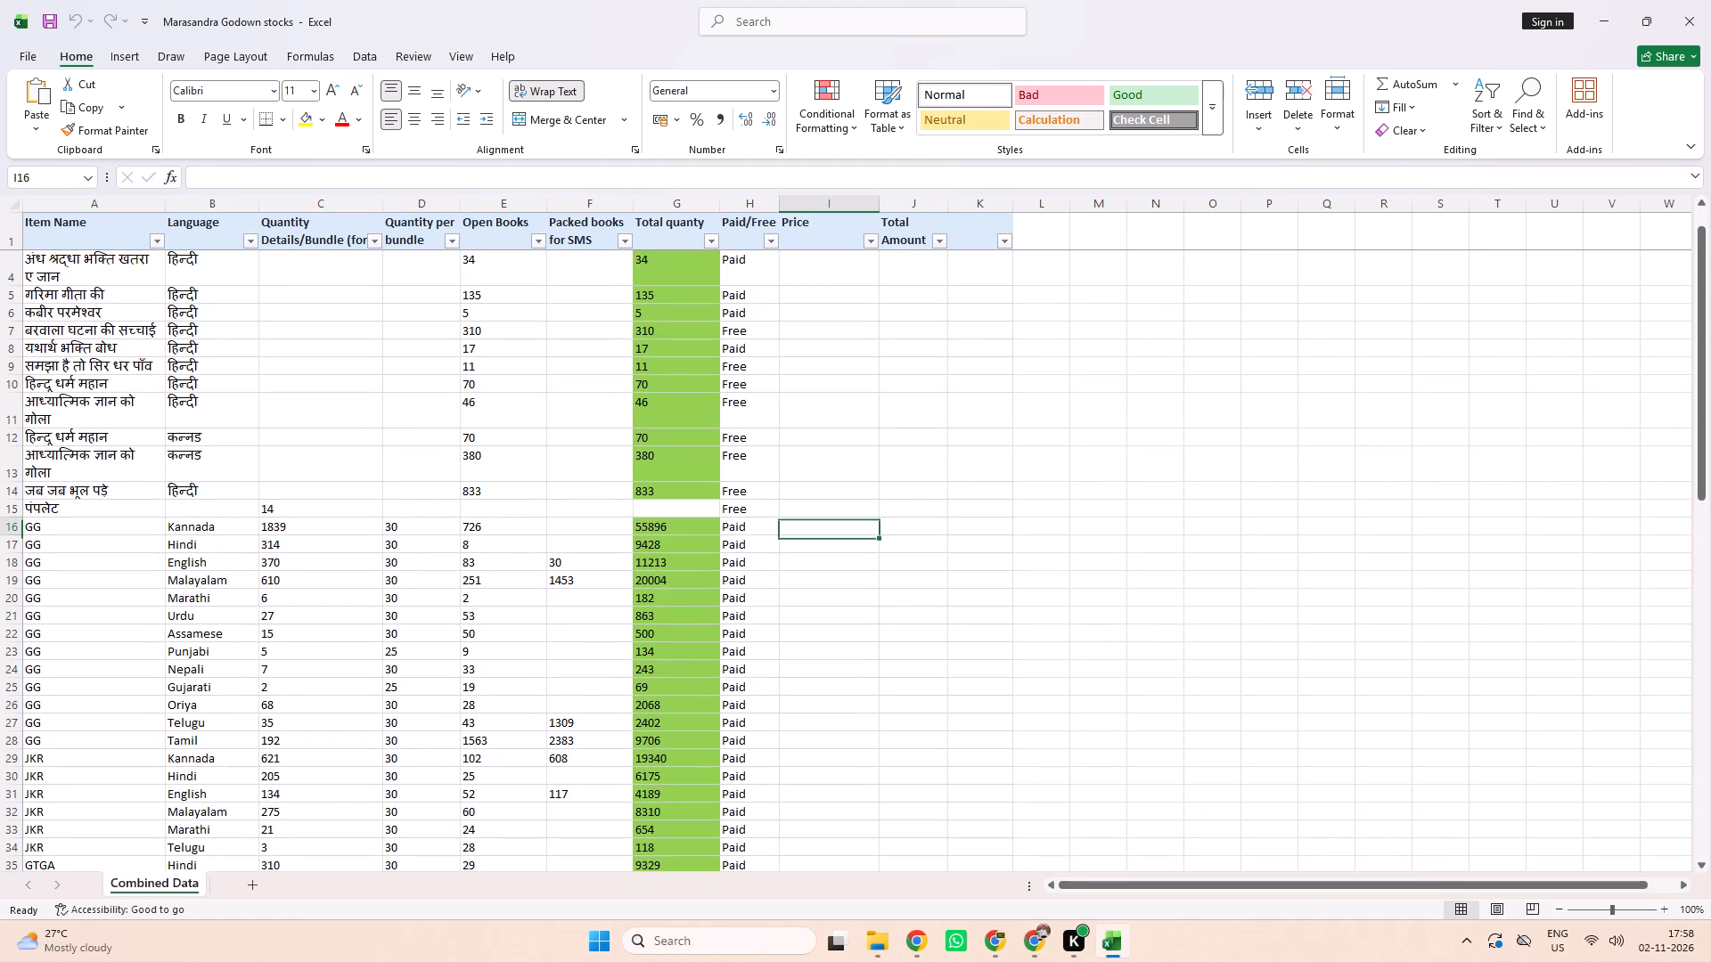
{"action": "type", "text": "10"}
{"action": "key", "text": "Return"}
{"action": "key", "text": "Up"}
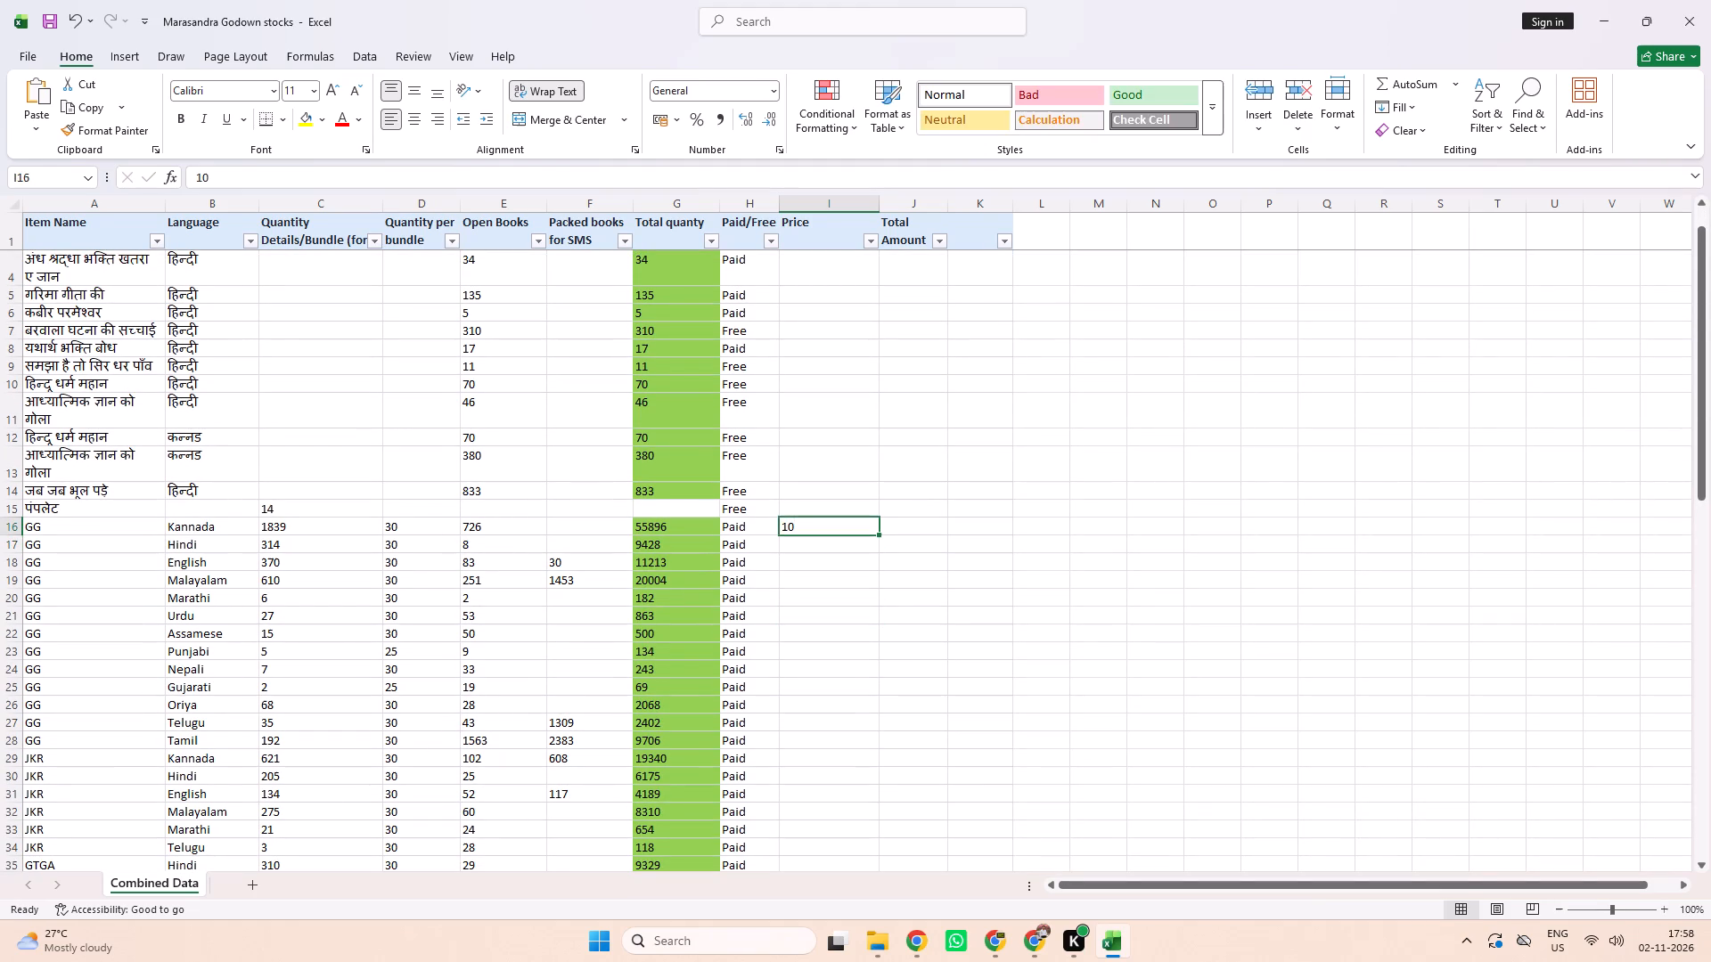
Fill the GG Kannada price of 10 down the Price column through the GTGA Marathi row.
{"action": "key", "text": "ctrl+Down"}
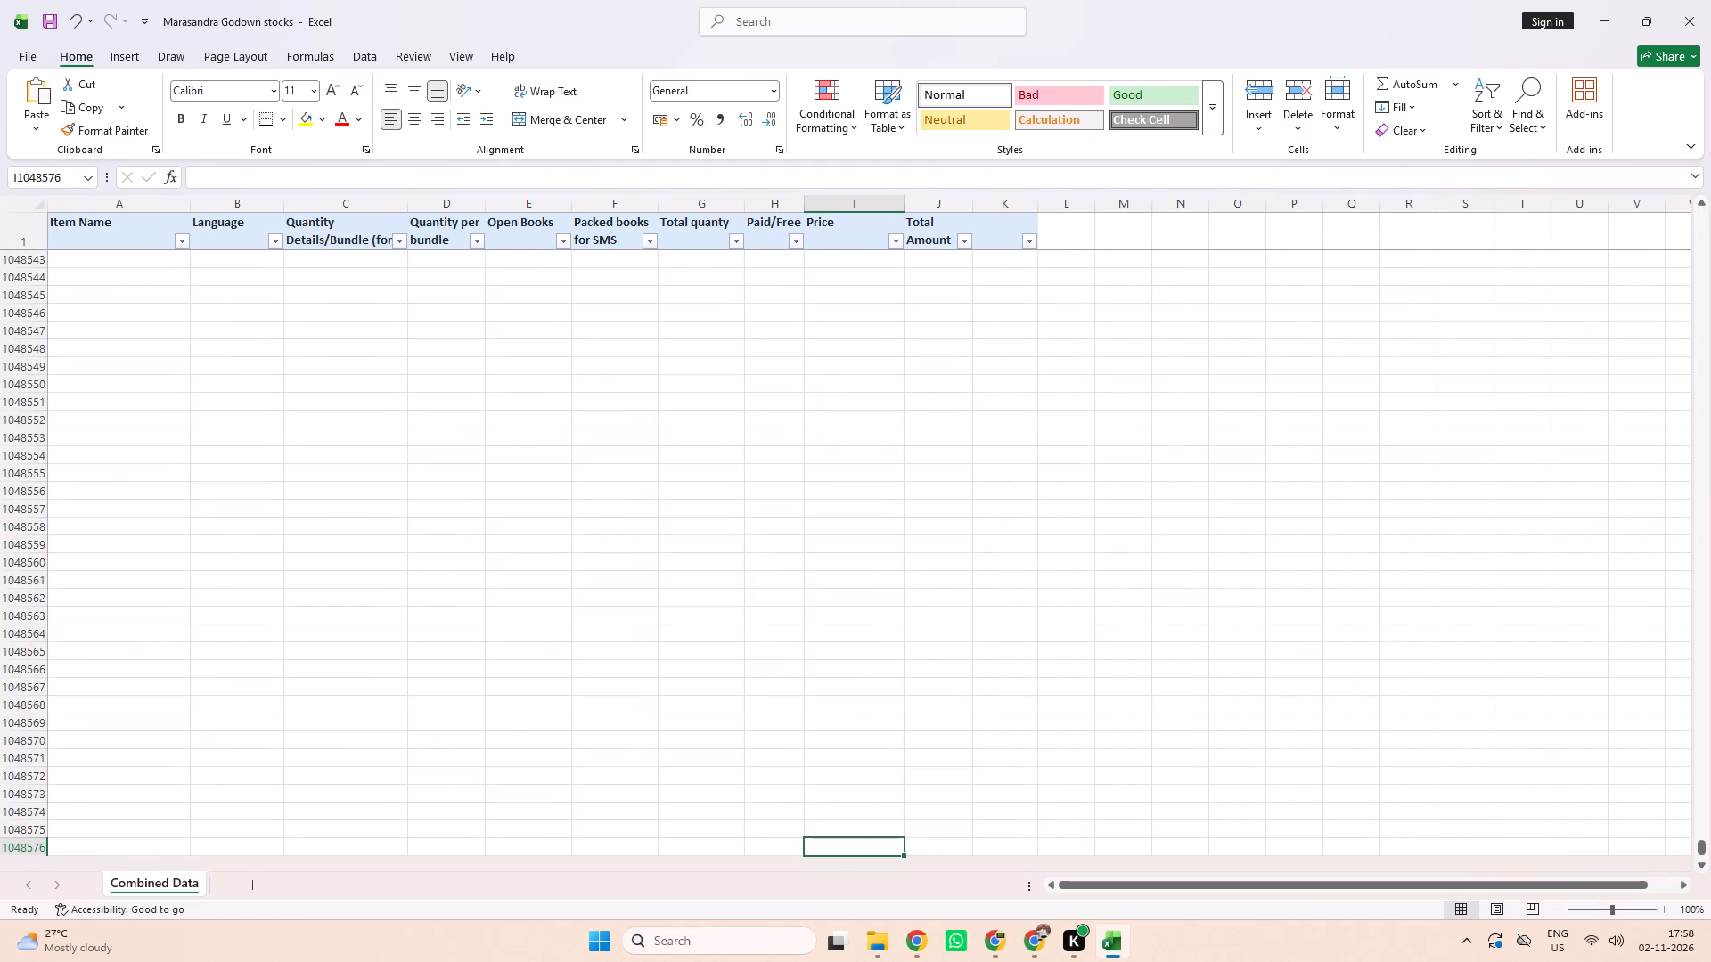
{"action": "key", "text": "ctrl+Up"}
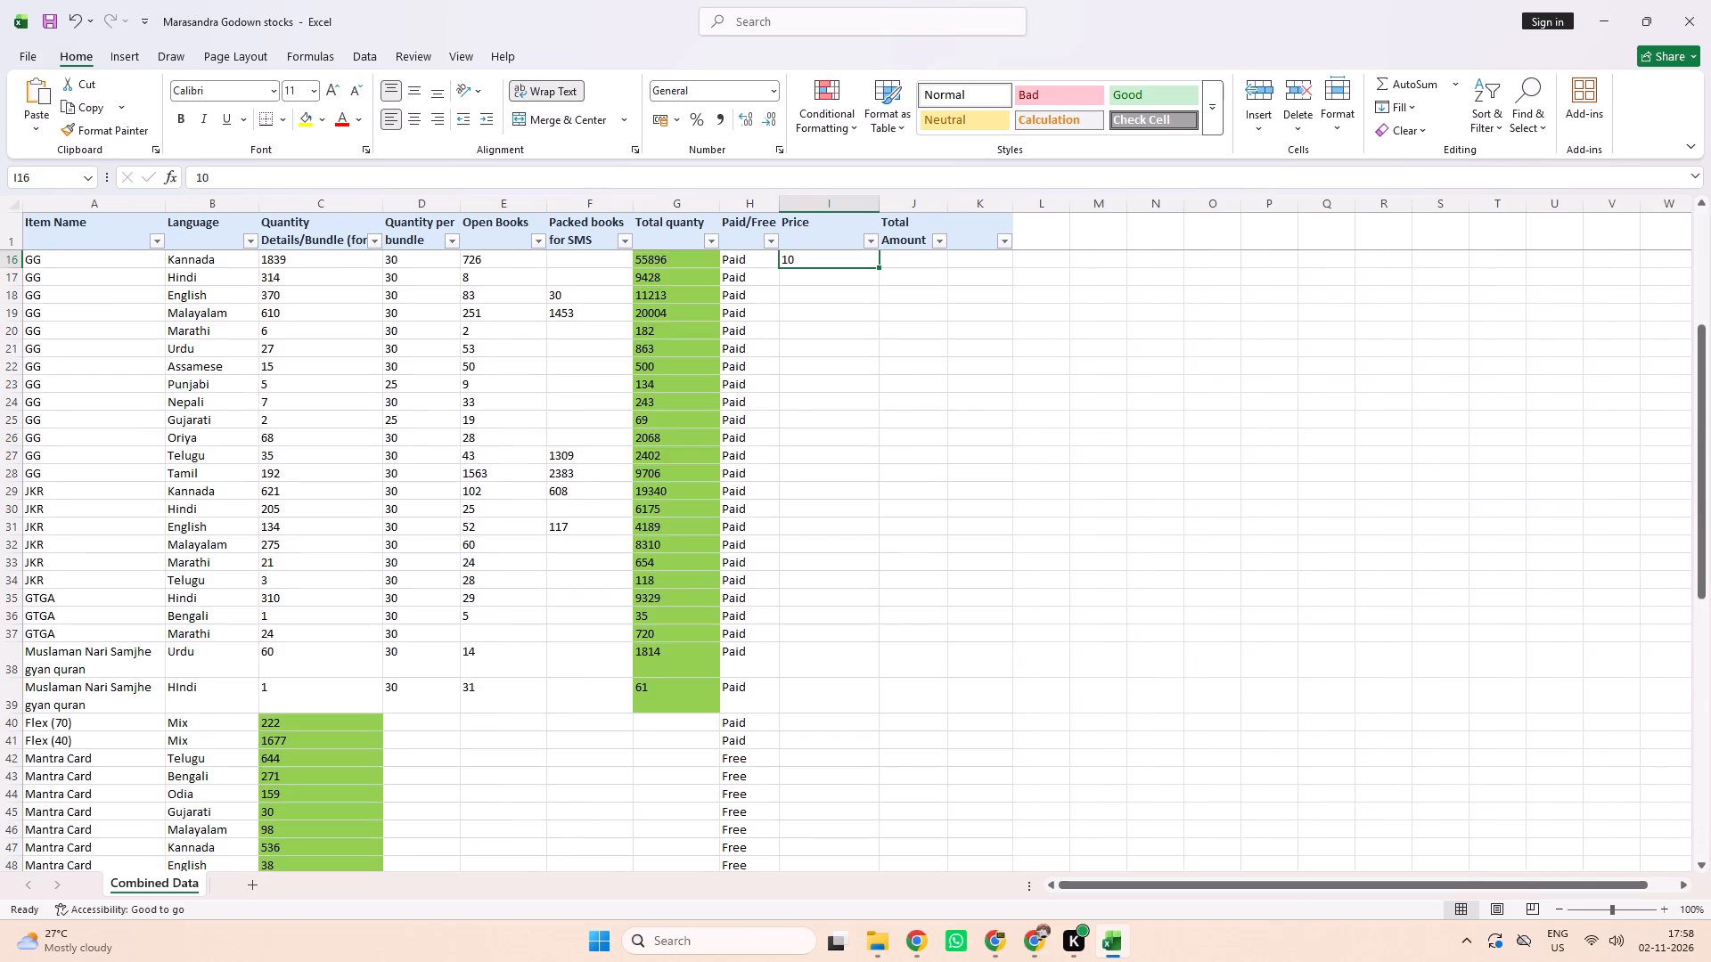
{"action": "key", "text": "shift+Down"}
{"action": "key", "text": "shift+Down"}
{"action": "key", "text": "shift+Down"}
{"action": "key", "text": "shift+Down"}
{"action": "key", "text": "shift+Down"}
{"action": "key", "text": "shift+Down"}
{"action": "key", "text": "shift+Down"}
{"action": "key", "text": "shift+Down"}
{"action": "key", "text": "shift+Down"}
{"action": "key", "text": "shift+Down"}
{"action": "key", "text": "shift+Down"}
{"action": "key", "text": "shift+Down"}
{"action": "key", "text": "shift+Down"}
{"action": "key", "text": "shift+Down"}
{"action": "key", "text": "shift+Down"}
{"action": "key", "text": "shift+Down"}
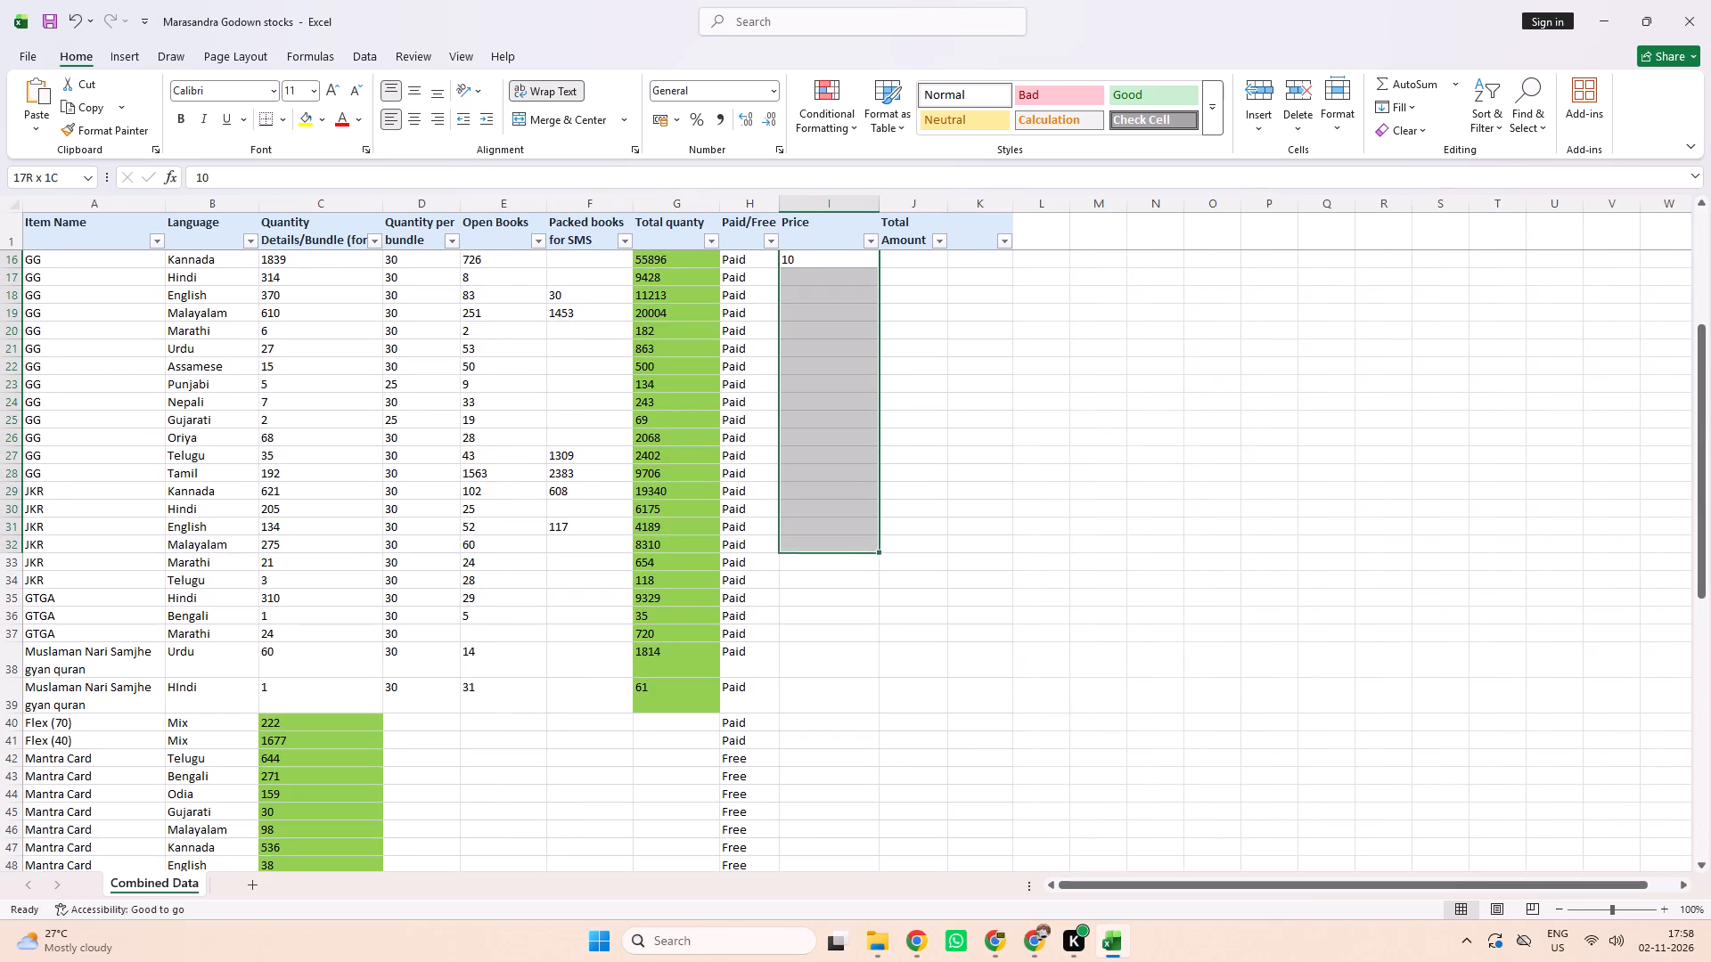
{"action": "key", "text": "shift+Down"}
{"action": "key", "text": "shift+Down"}
{"action": "key", "text": "shift+Down"}
{"action": "key", "text": "shift+Down"}
{"action": "key", "text": "shift+Down"}
{"action": "key", "text": "ctrl+d"}
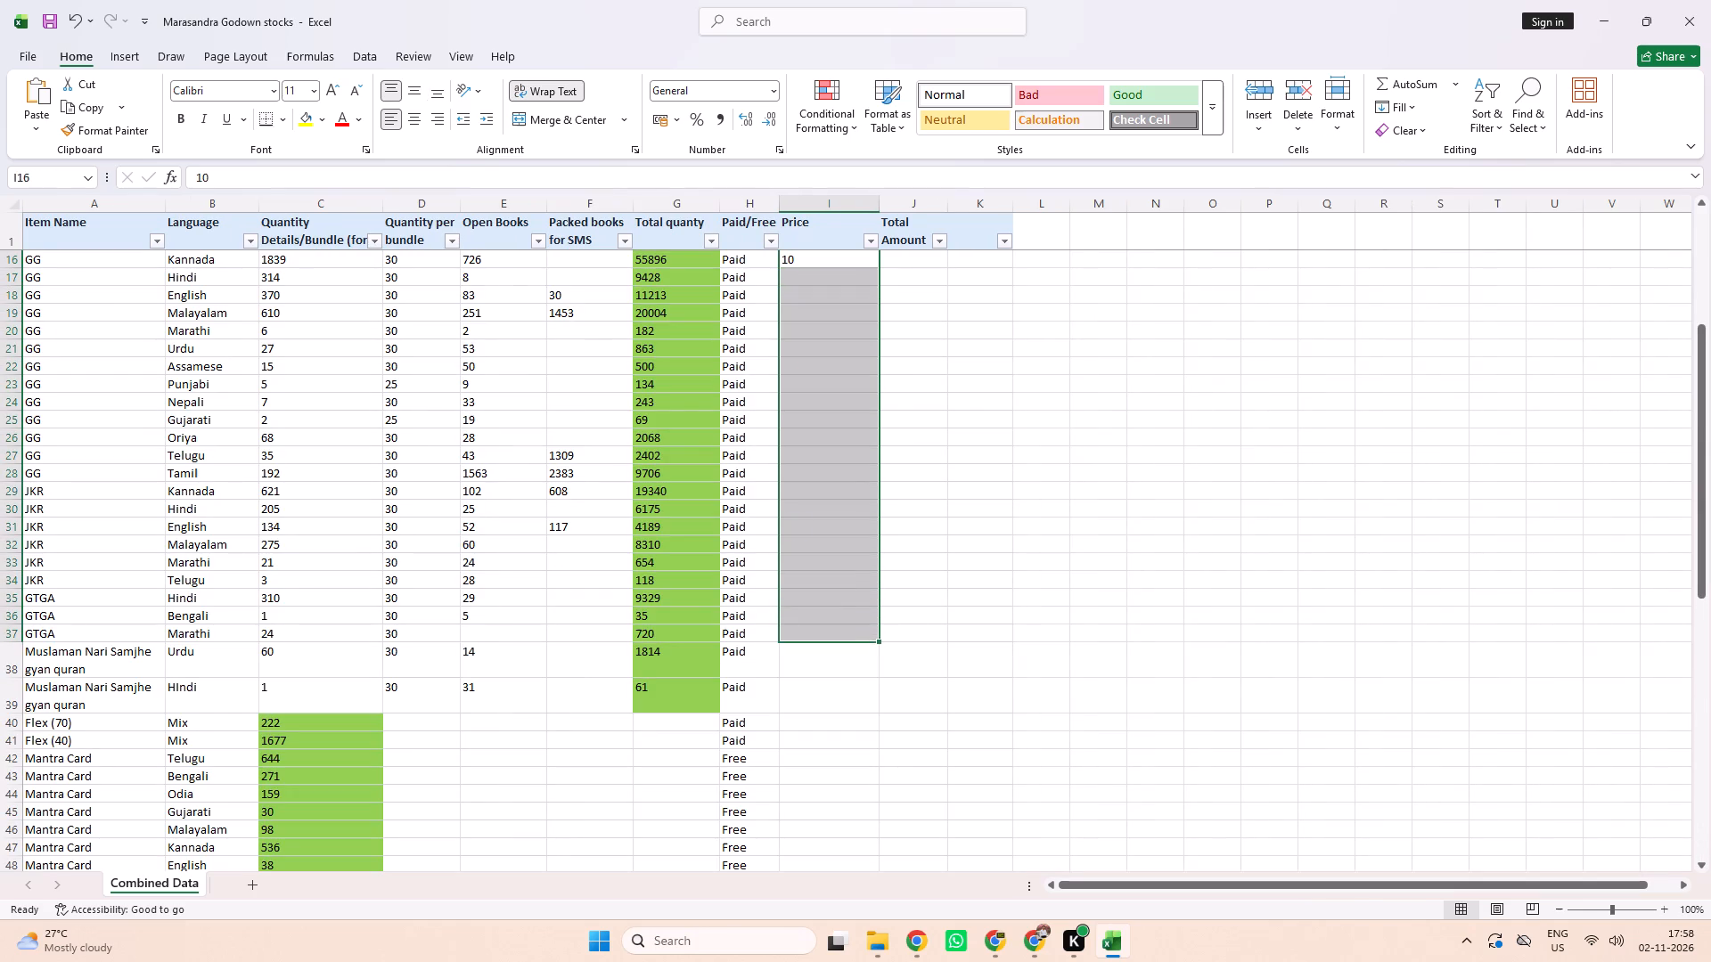
Auto-fit the width of the Price column.
{"action": "scroll", "coordinate": [798, 530], "scroll_direction": "up", "scroll_amount": 3}
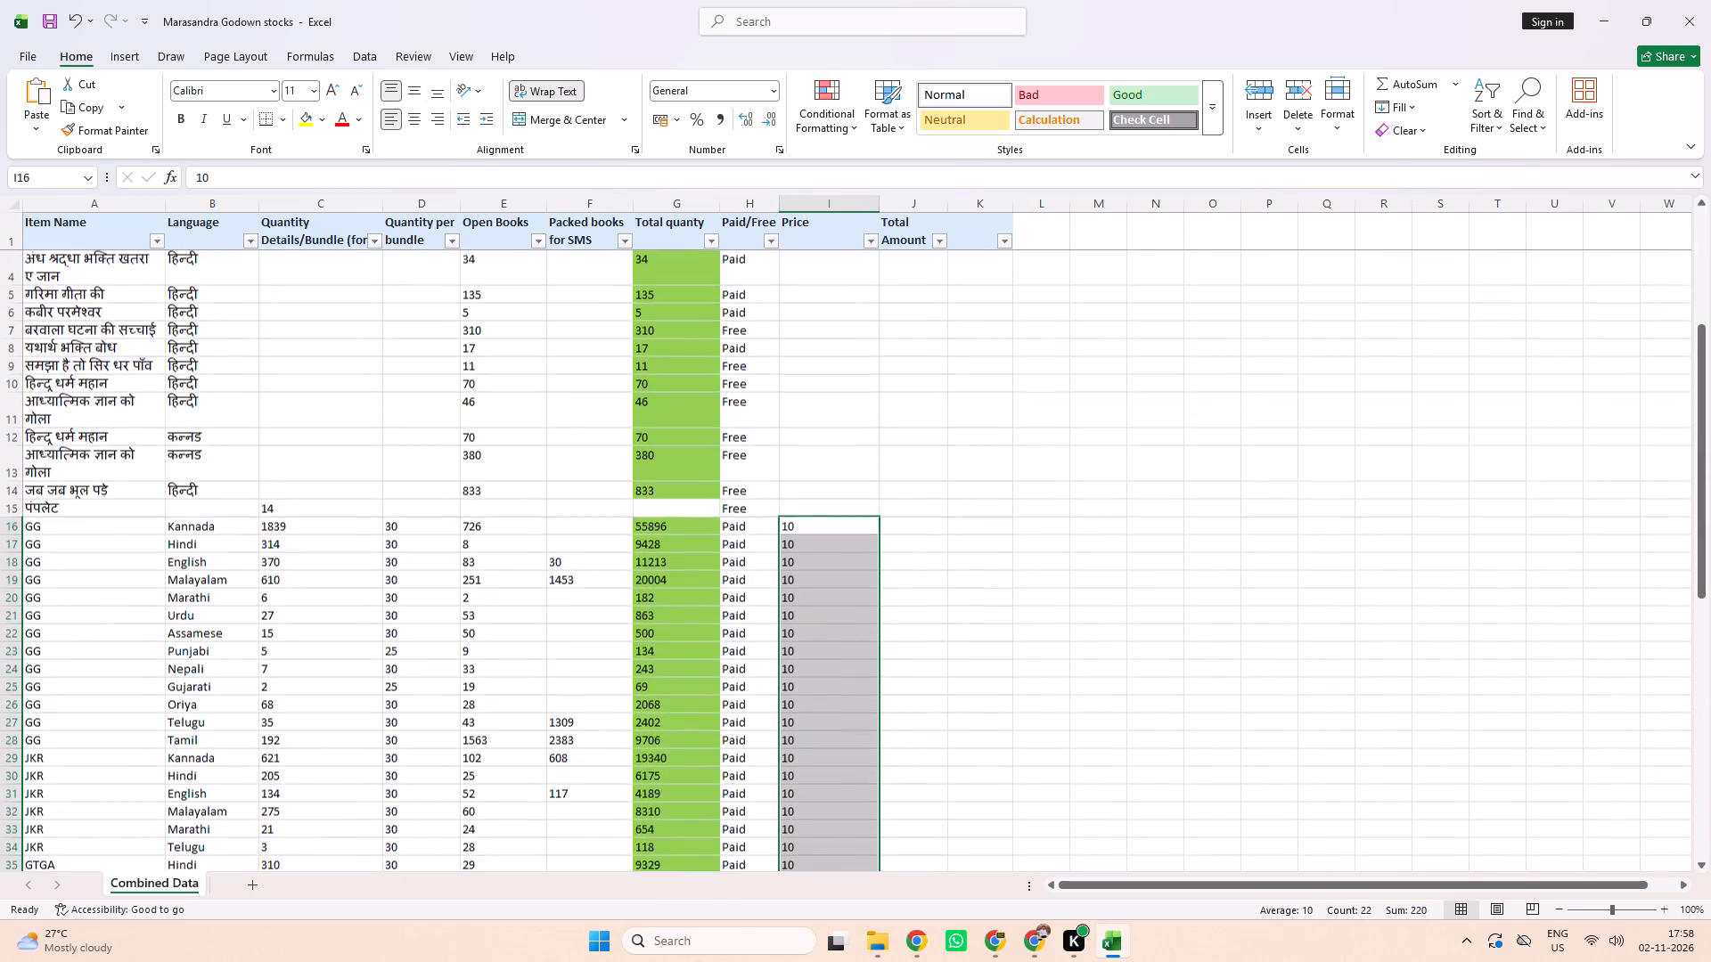
{"action": "triple_click", "coordinate": [880, 204]}
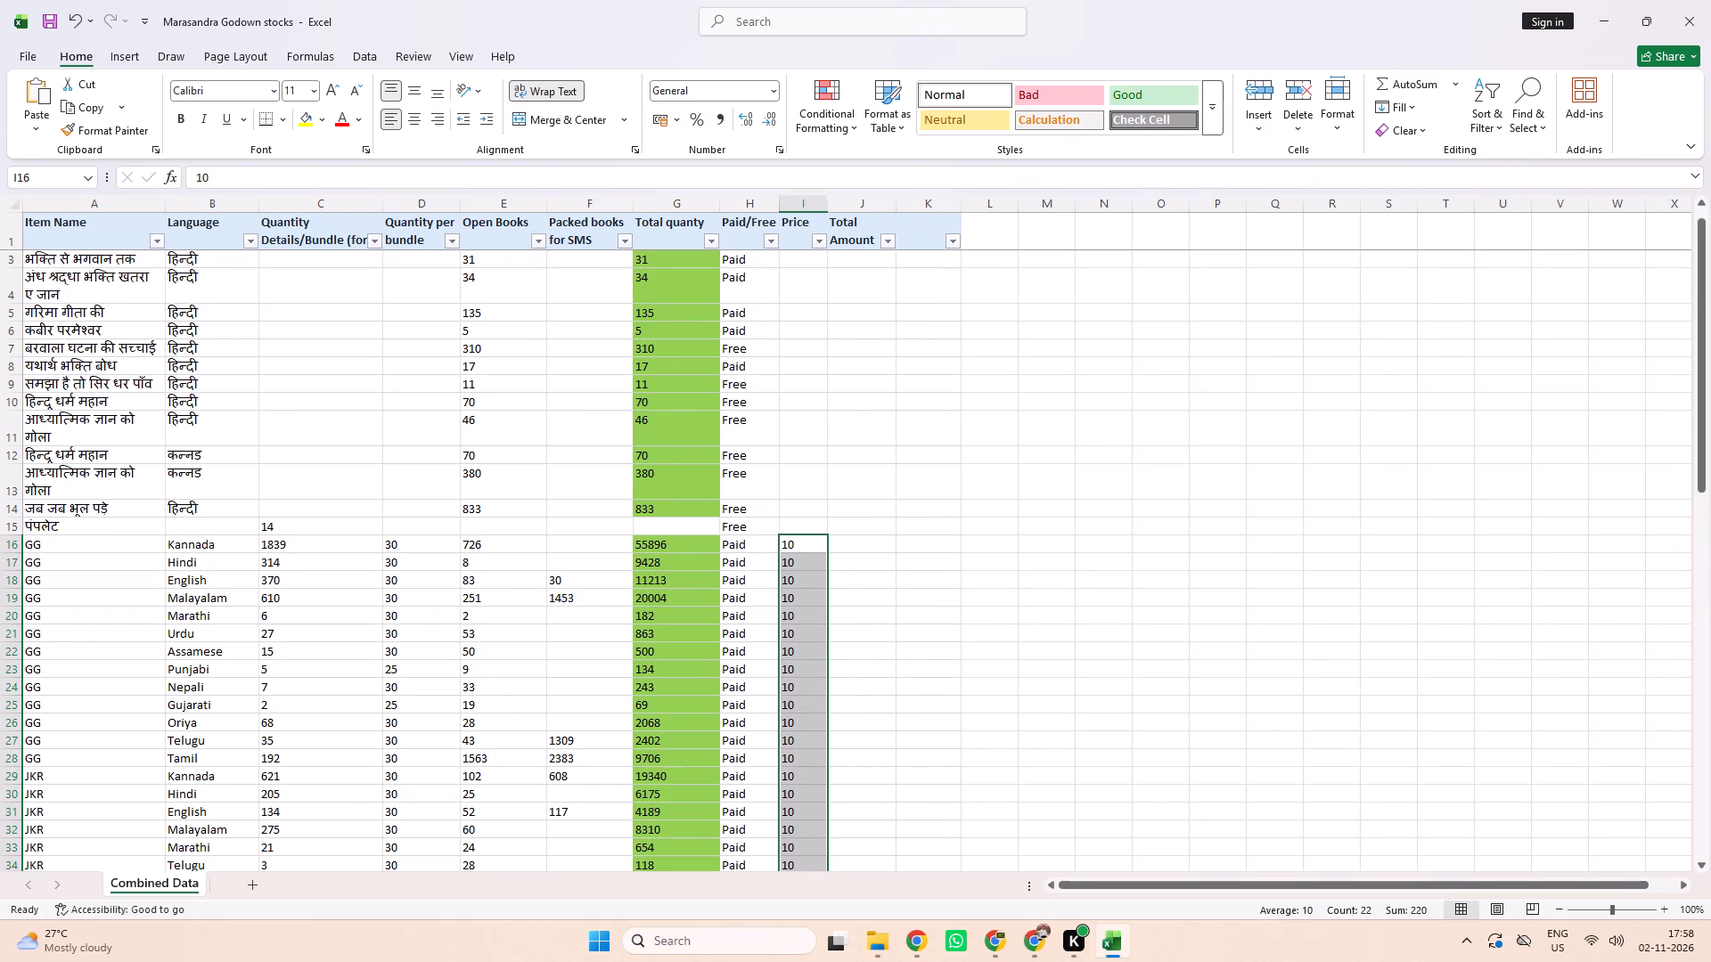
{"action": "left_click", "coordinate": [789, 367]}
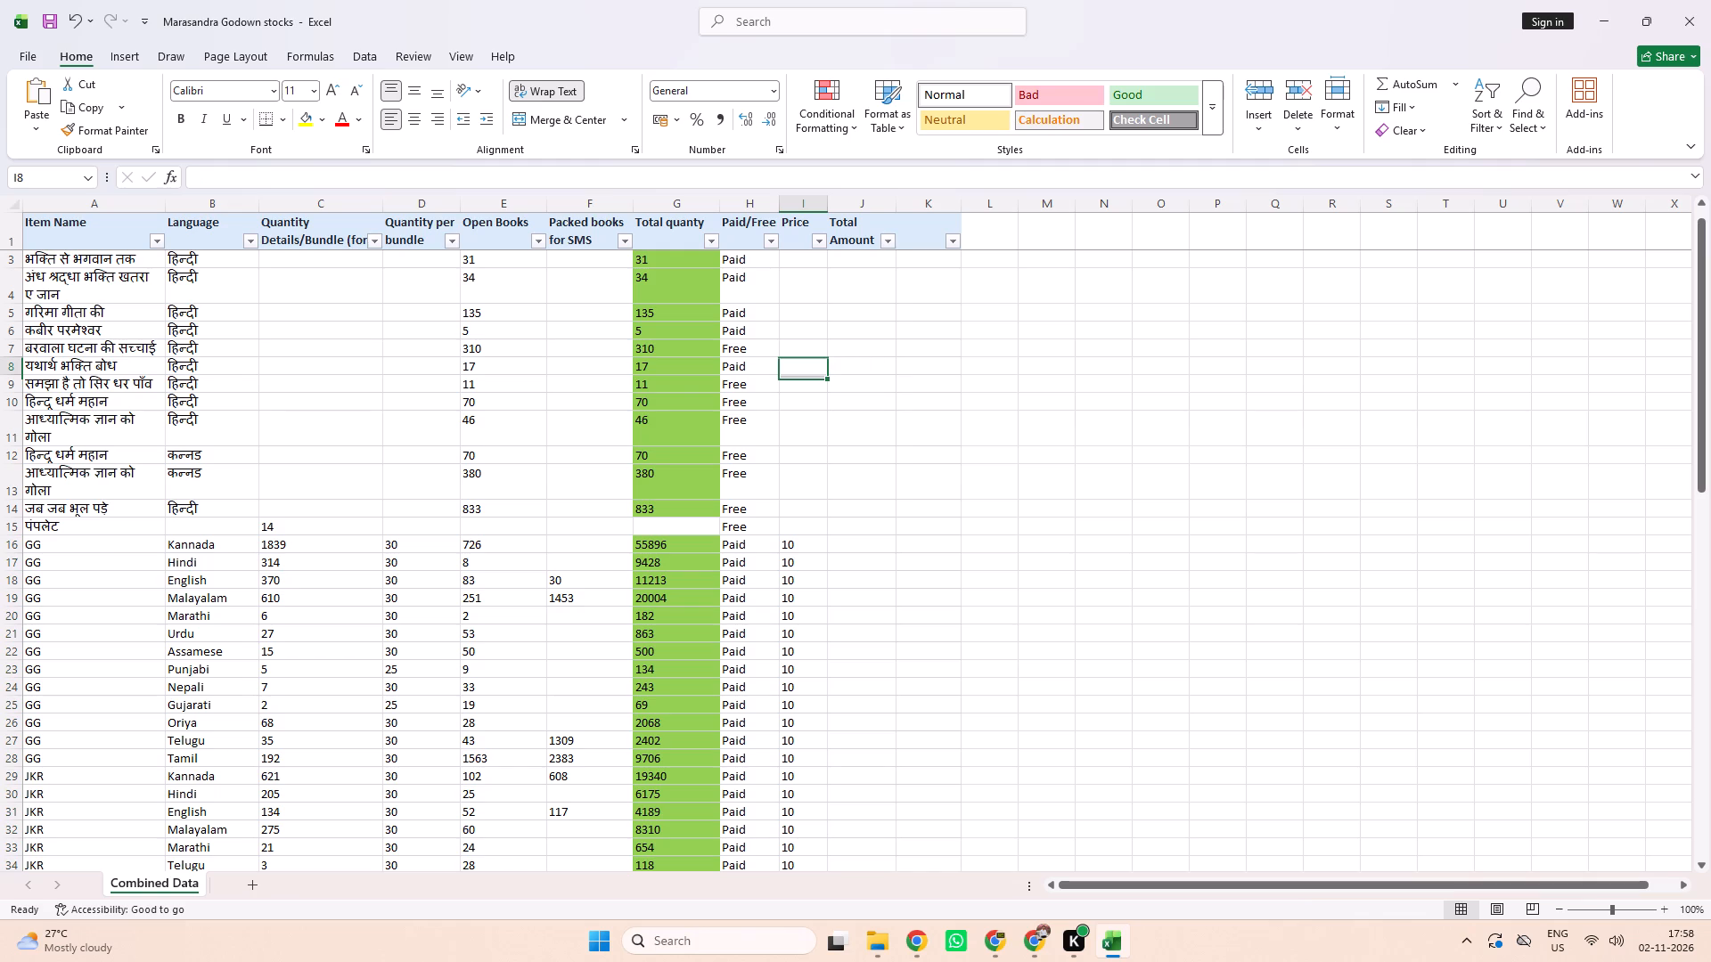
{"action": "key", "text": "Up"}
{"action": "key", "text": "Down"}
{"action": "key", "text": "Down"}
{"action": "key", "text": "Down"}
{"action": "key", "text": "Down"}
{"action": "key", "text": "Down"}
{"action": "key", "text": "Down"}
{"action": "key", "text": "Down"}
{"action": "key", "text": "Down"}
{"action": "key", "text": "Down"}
Enter the flex prices: 70 for Flex (70) and 40 for Flex (40).
{"action": "scroll", "coordinate": [789, 367], "scroll_direction": "down", "scroll_amount": 4}
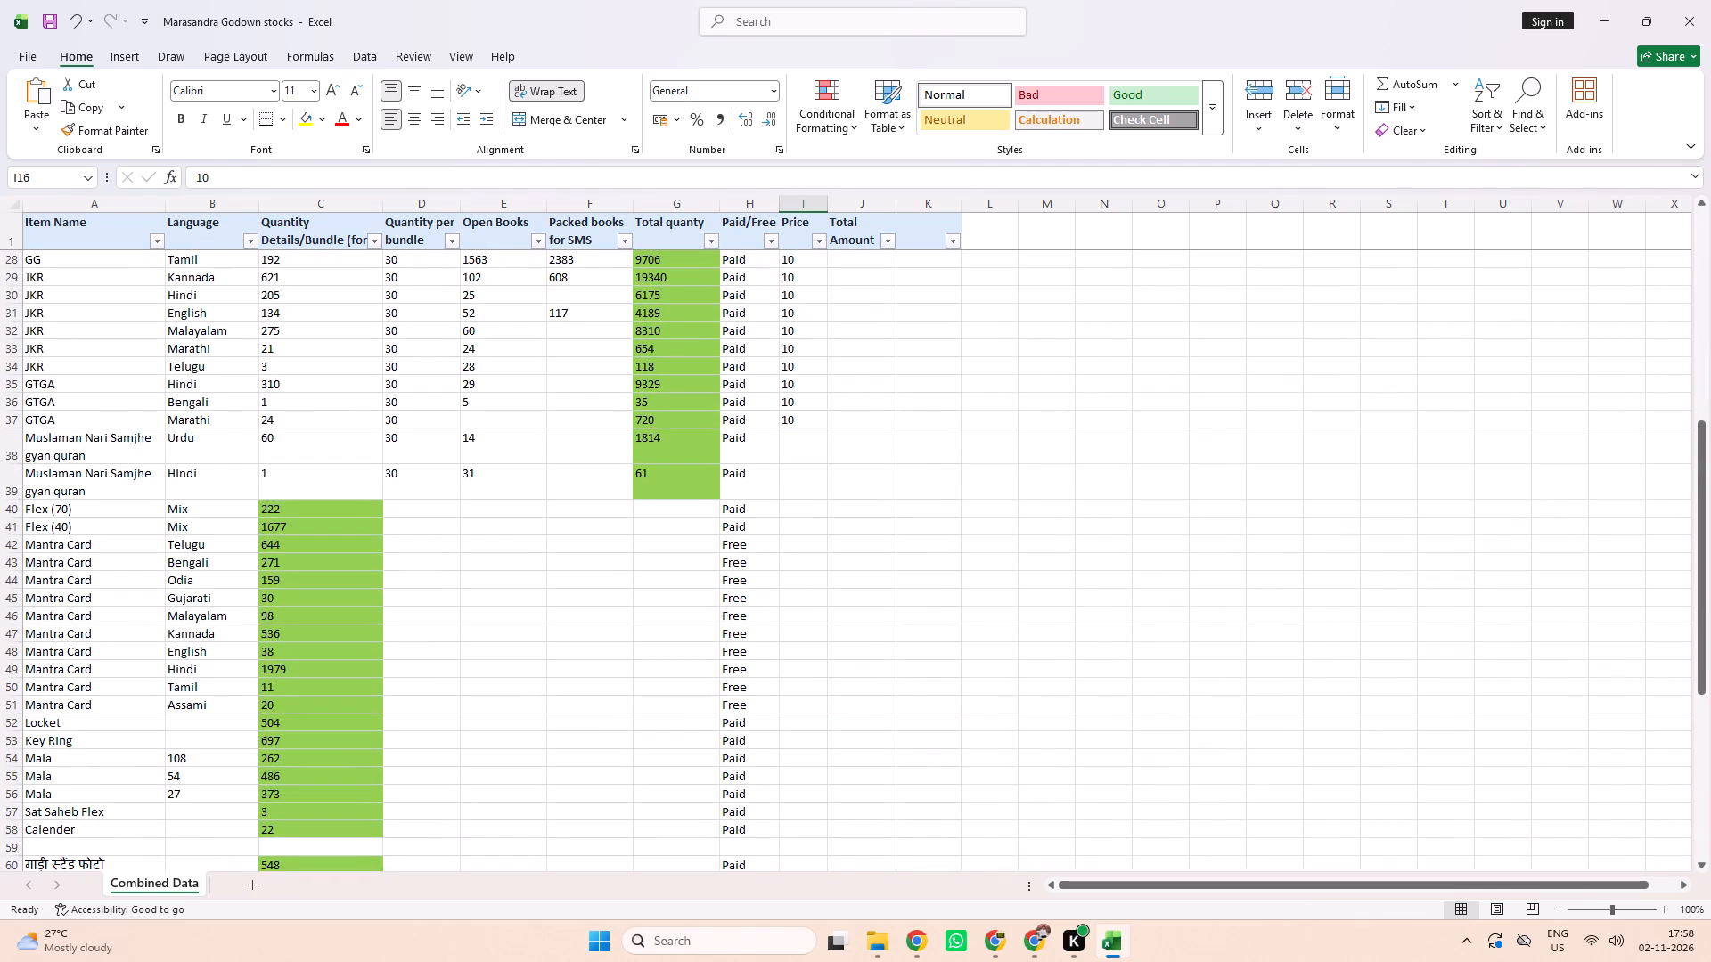
{"action": "left_click", "coordinate": [804, 506]}
{"action": "scroll", "coordinate": [804, 506], "scroll_direction": "down", "scroll_amount": 1}
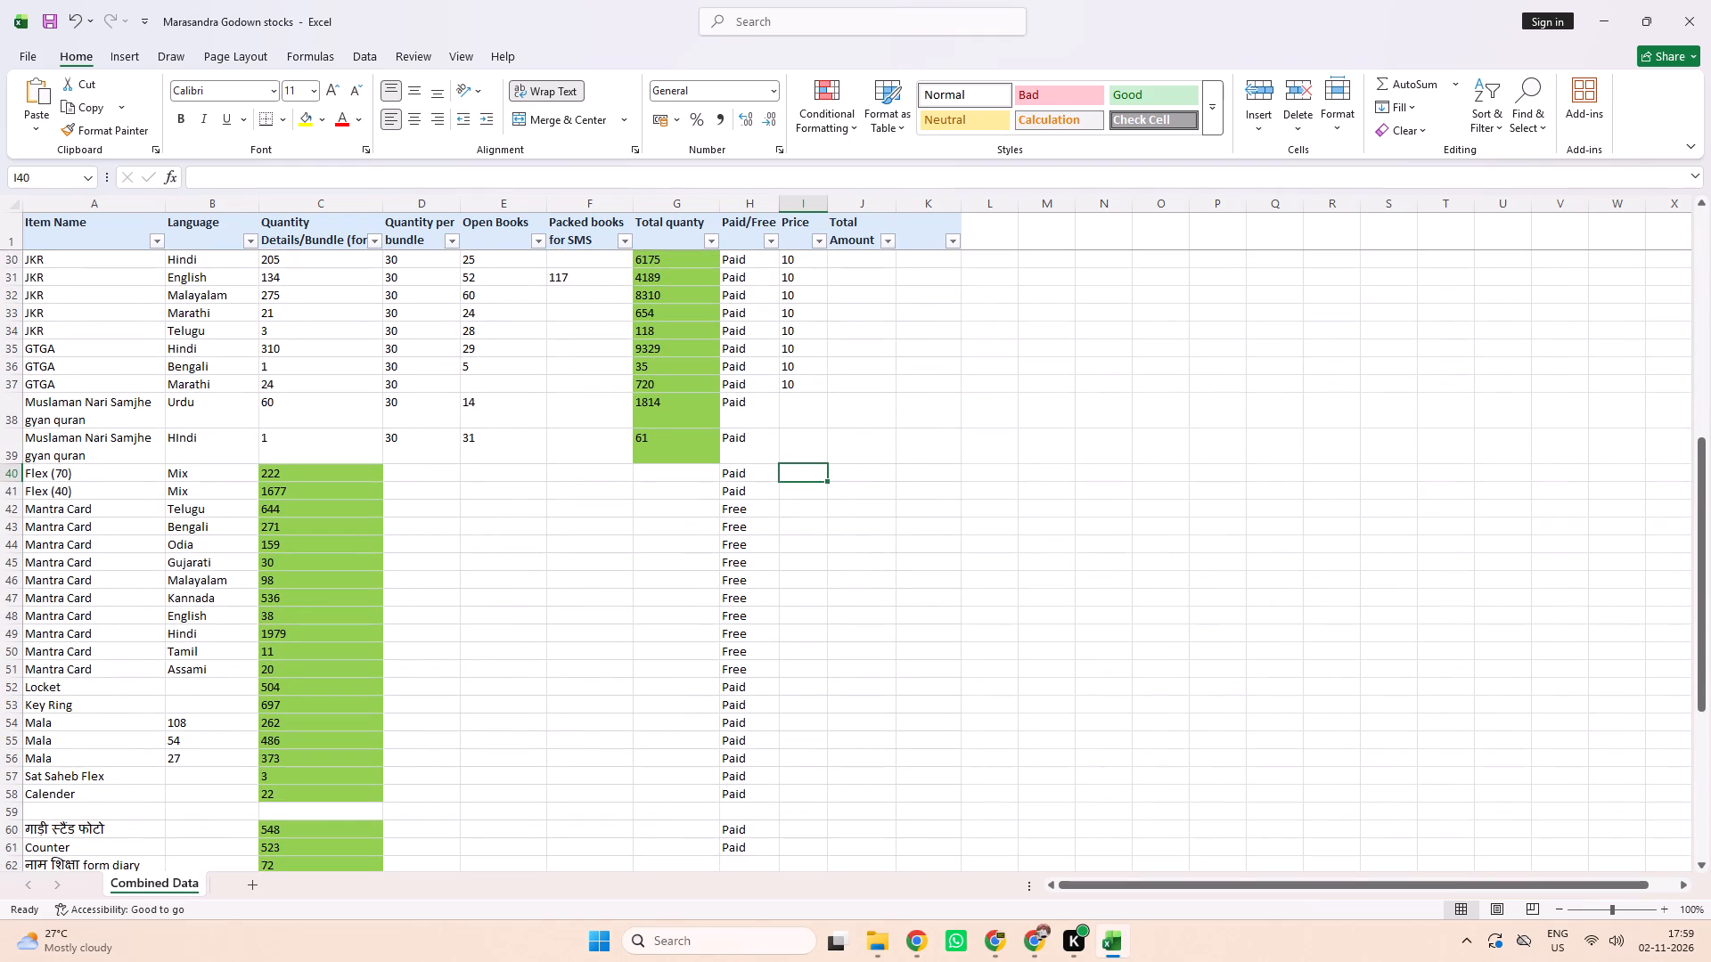
{"action": "type", "text": "70"}
{"action": "key", "text": "Down"}
{"action": "type", "text": "40"}
{"action": "key", "text": "Down"}
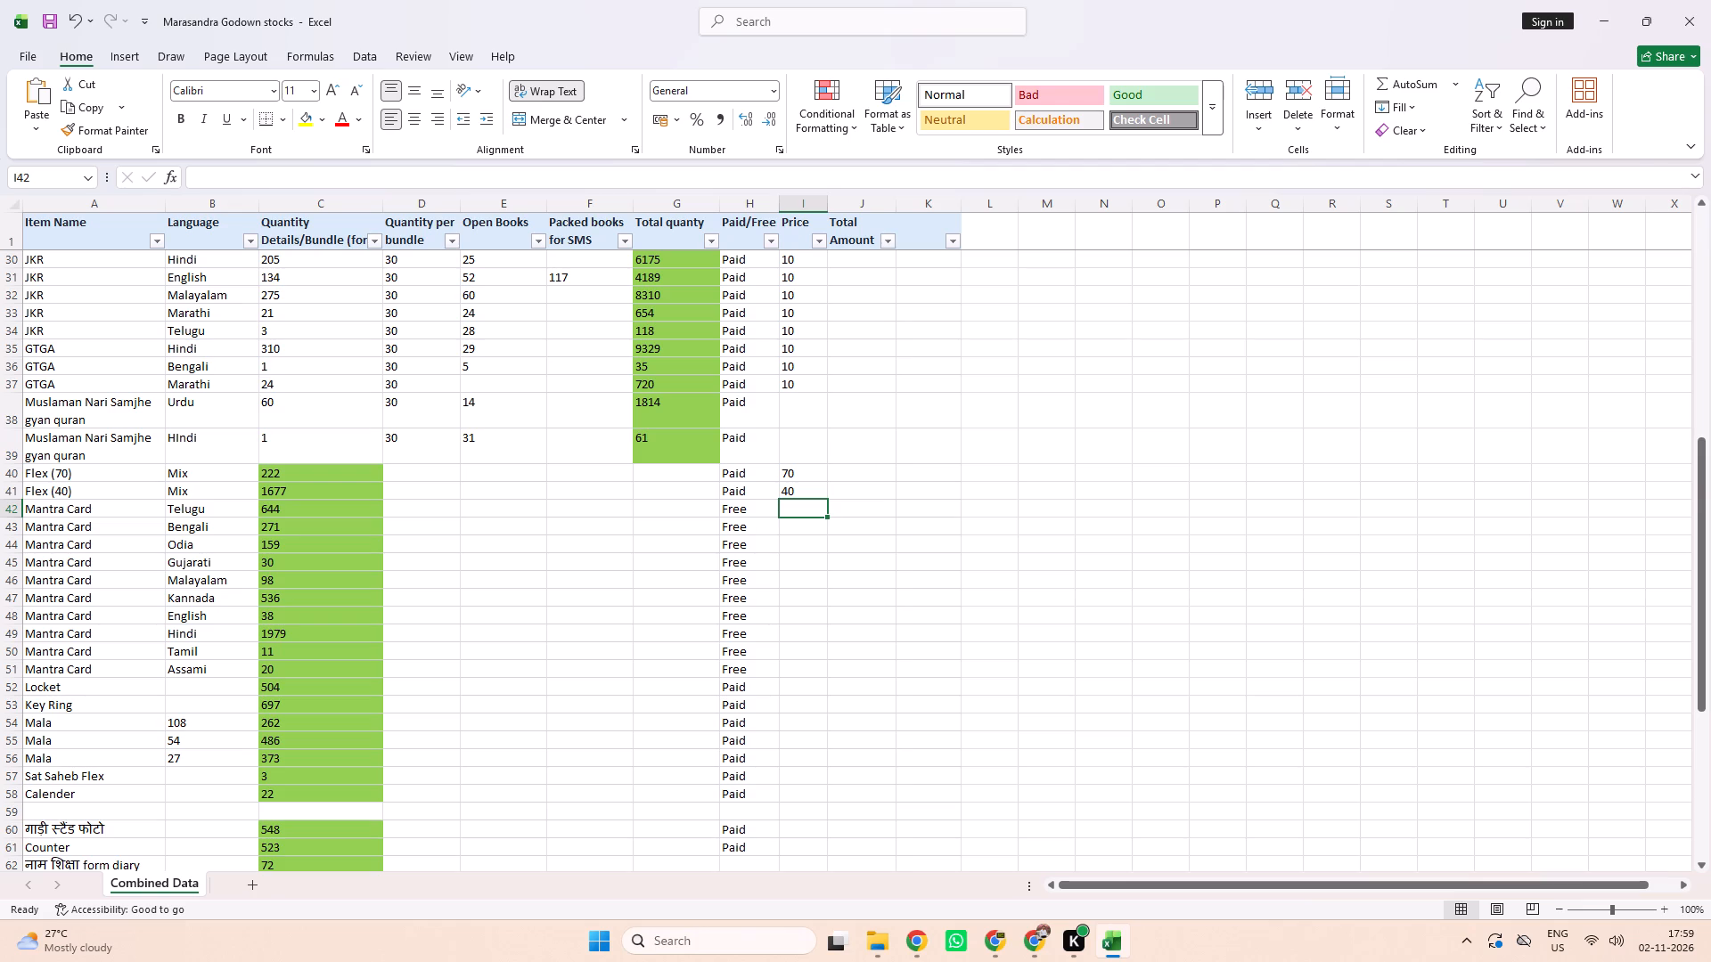
Enter a price of 5 for Locket and 10 for Key Ring.
{"action": "left_click", "coordinate": [789, 687]}
{"action": "scroll", "coordinate": [789, 687], "scroll_direction": "down", "scroll_amount": 2}
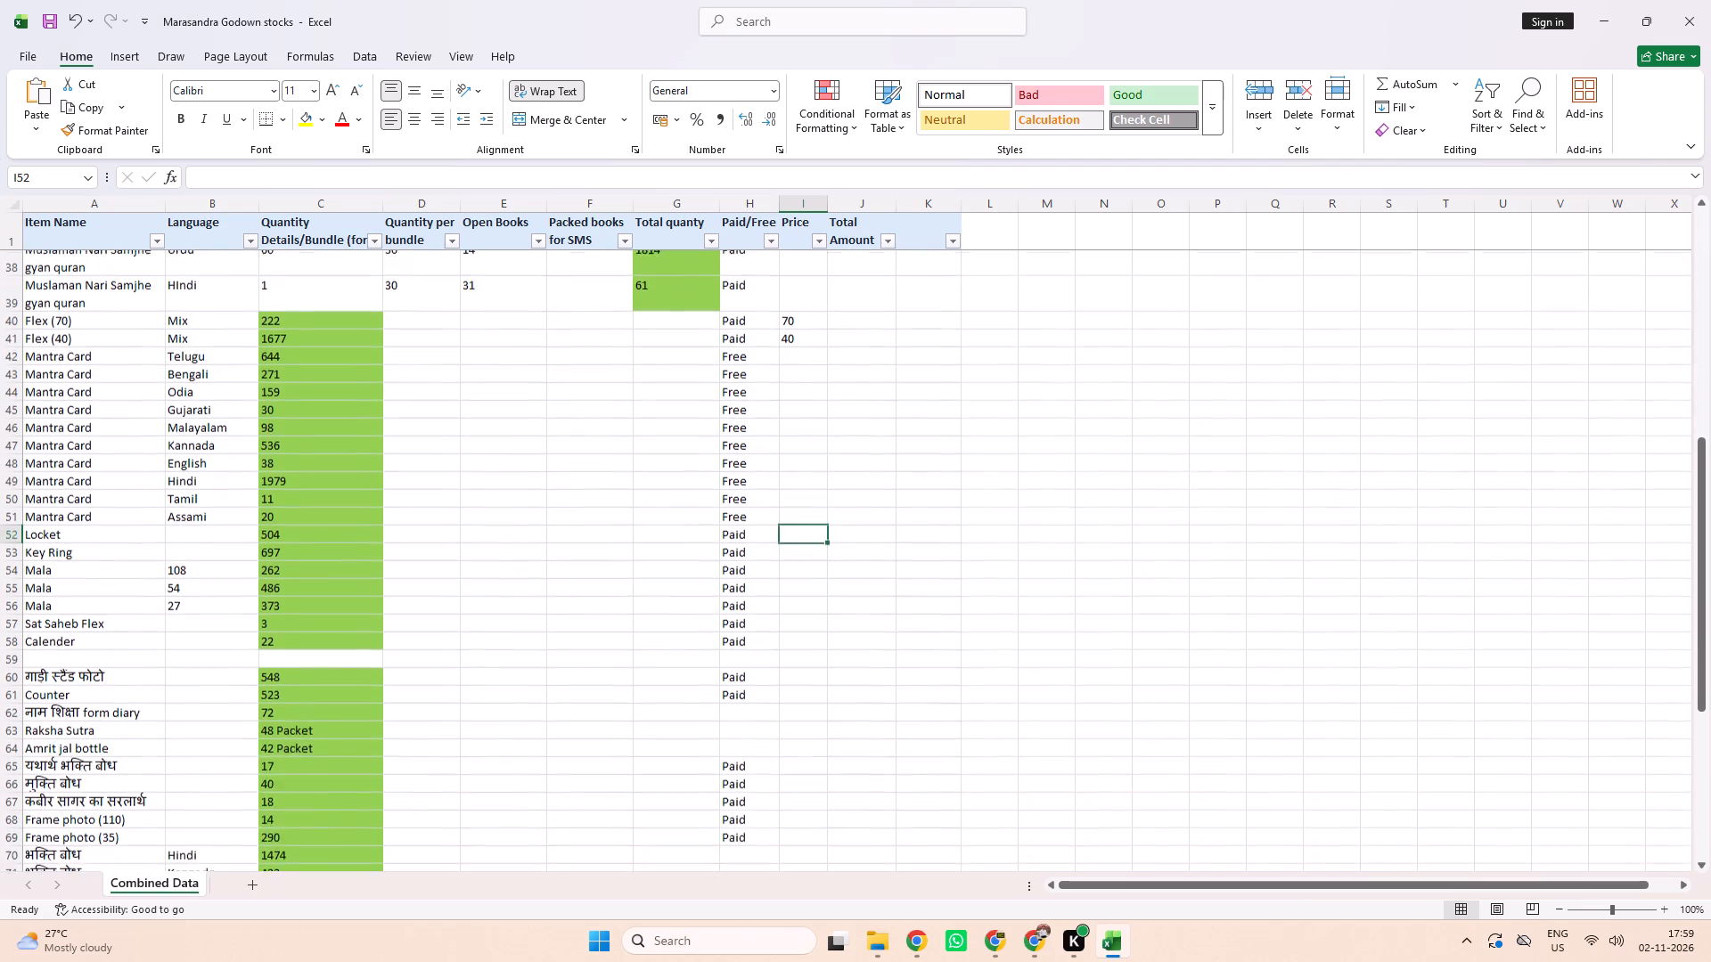
{"action": "scroll", "coordinate": [789, 687], "scroll_direction": "down", "scroll_amount": 1}
{"action": "key", "text": "5"}
{"action": "key", "text": "Down"}
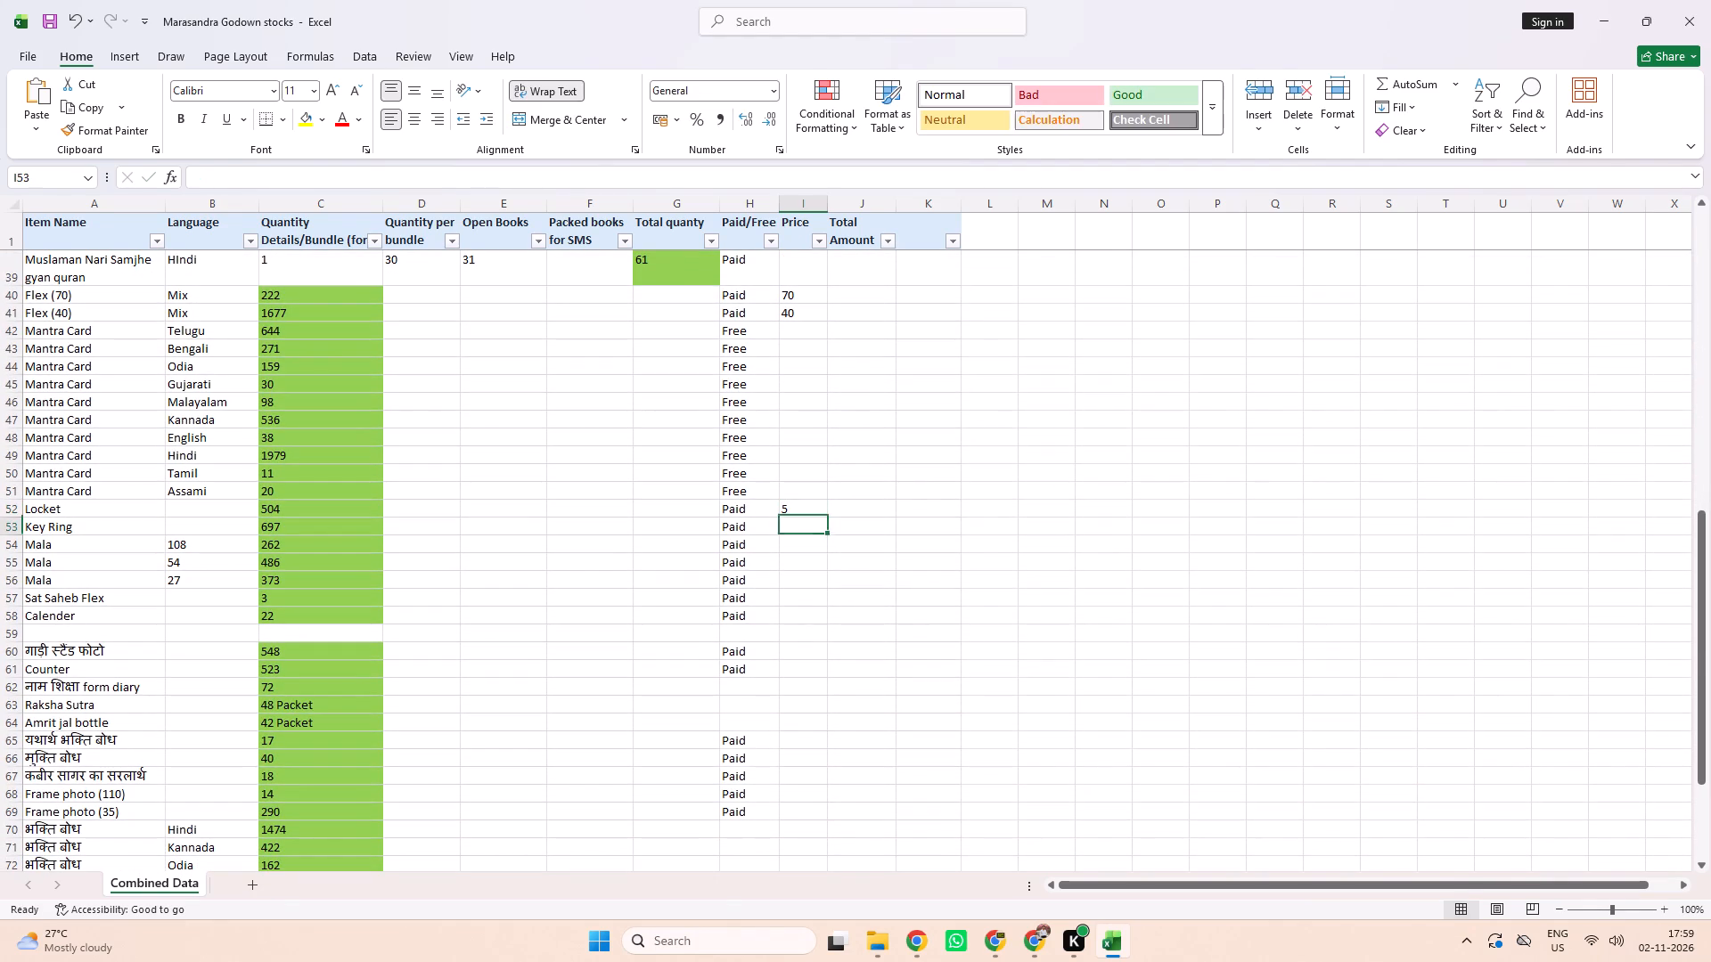
{"action": "type", "text": "10"}
{"action": "key", "text": "Down"}
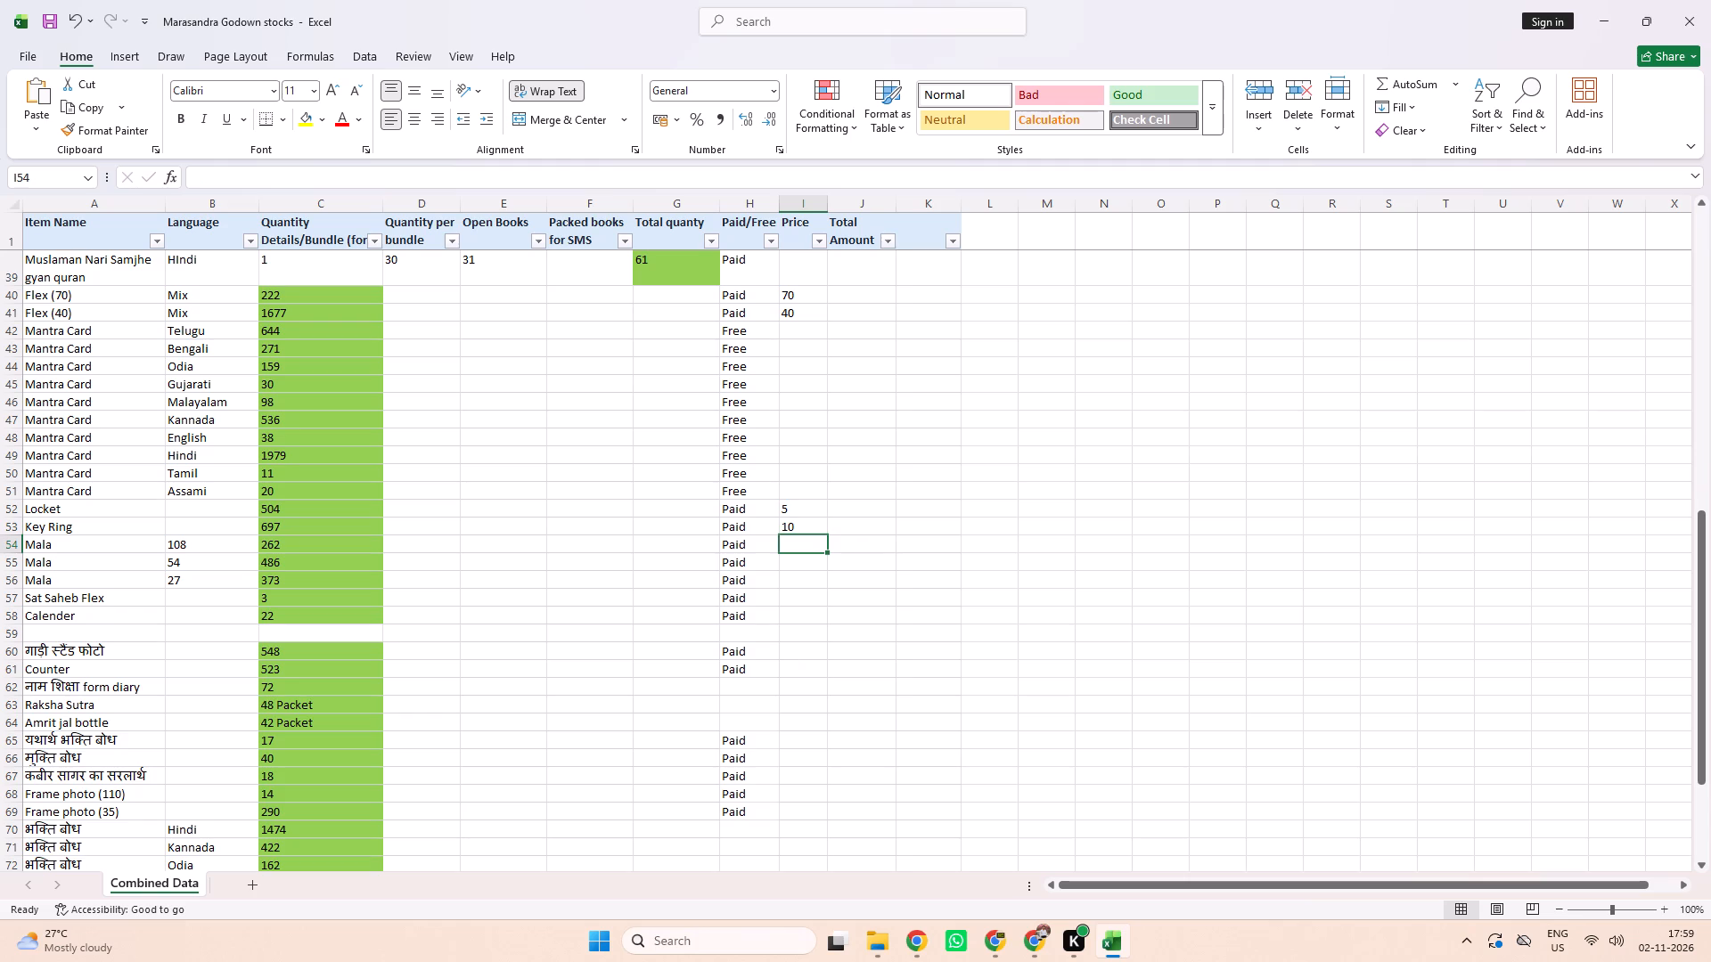
Enter the Mala prices: 10 for the 108, 5 for the 54 and 2 for the 27.
{"action": "type", "text": "10"}
{"action": "key", "text": "Down"}
{"action": "key", "text": "5"}
{"action": "key", "text": "Down"}
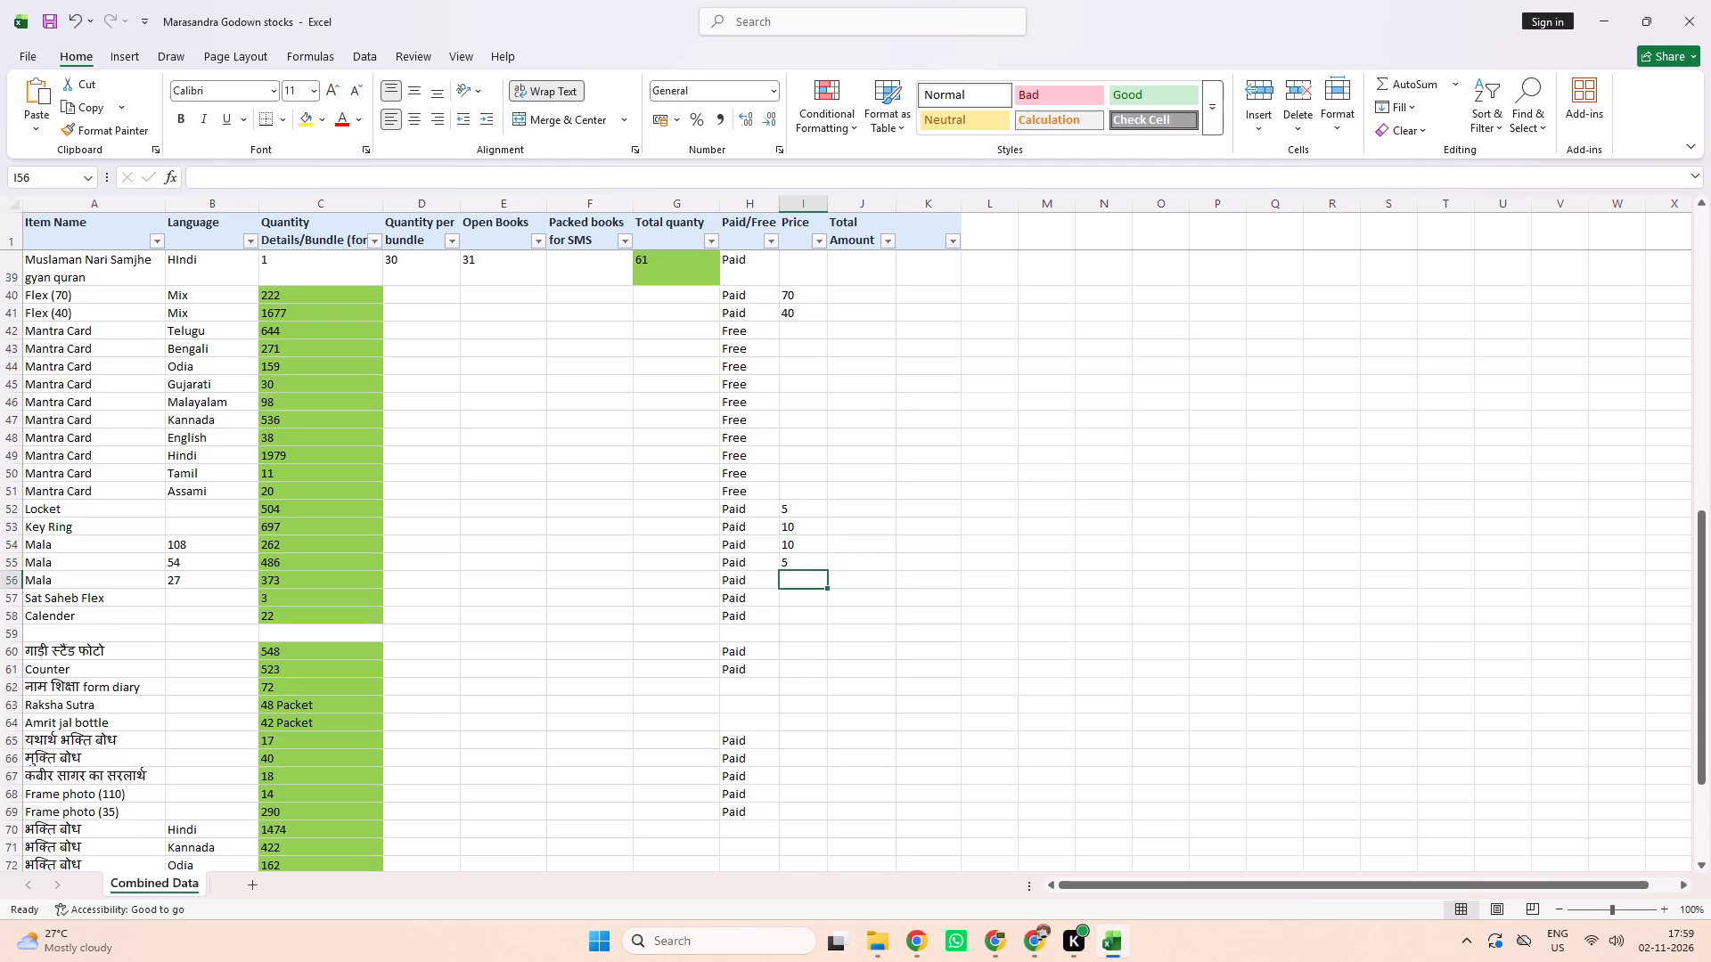
{"action": "key", "text": "2"}
{"action": "key", "text": "Down"}
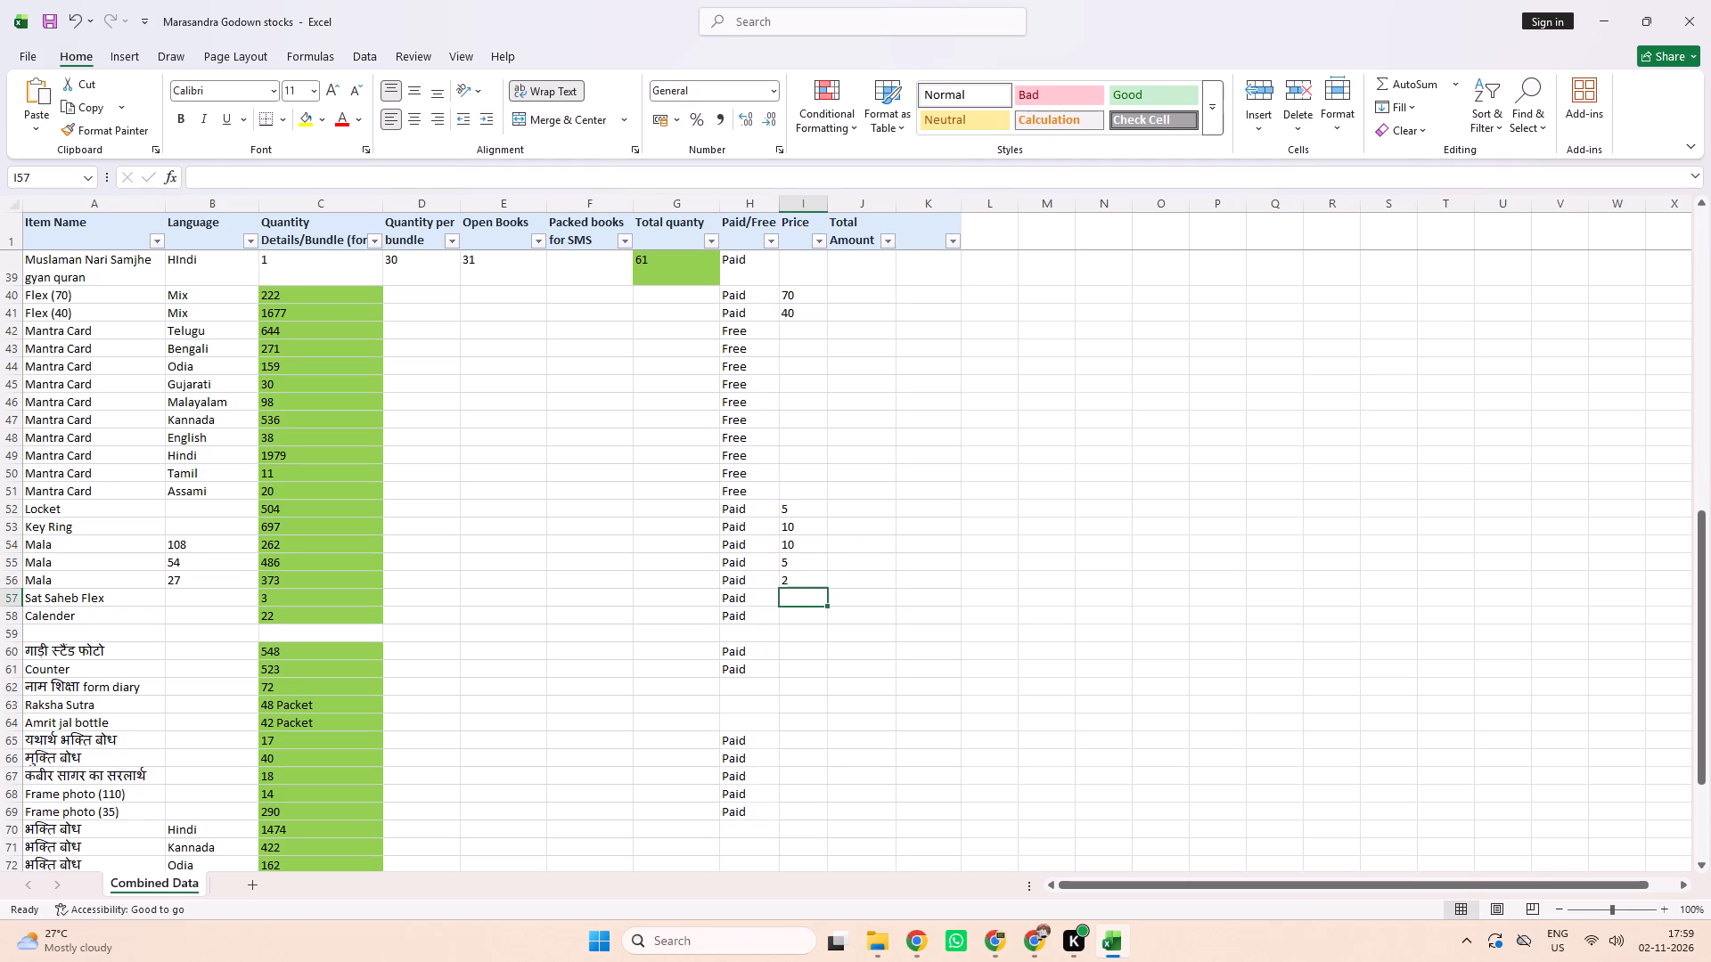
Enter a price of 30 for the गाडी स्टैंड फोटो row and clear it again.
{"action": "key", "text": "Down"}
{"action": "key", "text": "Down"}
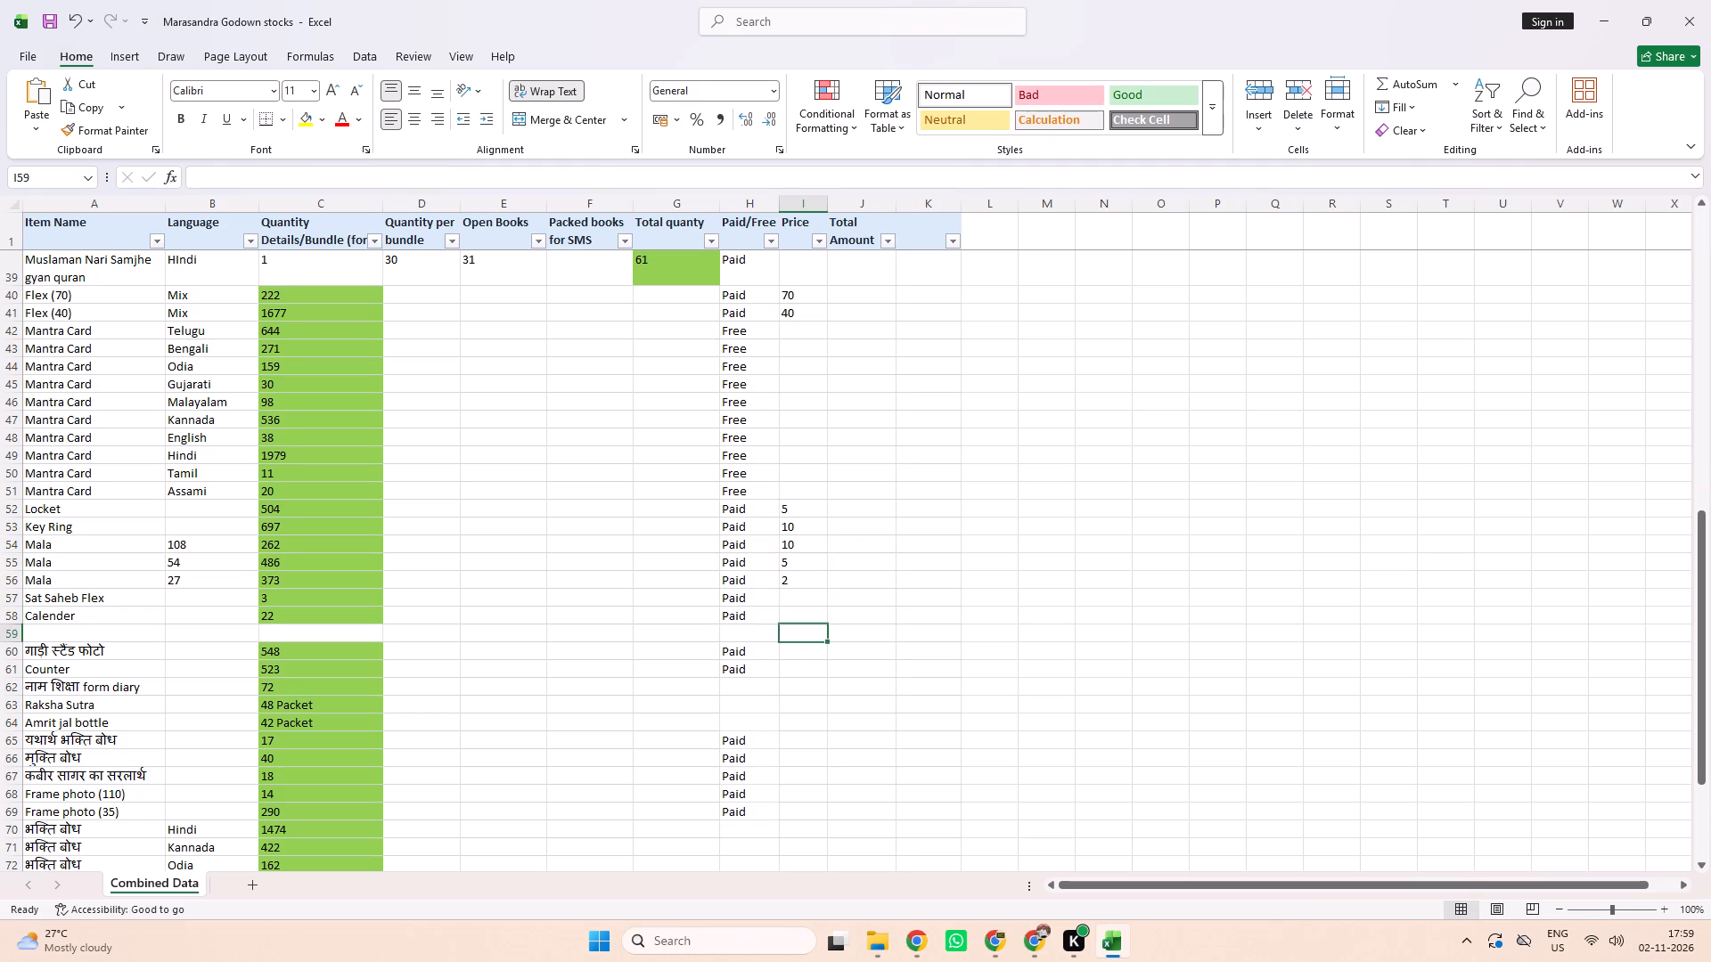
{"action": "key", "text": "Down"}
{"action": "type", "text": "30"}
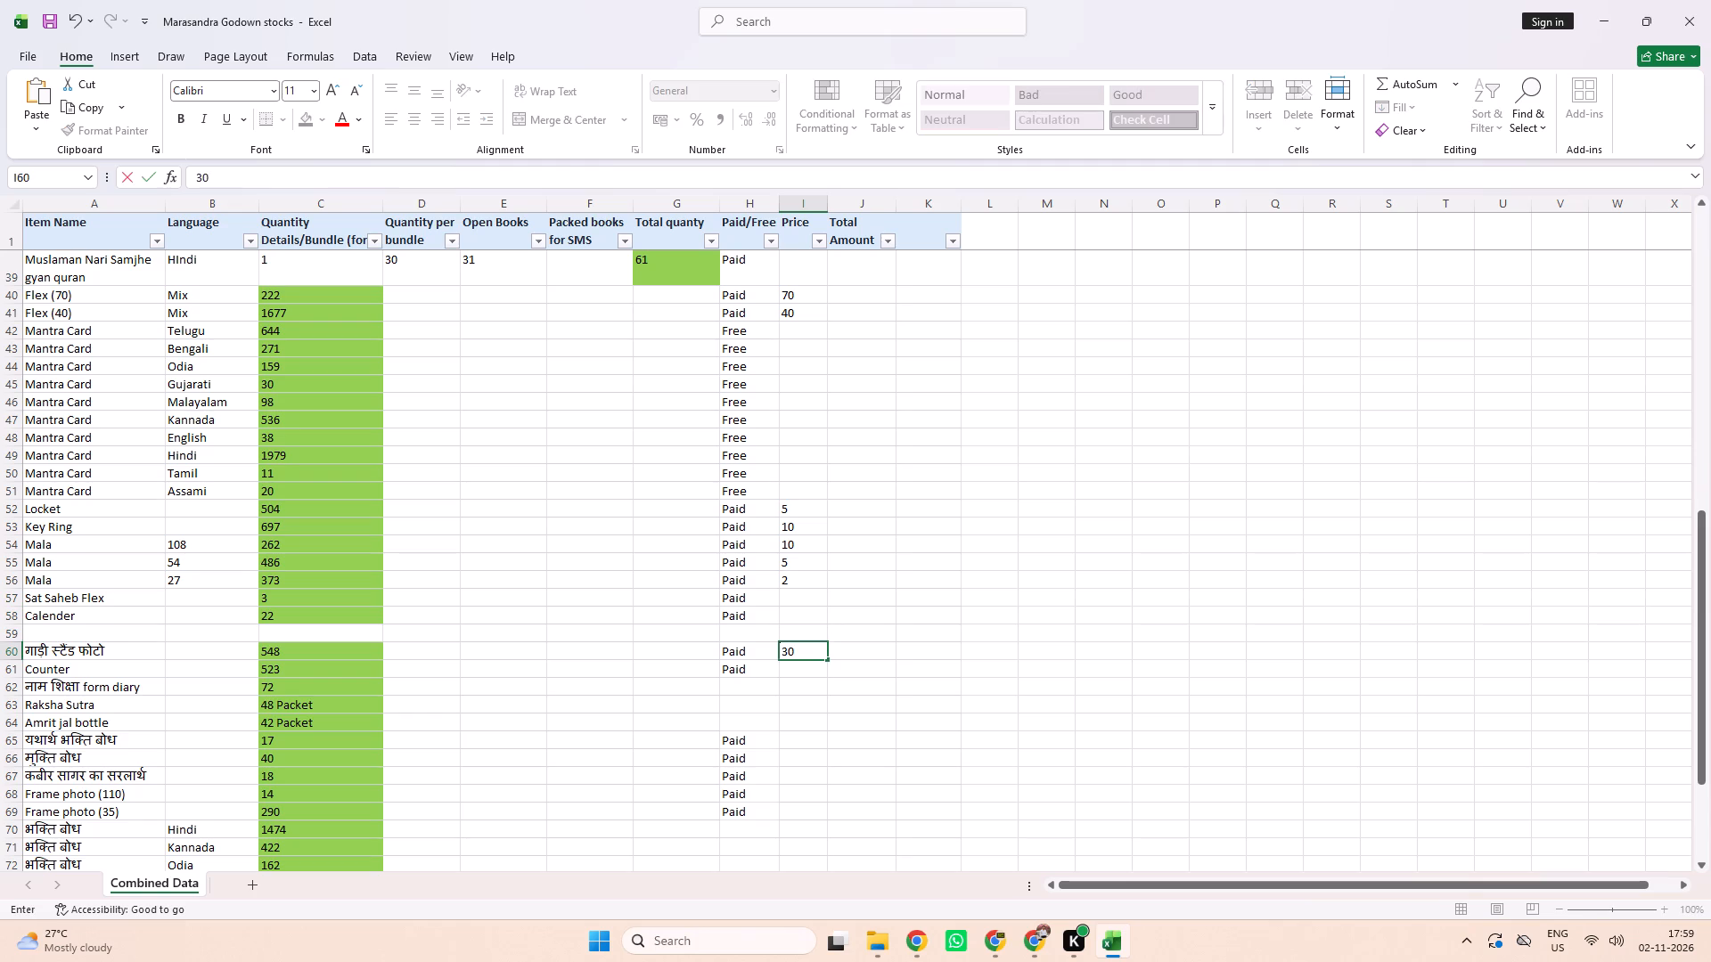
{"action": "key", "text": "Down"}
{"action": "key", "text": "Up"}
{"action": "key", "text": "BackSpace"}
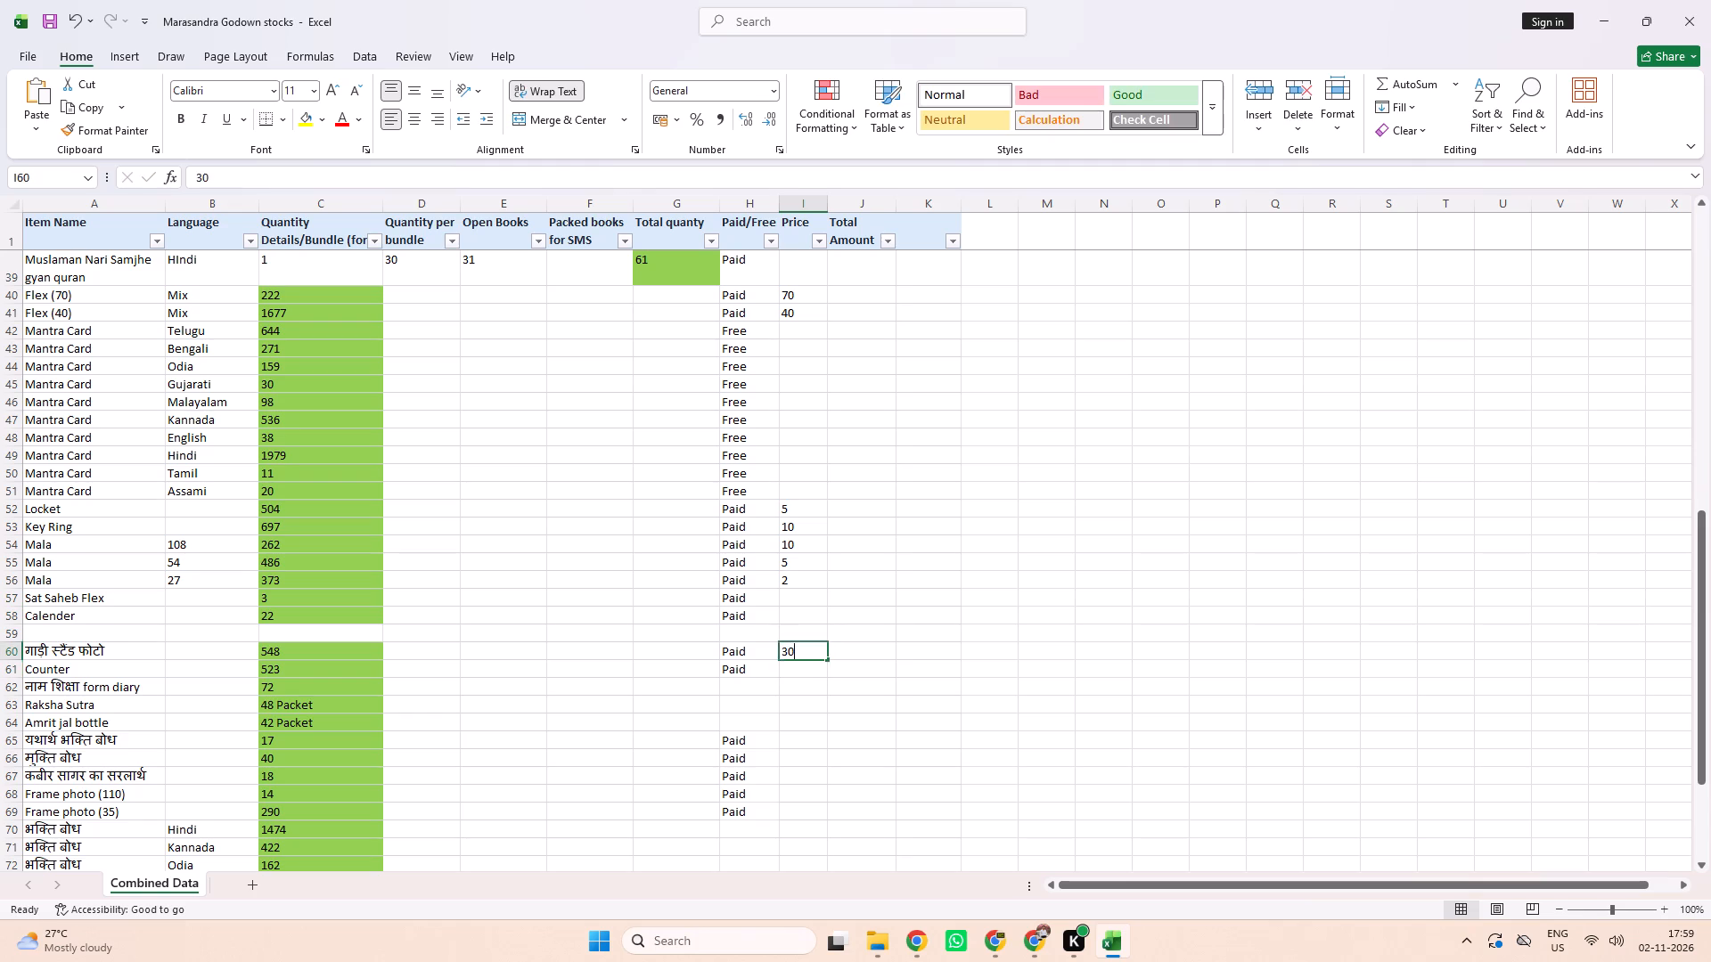
Enter 20 as the price of Counter.
{"action": "key", "text": "Down"}
{"action": "type", "text": "20"}
{"action": "key", "text": "Down"}
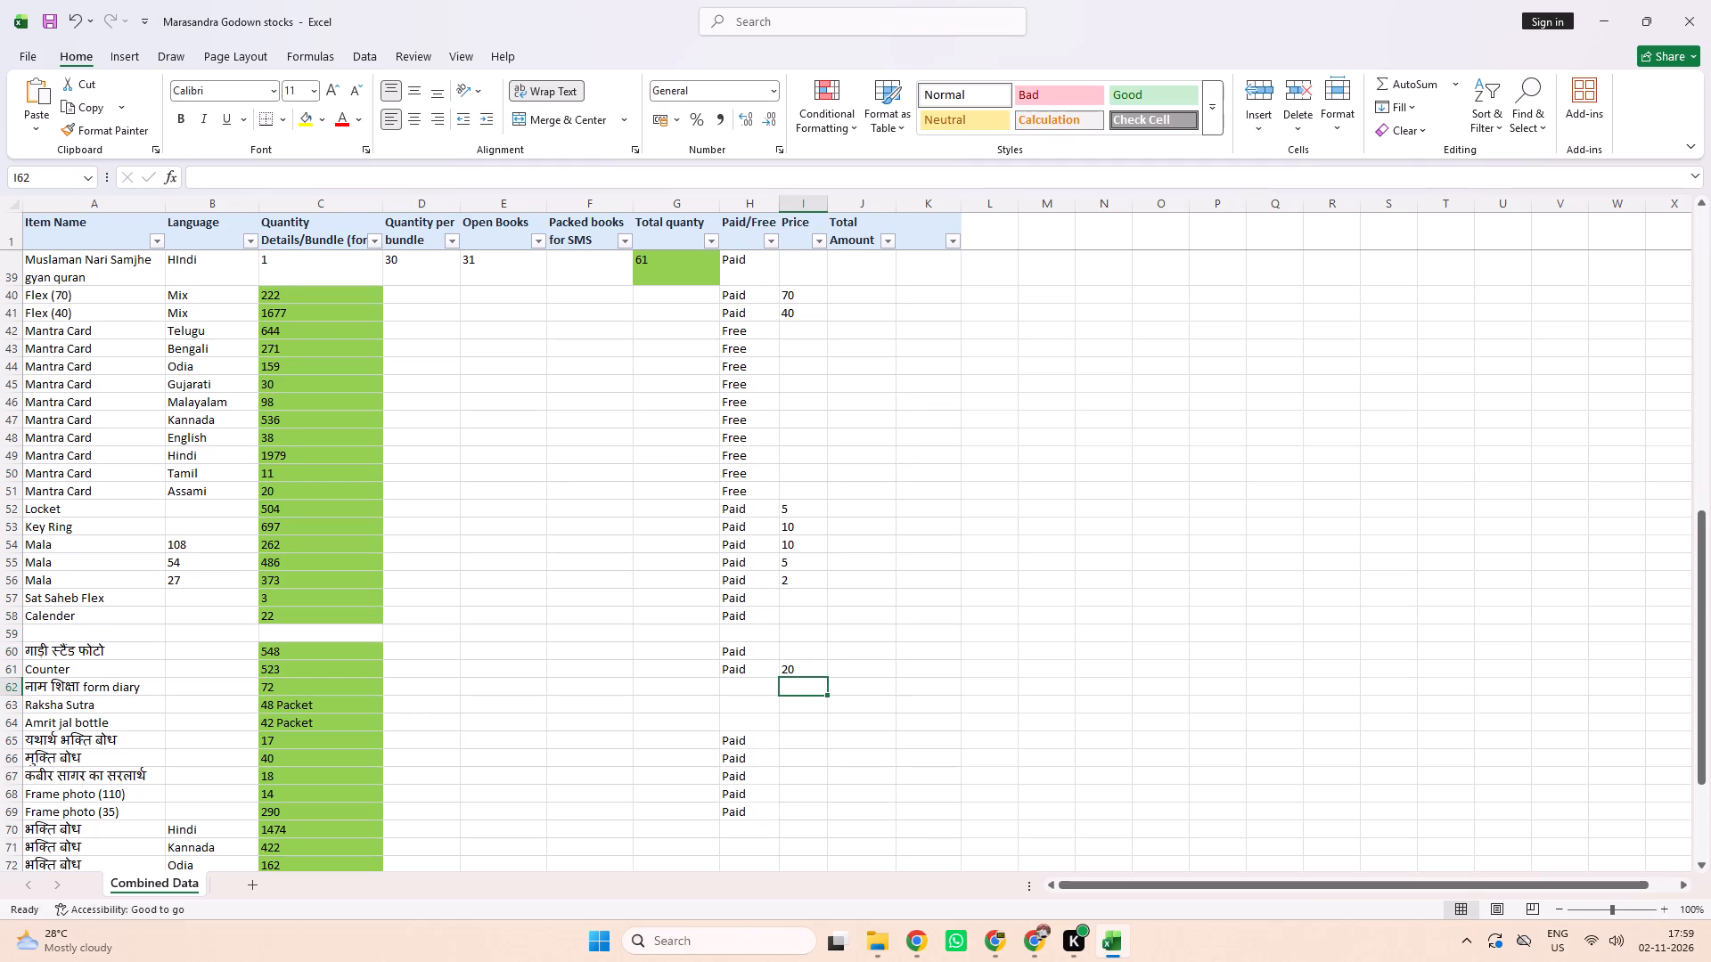
Mark नाम शिक्षा form diary, Raksha Sutra and Amrit jal bottle as Free in the Paid/Free column.
{"action": "key", "text": "Down"}
{"action": "key", "text": "Up"}
{"action": "key", "text": "Left"}
{"action": "type", "text": "Free"}
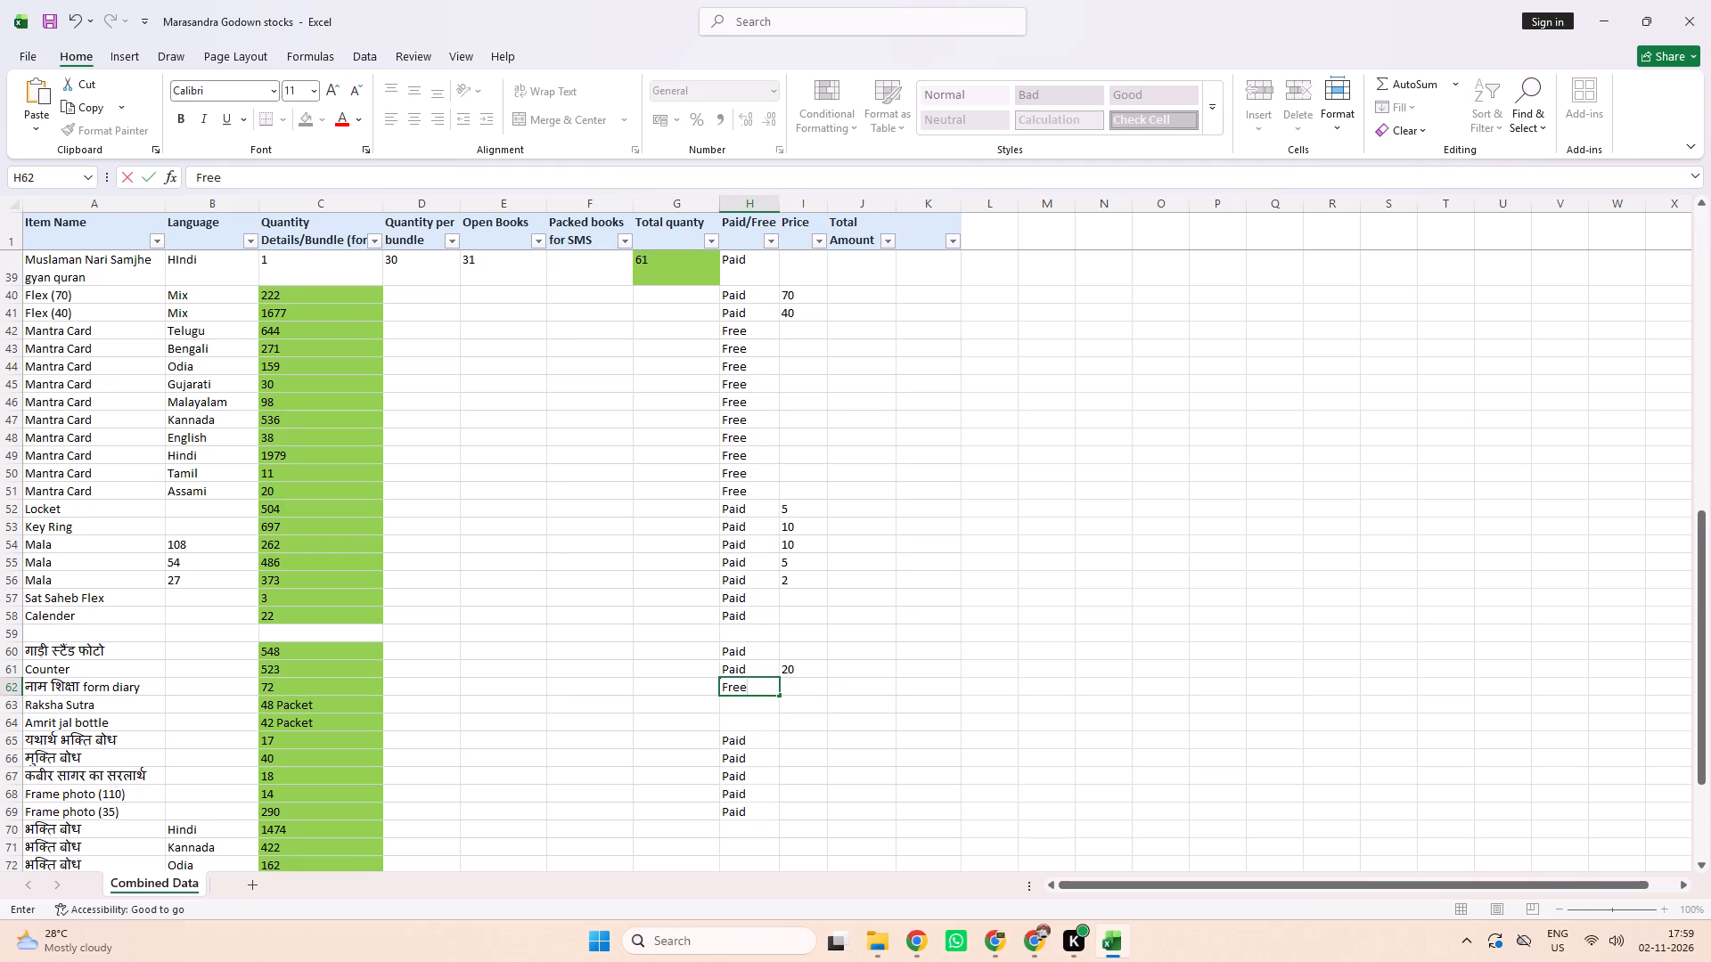
{"action": "key", "text": "Return"}
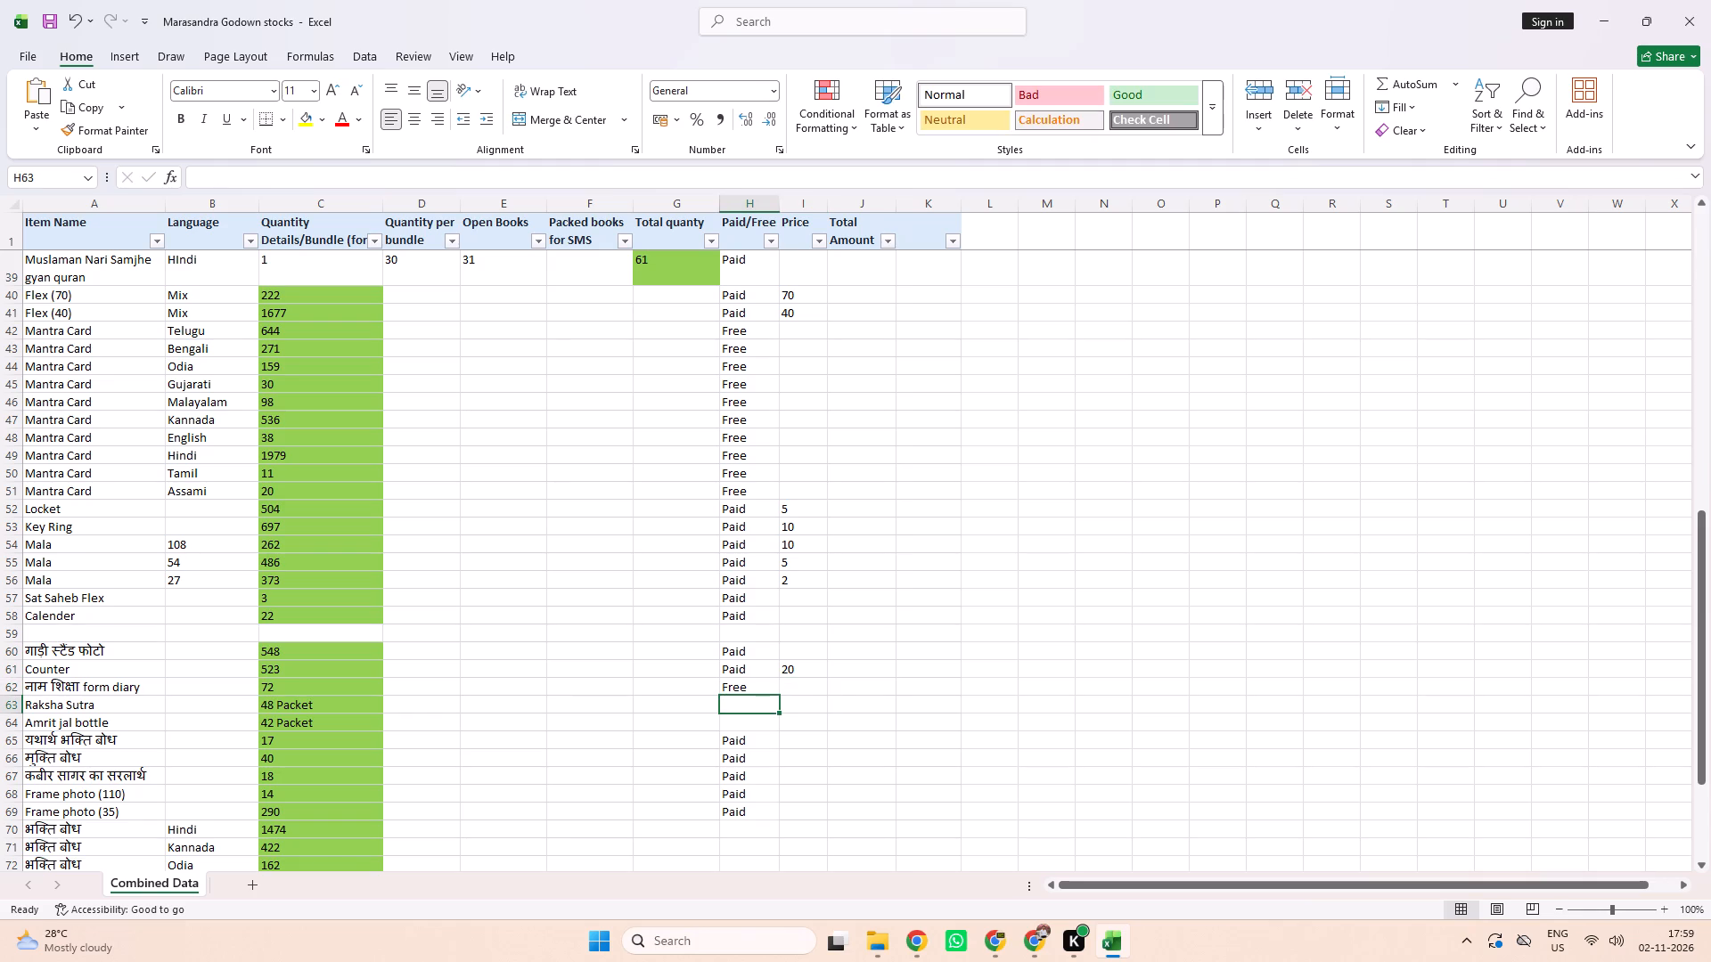
{"action": "type", "text": "Free"}
{"action": "key", "text": "Return"}
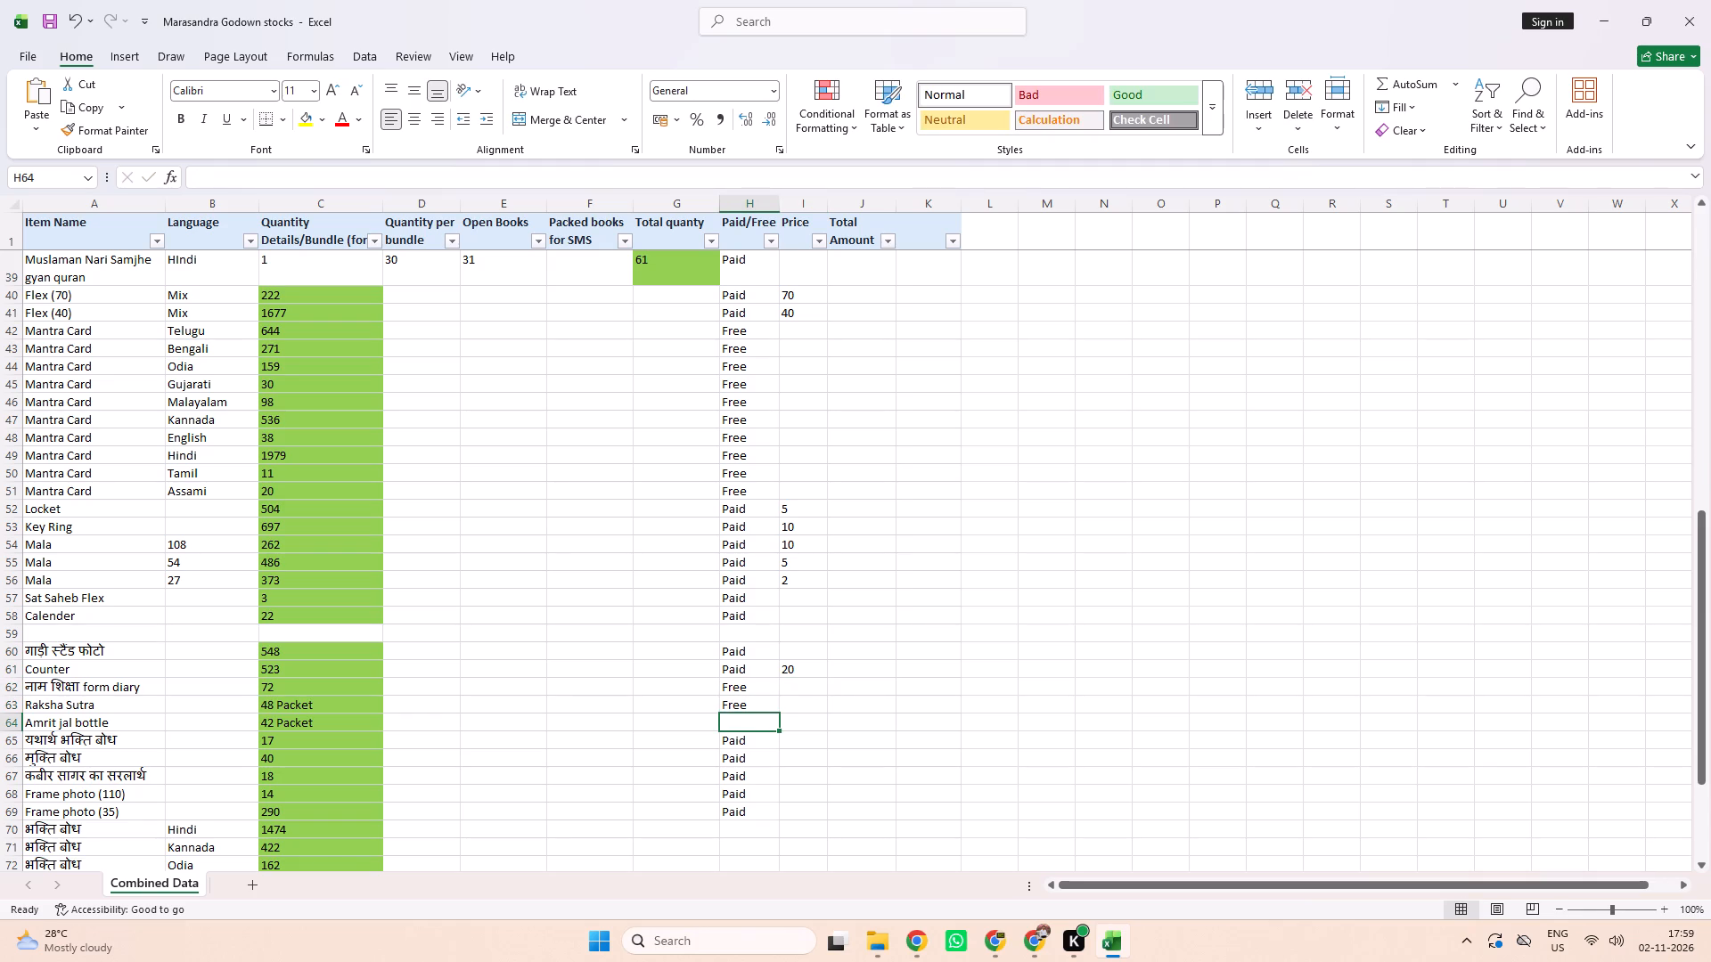
{"action": "key", "text": "ctrl+d"}
Delete the यथार्थ भक्ति बोध row located just below Amrit jal bottle.
{"action": "key", "text": "Down"}
{"action": "key", "text": "Right"}
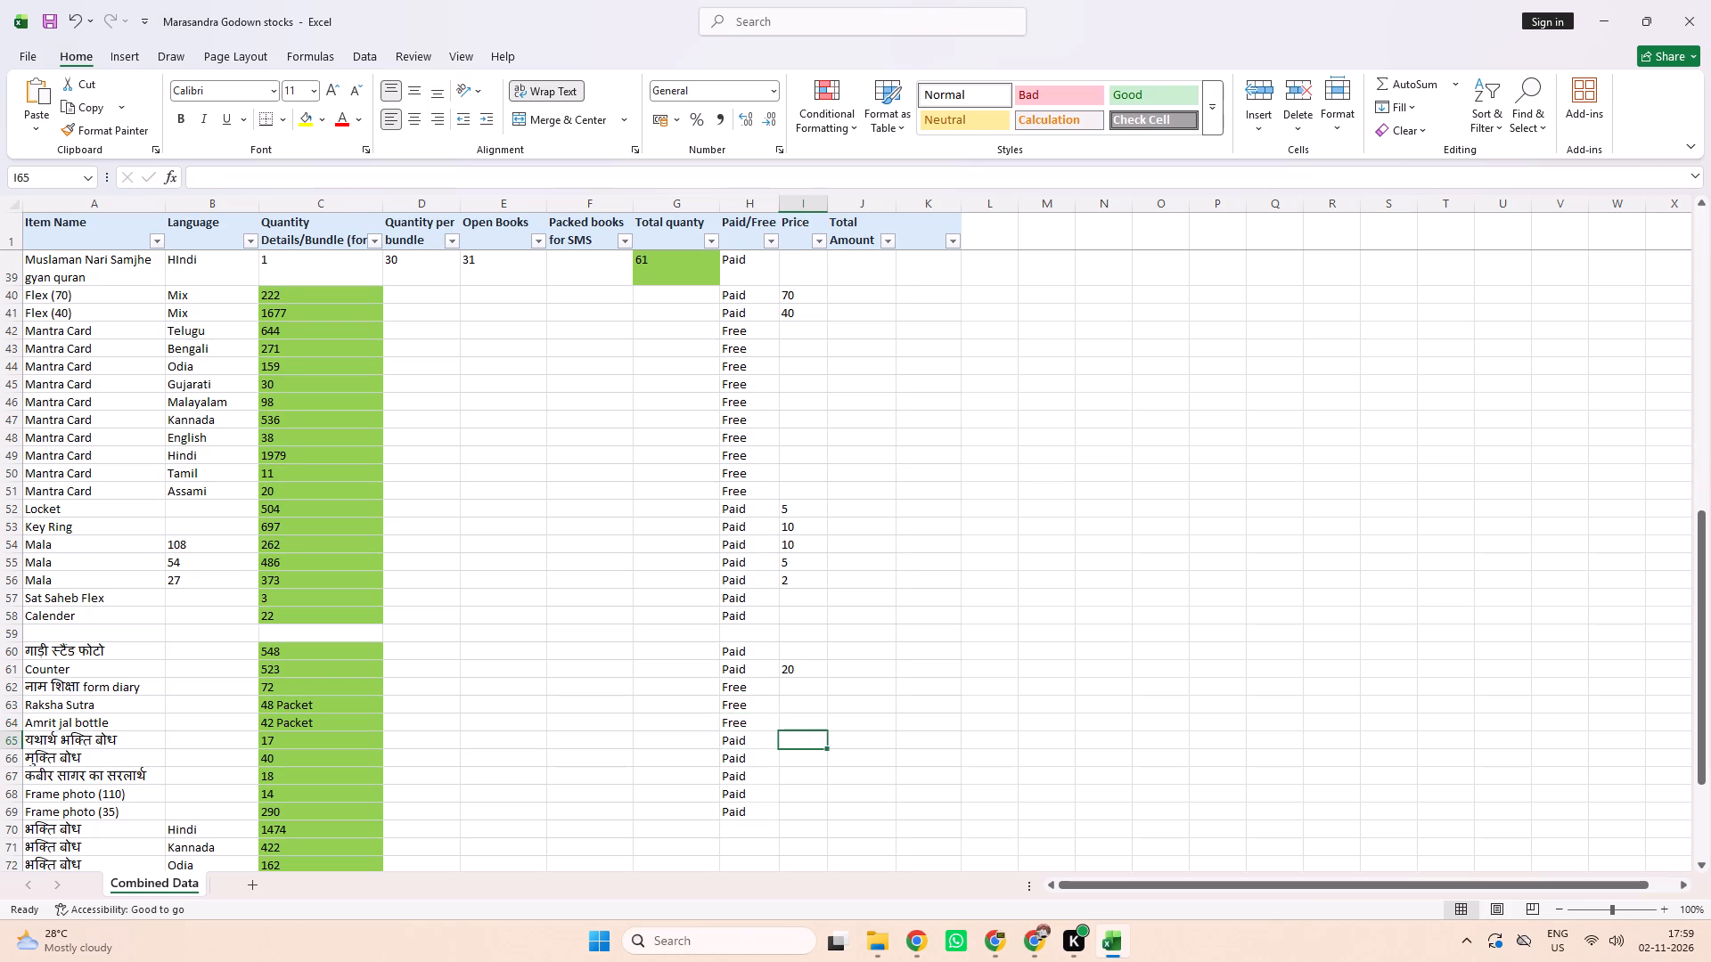
{"action": "scroll", "coordinate": [606, 603], "scroll_direction": "up", "scroll_amount": 3}
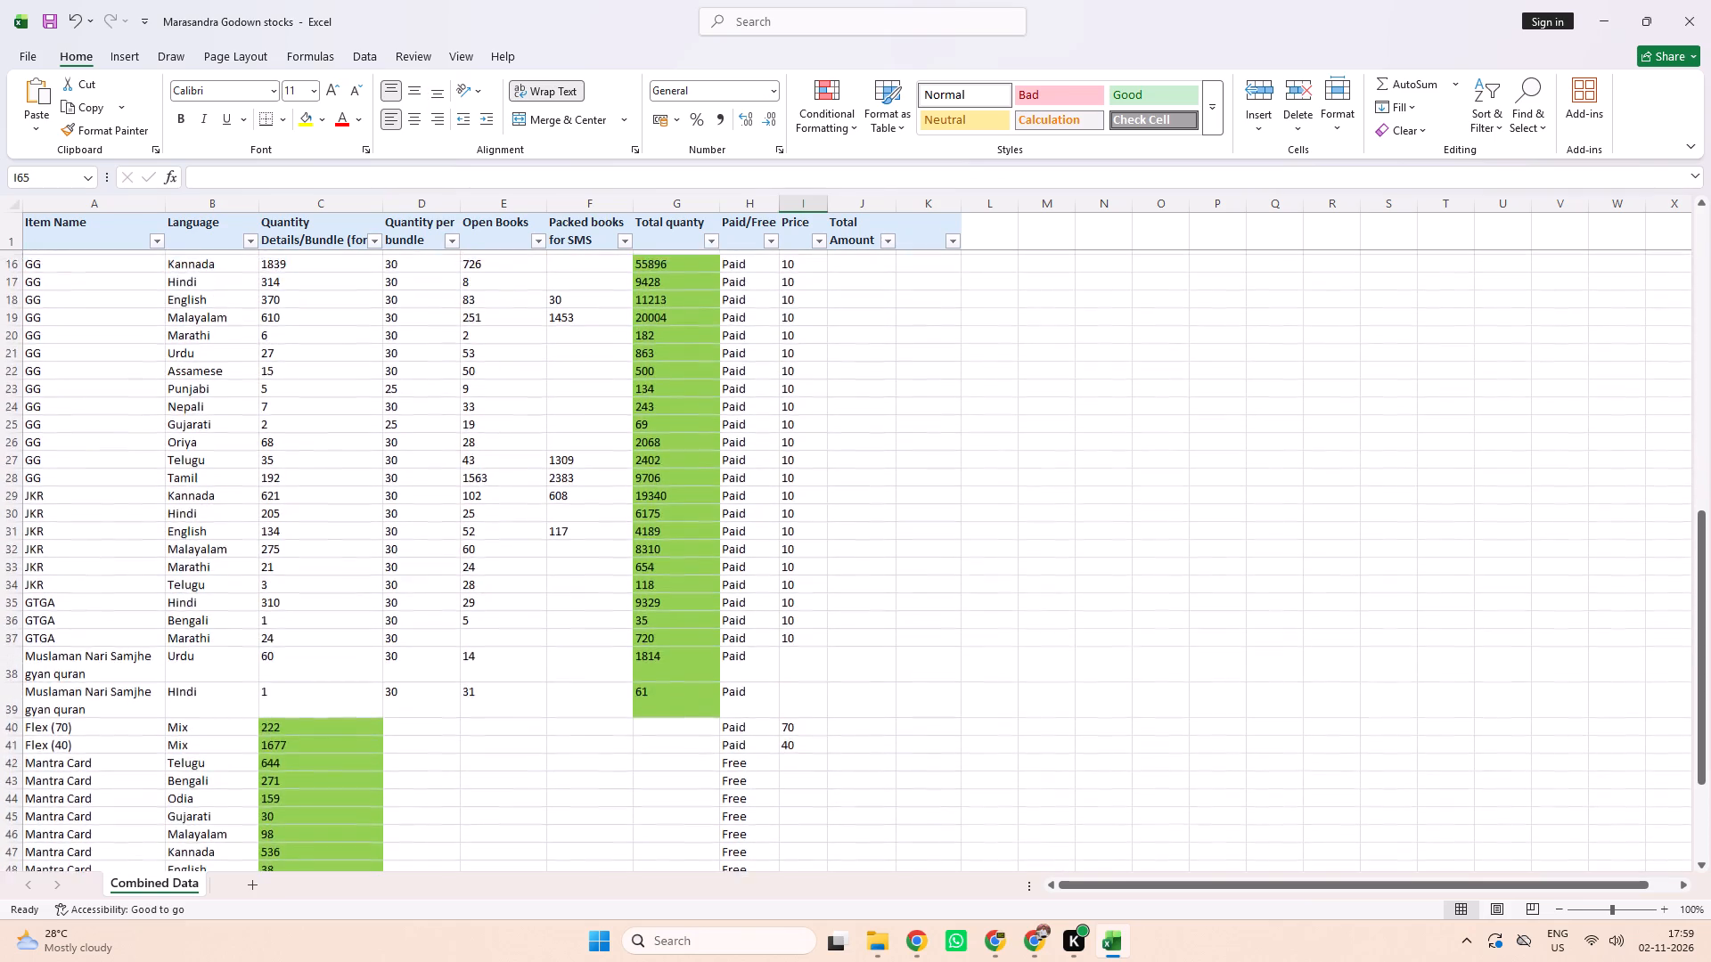
{"action": "scroll", "coordinate": [606, 603], "scroll_direction": "up", "scroll_amount": 1}
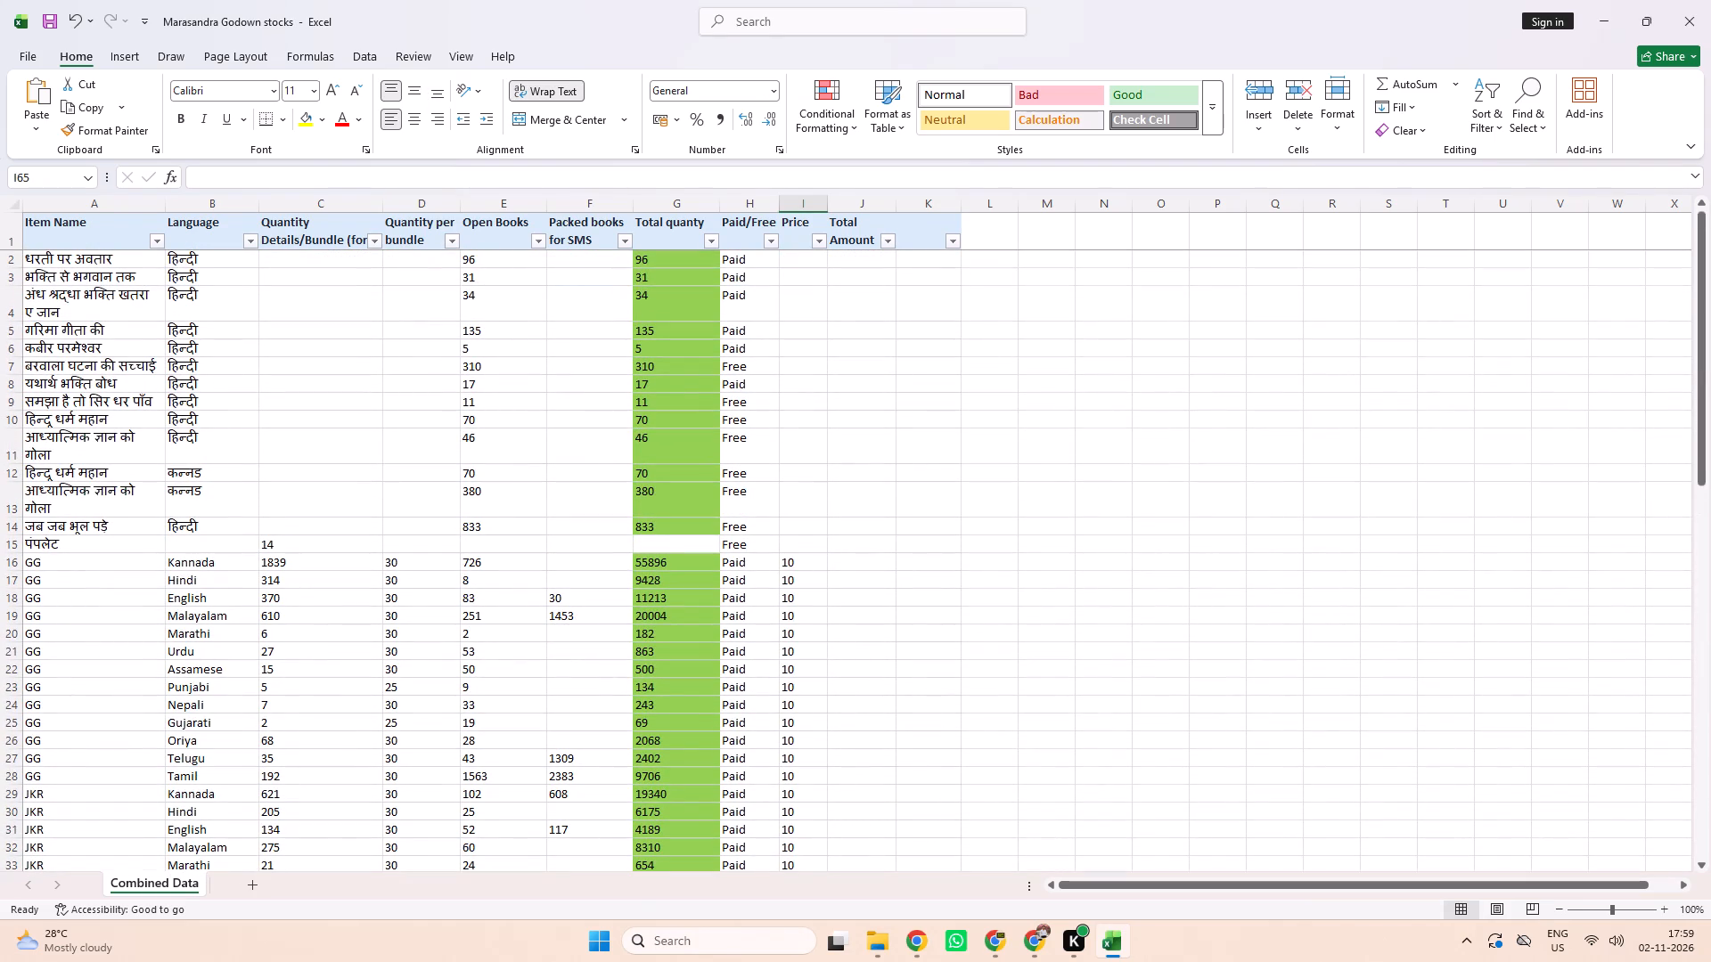
{"action": "scroll", "coordinate": [246, 395], "scroll_direction": "down", "scroll_amount": 1}
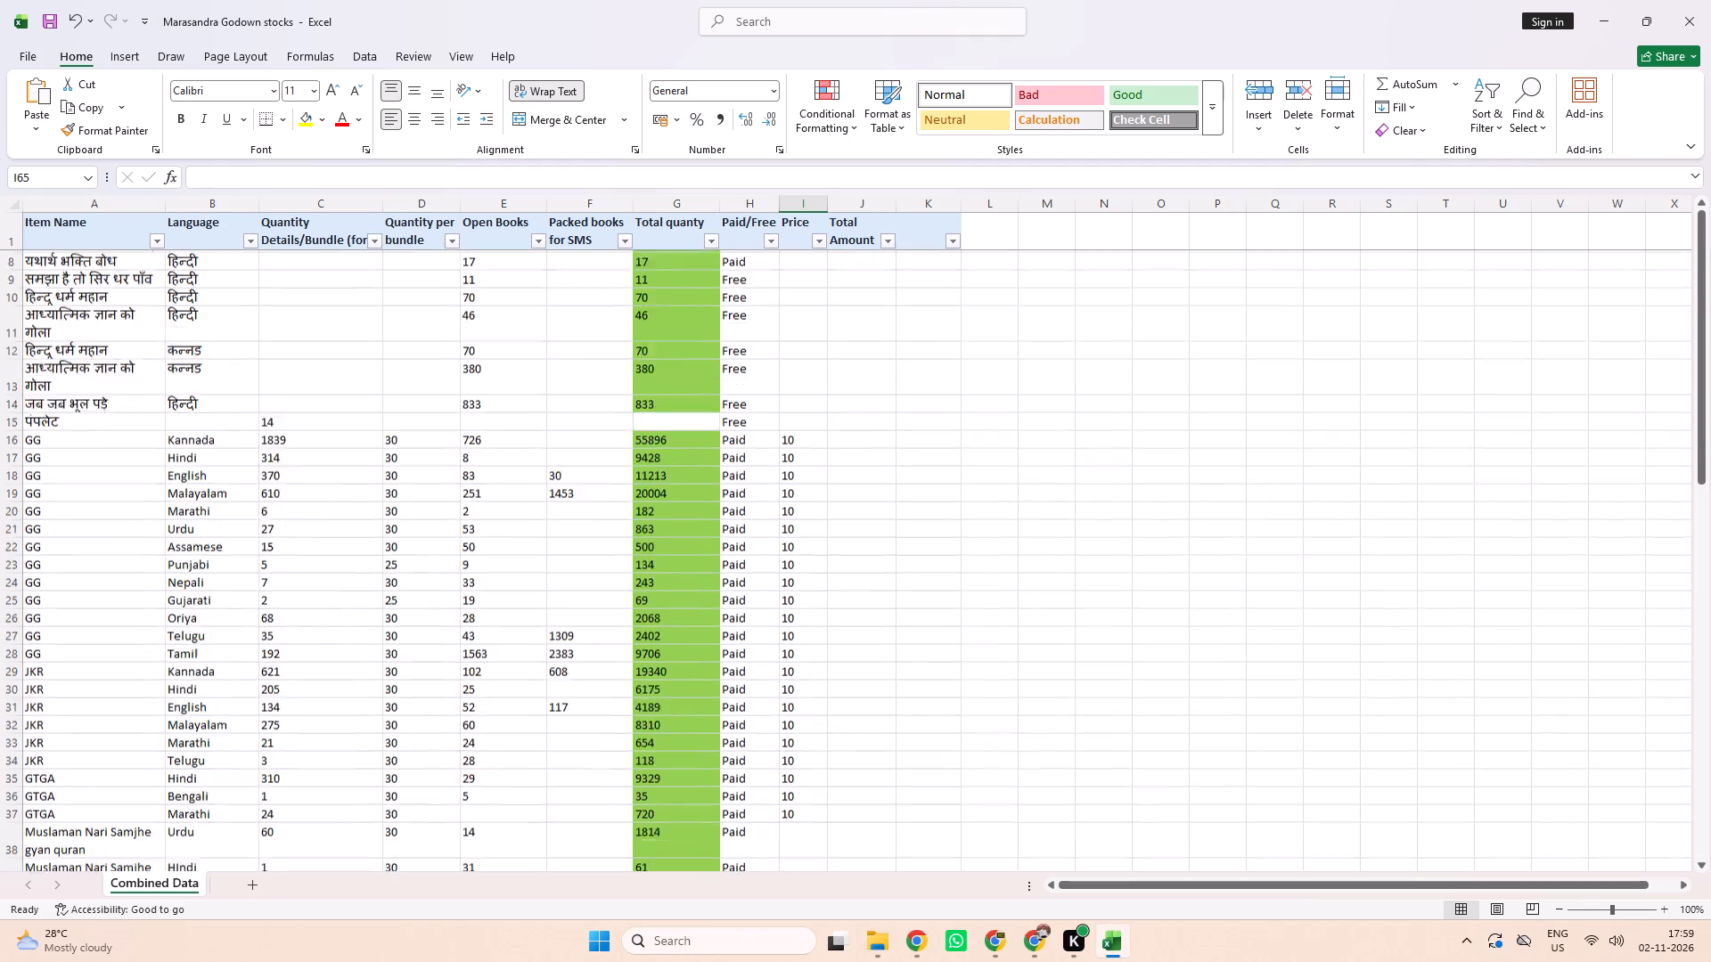
{"action": "scroll", "coordinate": [246, 395], "scroll_direction": "down", "scroll_amount": 3}
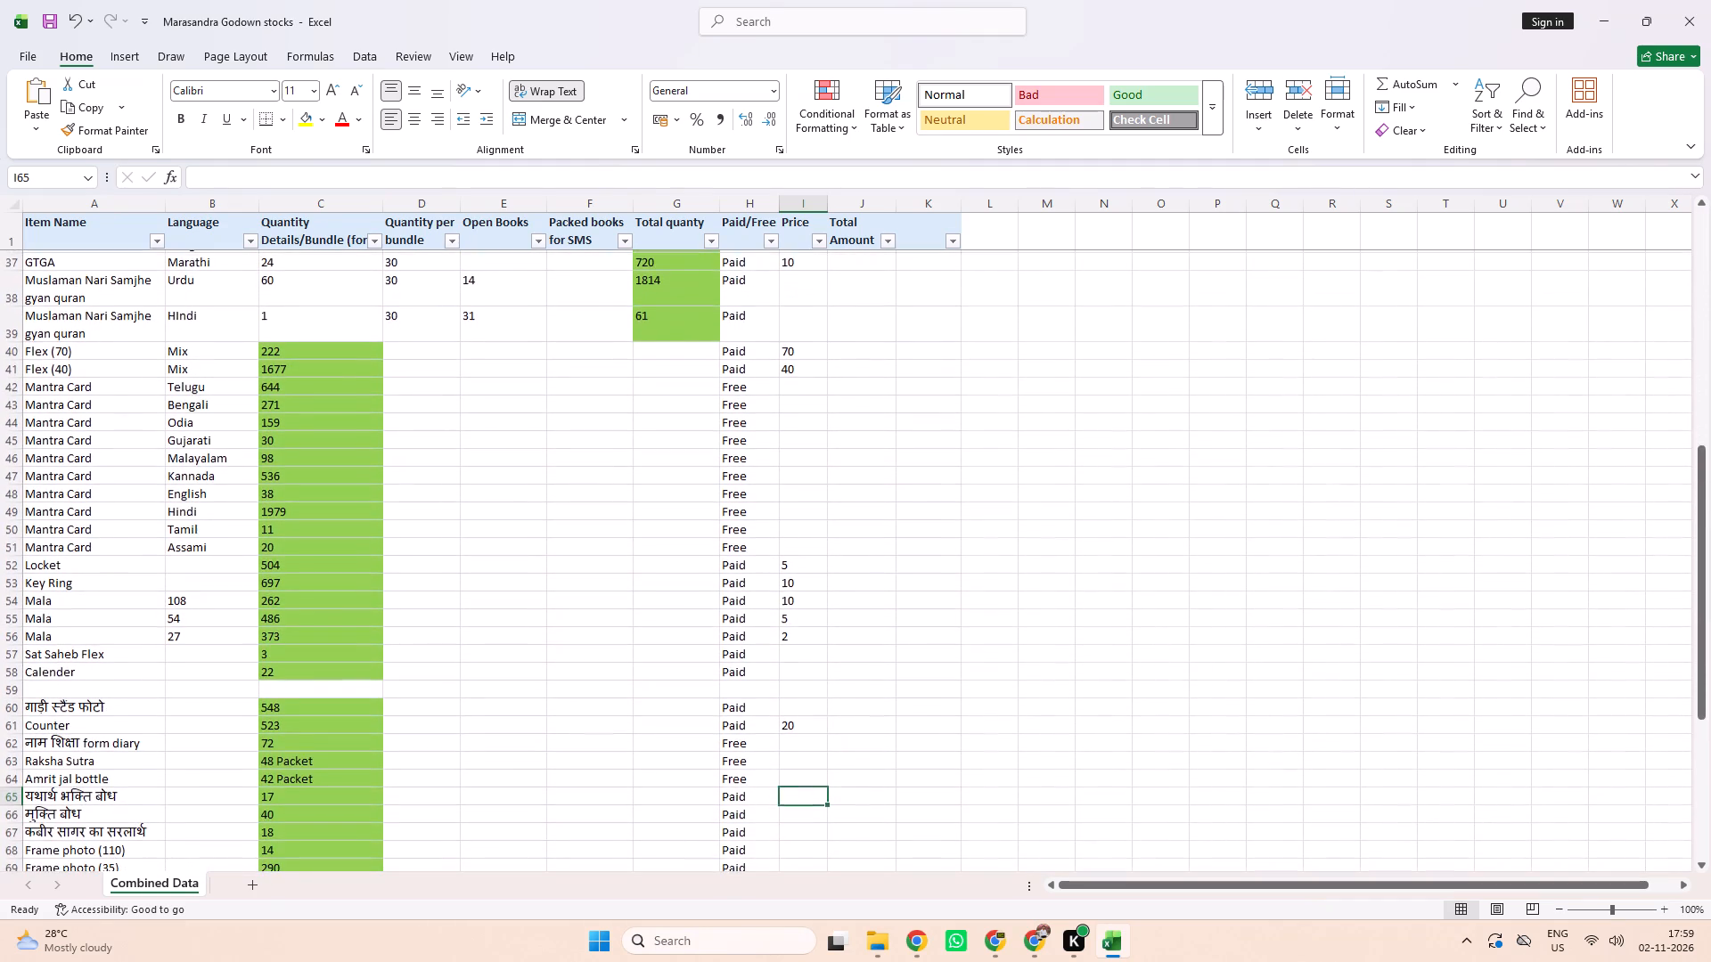
{"action": "scroll", "coordinate": [246, 395], "scroll_direction": "down", "scroll_amount": 2}
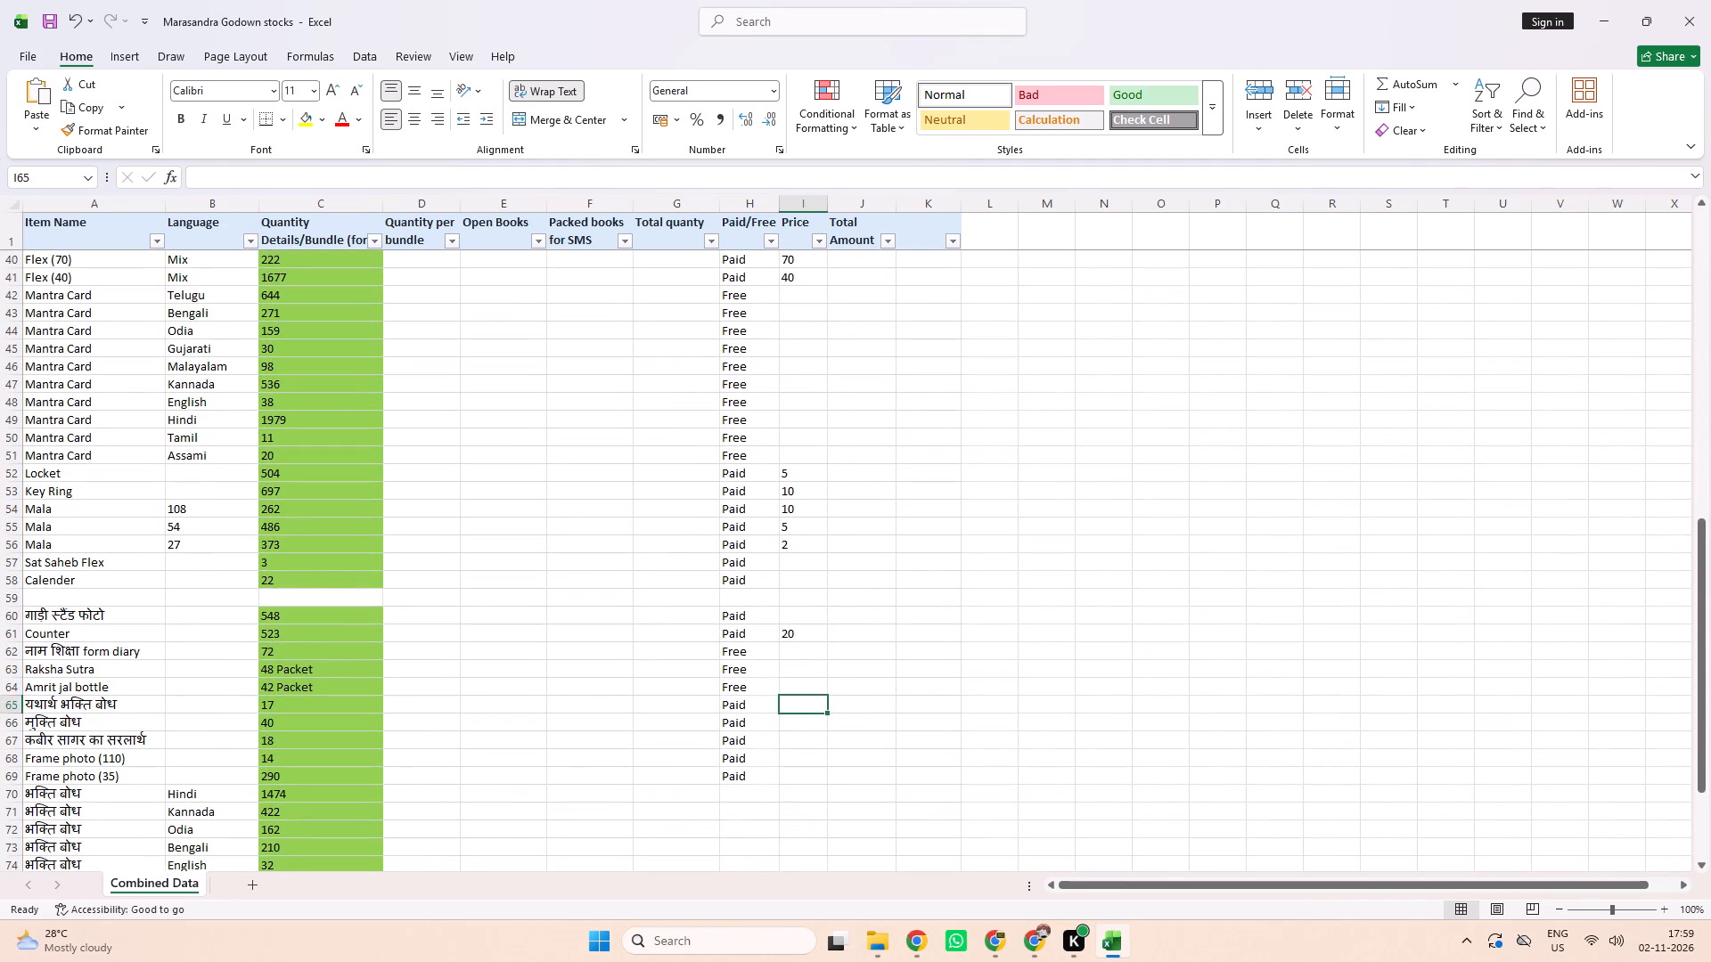
{"action": "right_click", "coordinate": [16, 705]}
{"action": "left_click", "coordinate": [63, 566]}
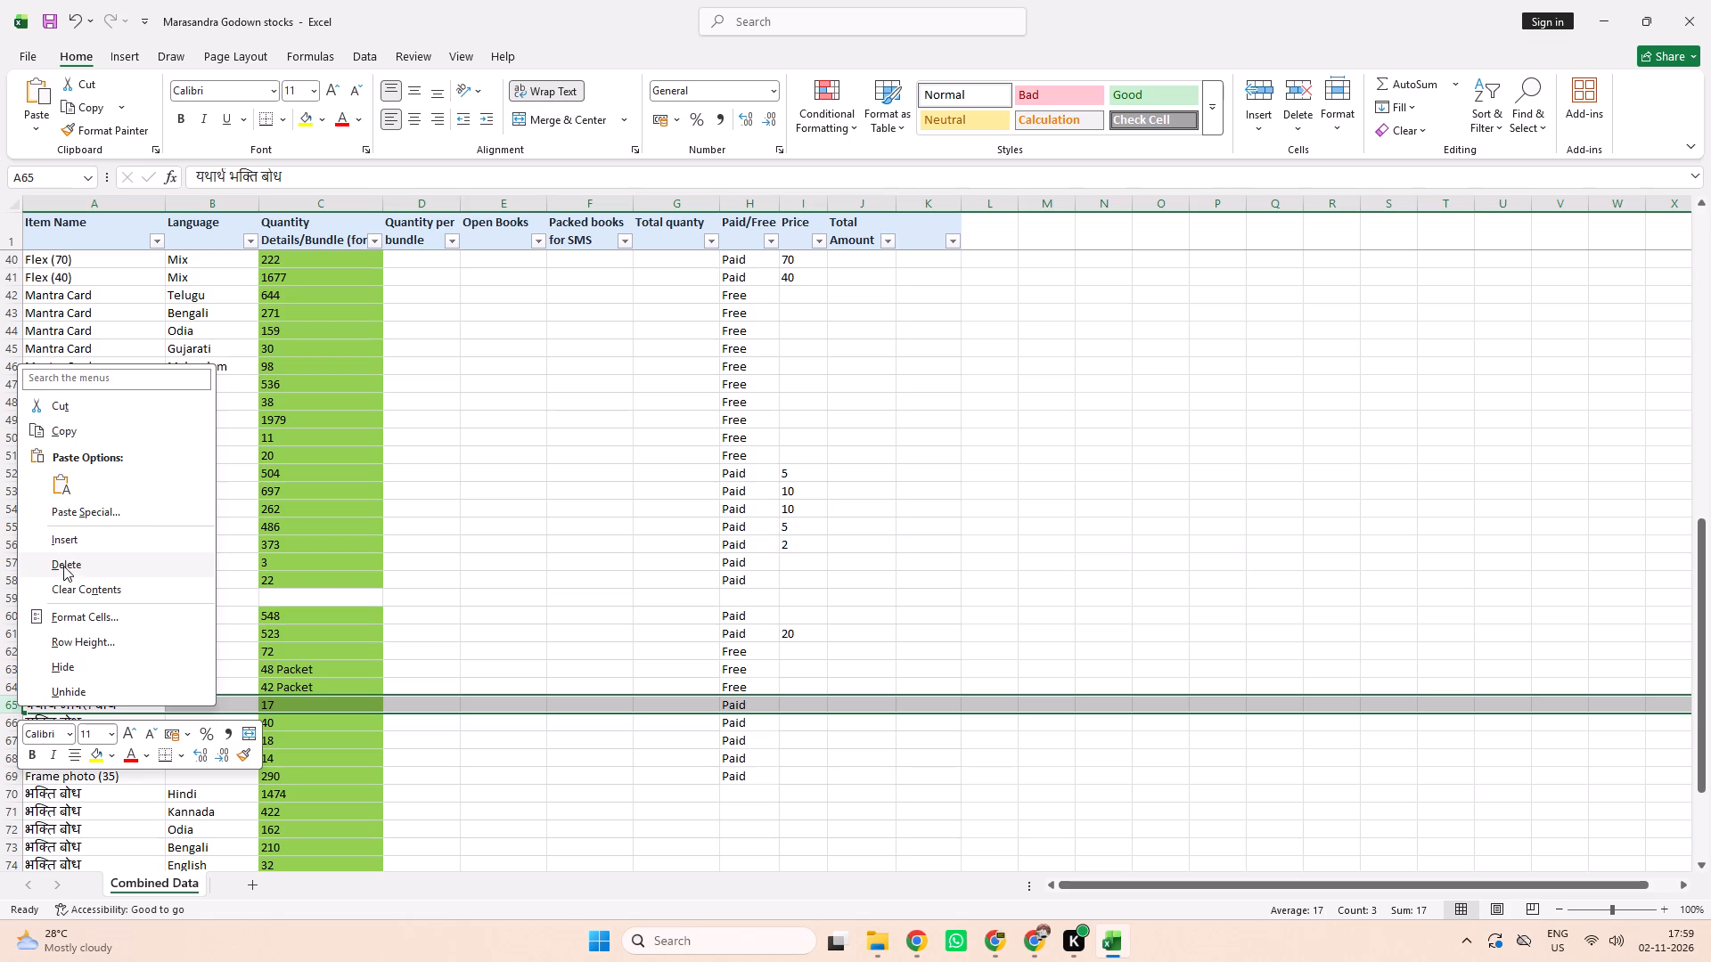
Enter a price of 100 for मुक्ति बोध and 200 for कबीर सागर का सरलार्थ.
{"action": "left_click", "coordinate": [805, 705]}
{"action": "type", "text": "100"}
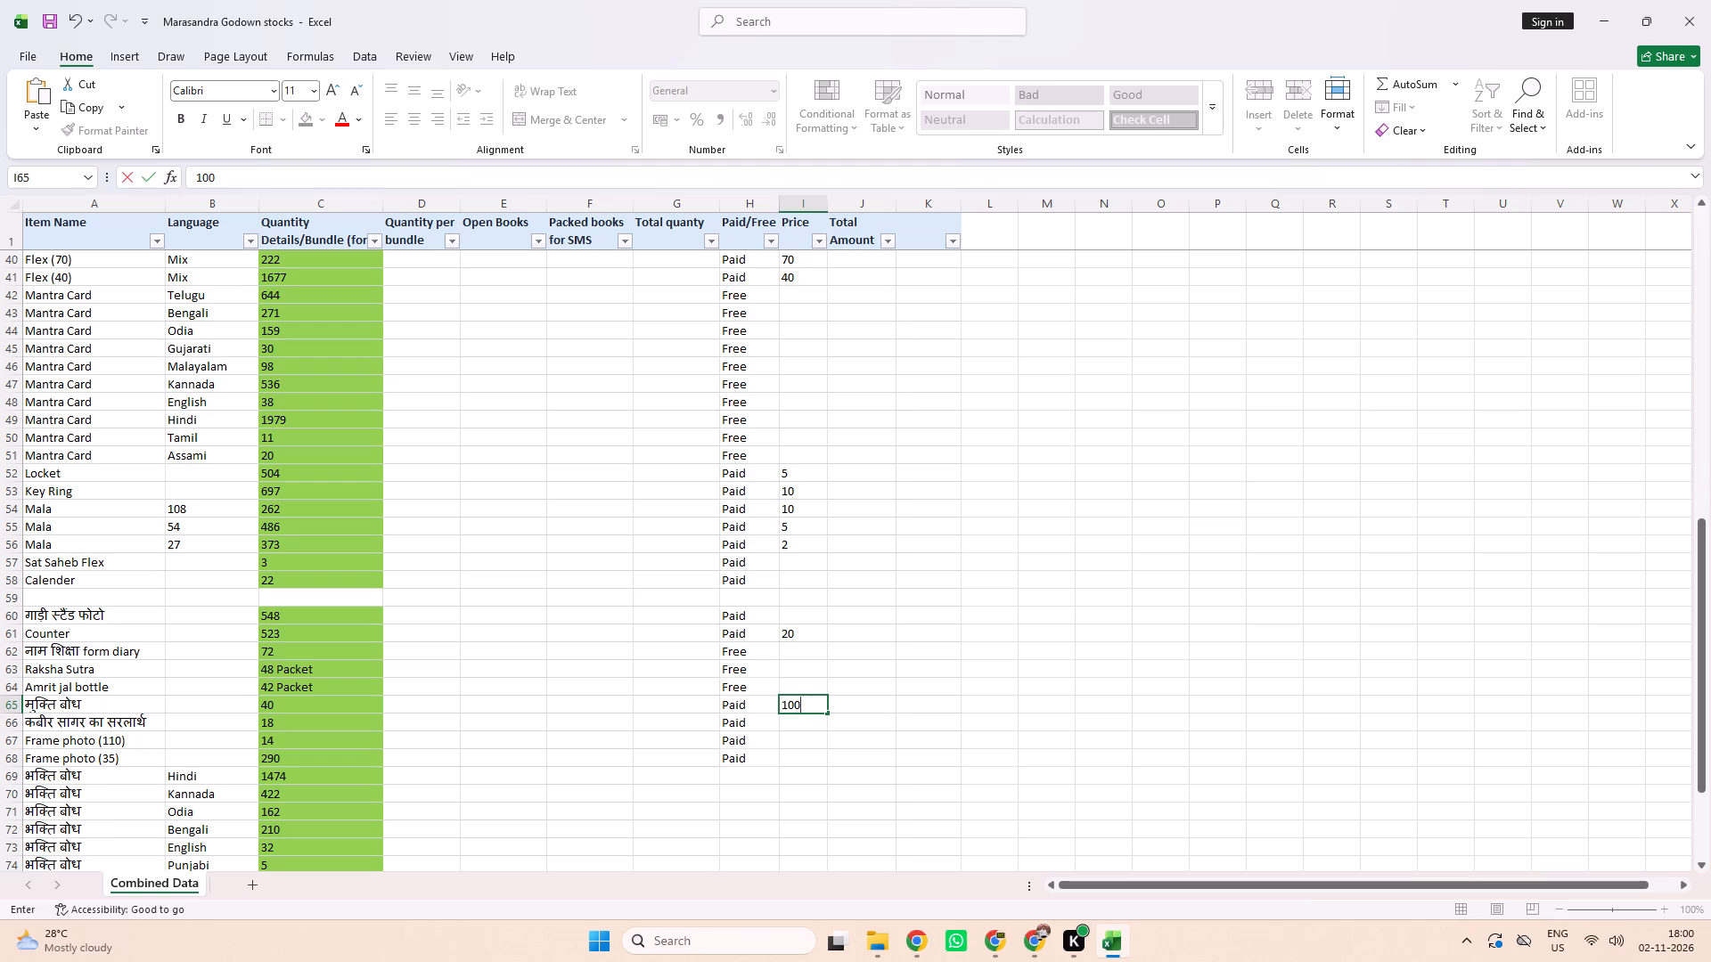
{"action": "left_click", "coordinate": [738, 718]}
{"action": "left_click", "coordinate": [797, 717]}
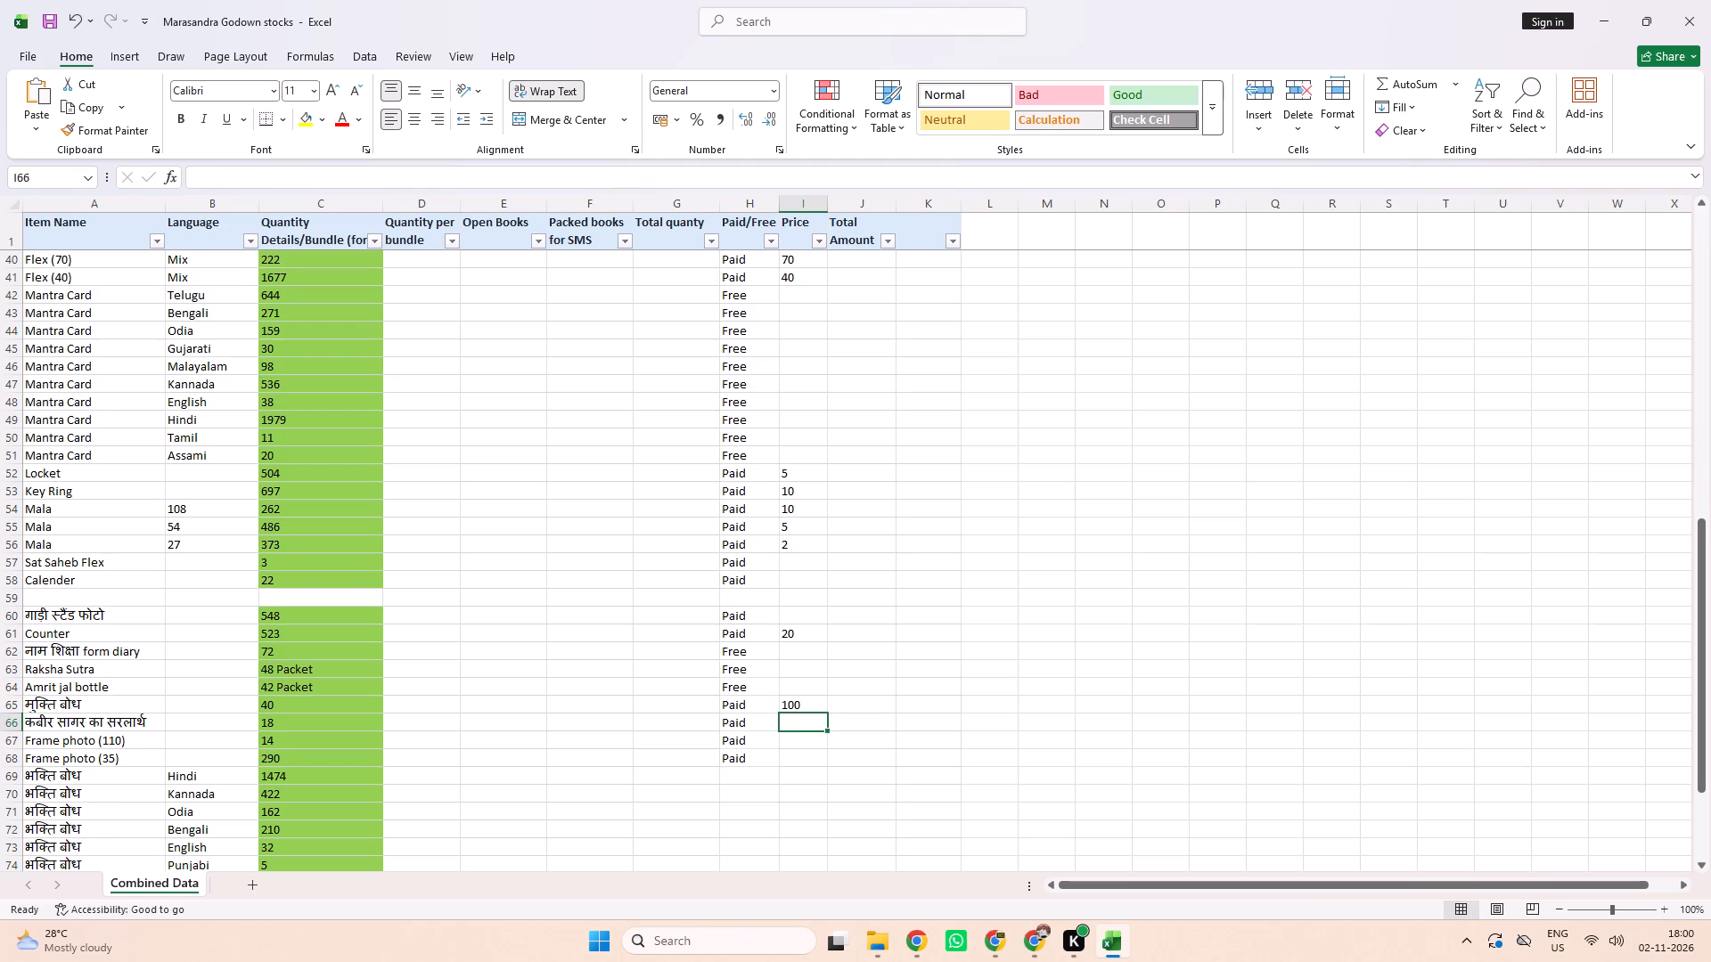
{"action": "type", "text": "200"}
{"action": "key", "text": "Return"}
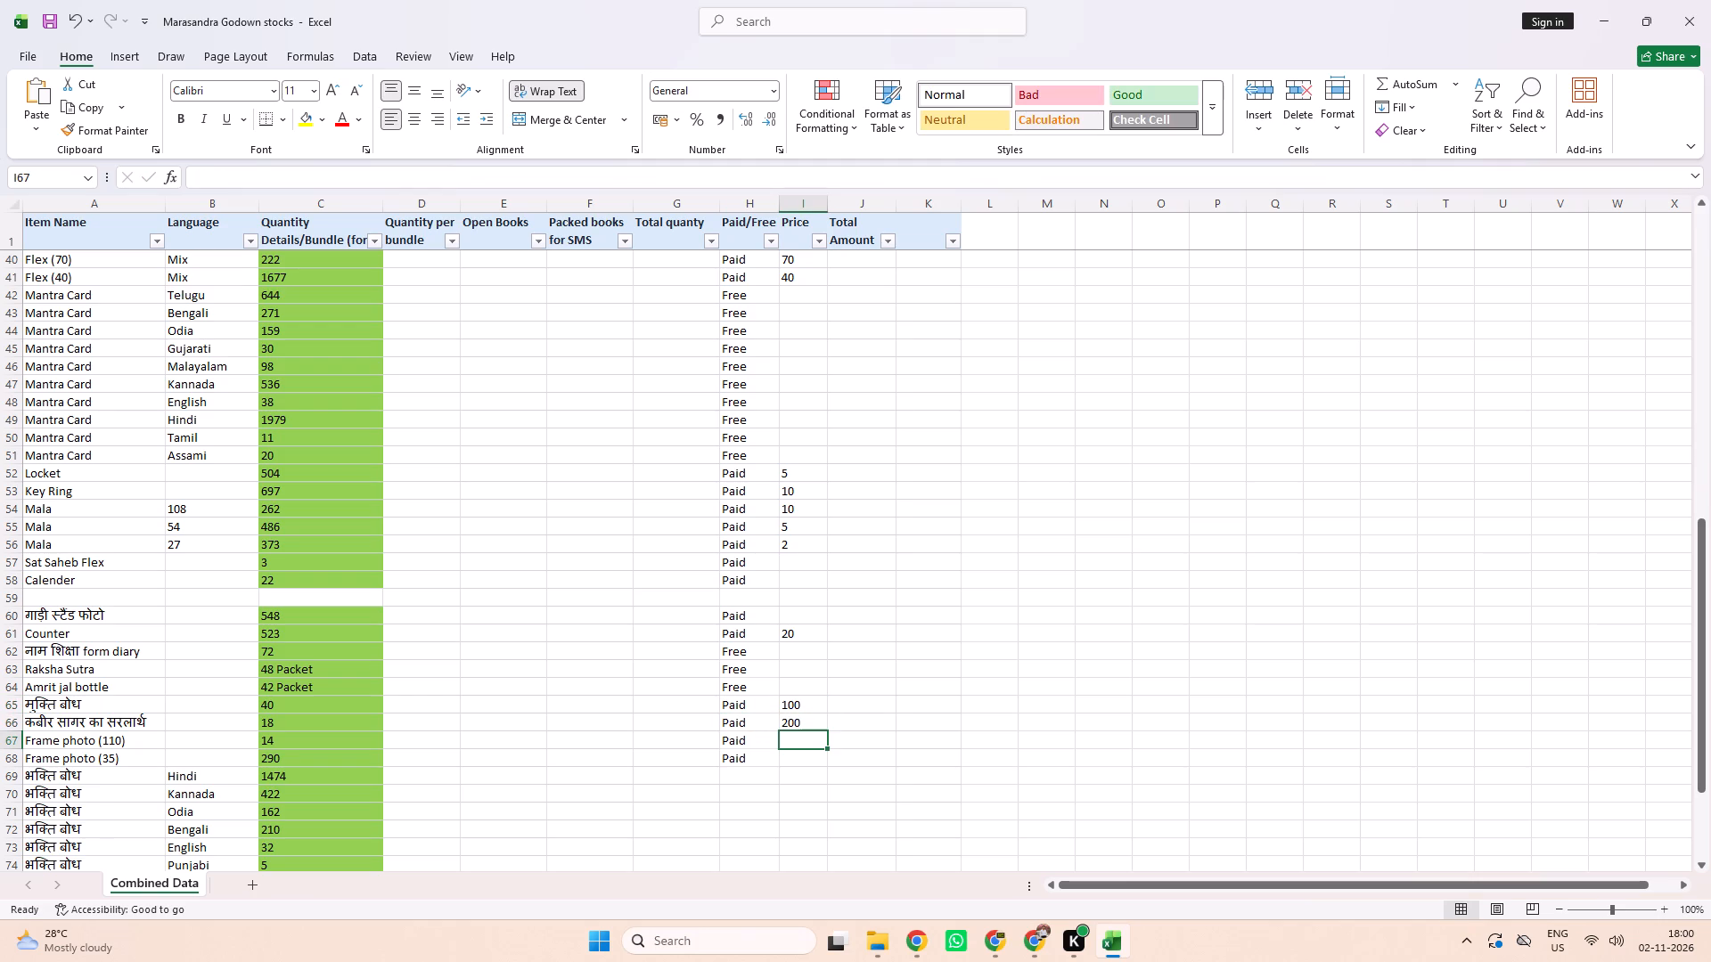
Enter a price of 110 for Frame photo (110) and 35 for Frame photo (35).
{"action": "type", "text": "110"}
{"action": "key", "text": "Return"}
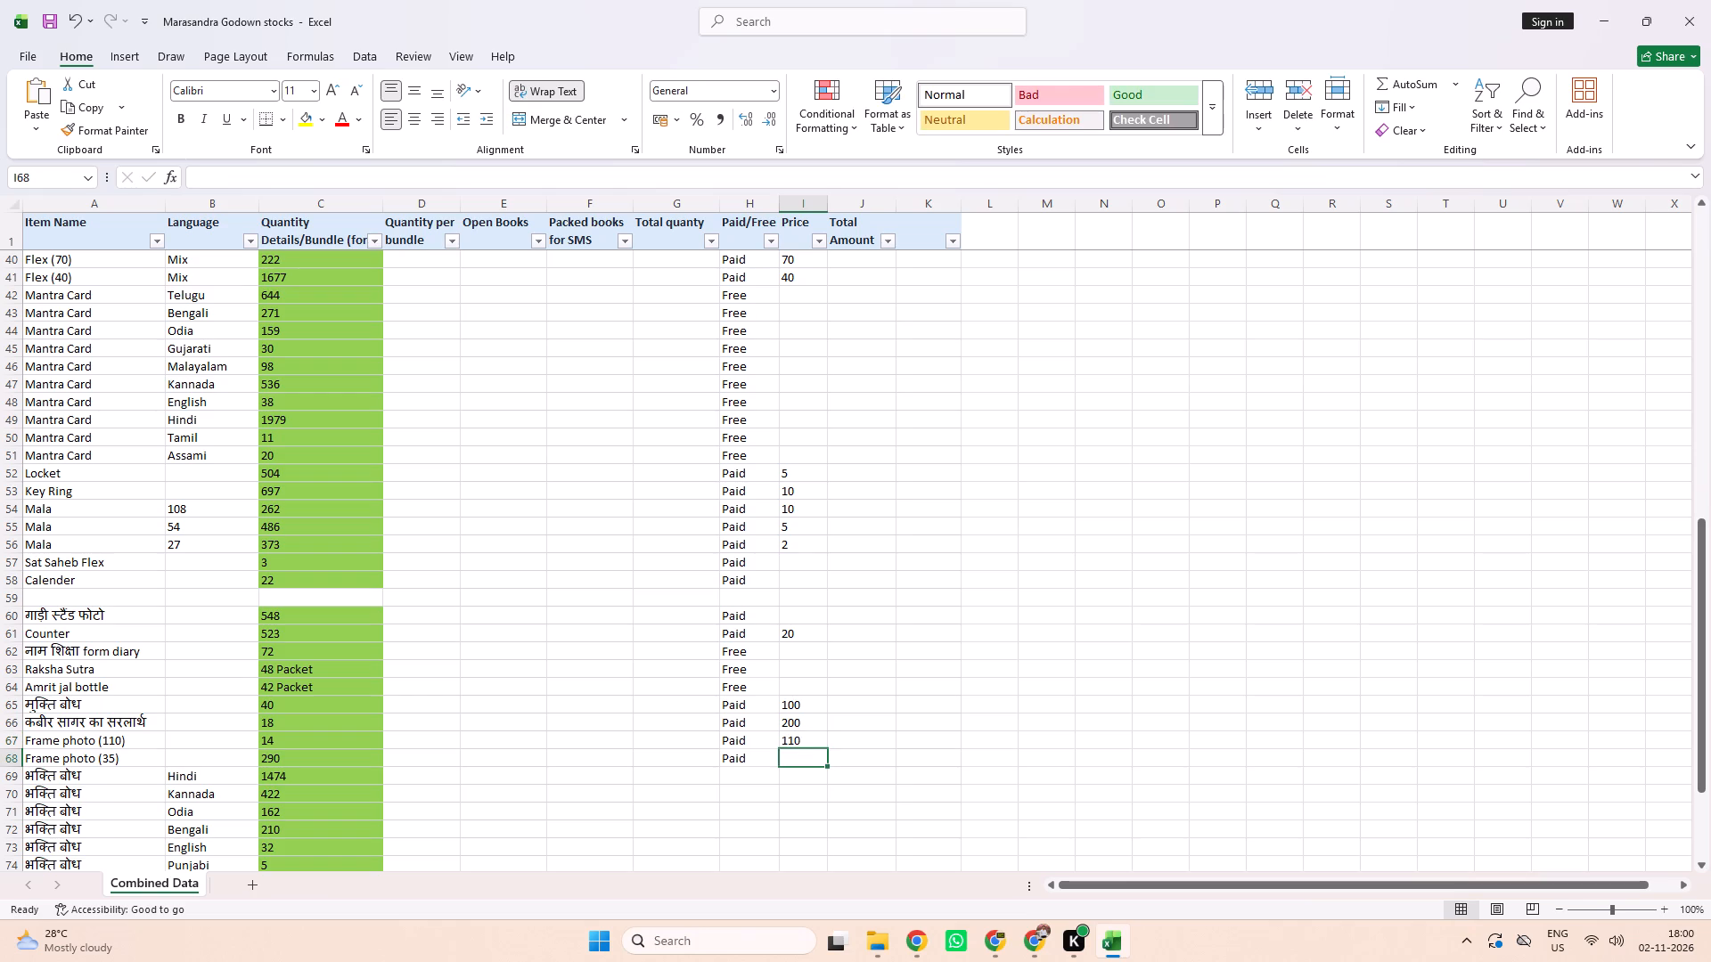
{"action": "key", "text": "1"}
{"action": "key", "text": "BackSpace"}
{"action": "type", "text": "35"}
{"action": "key", "text": "Return"}
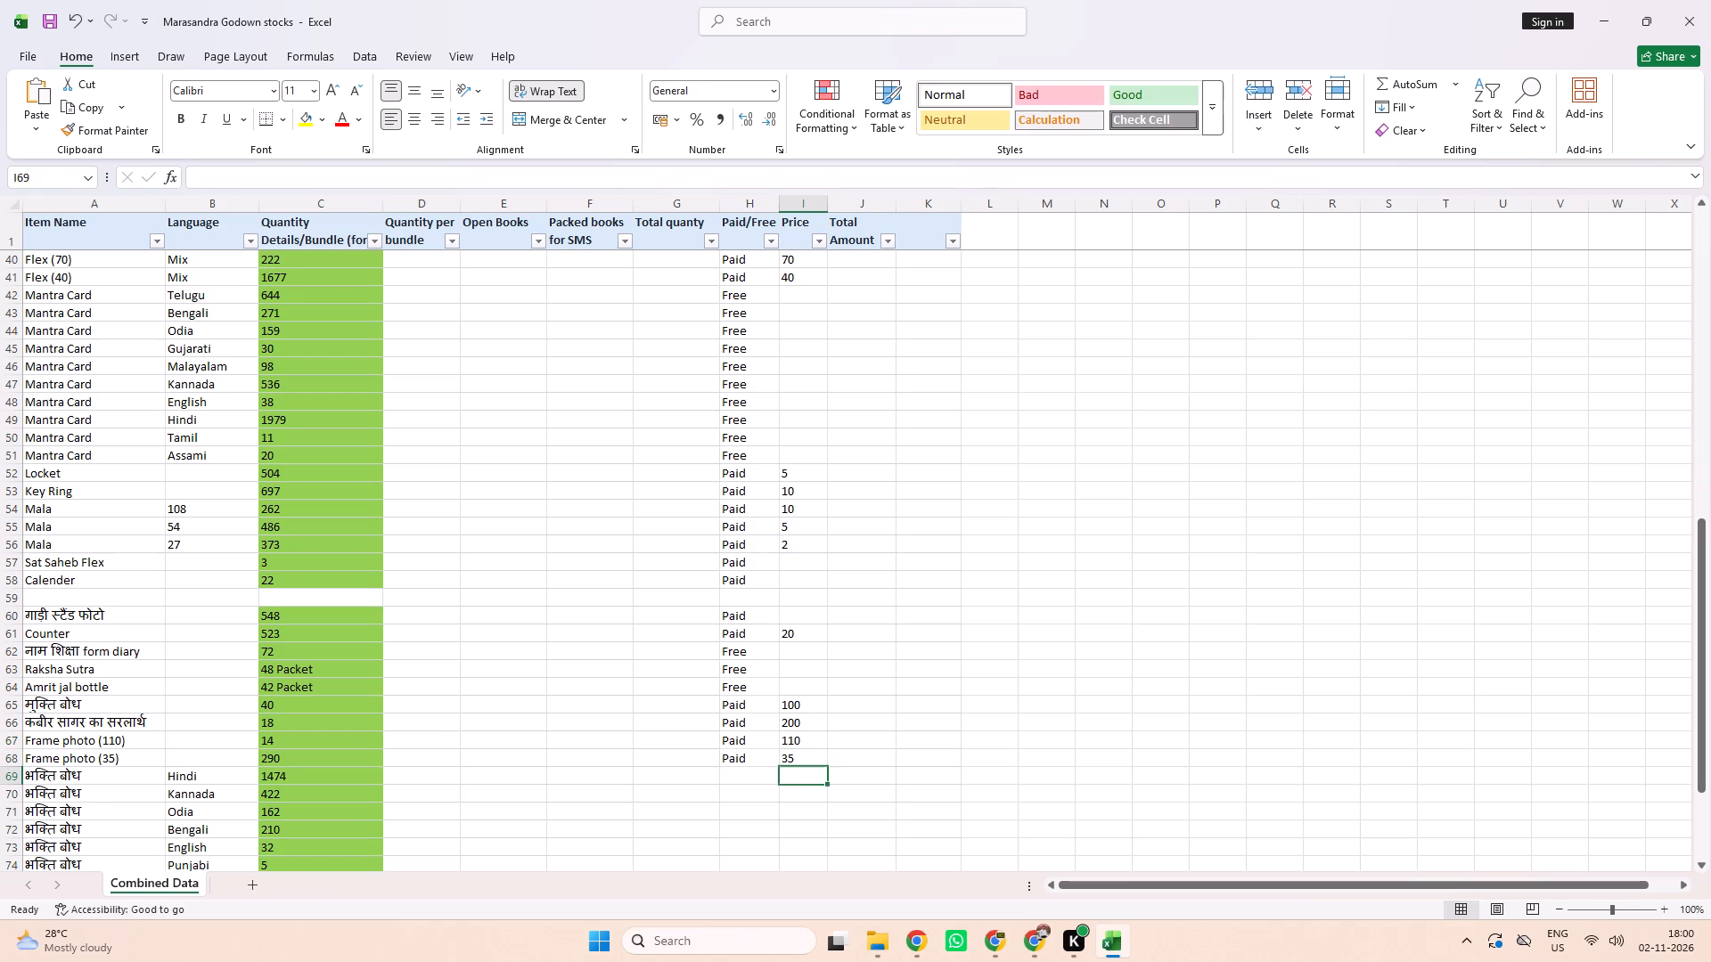
Mark all the भक्ति बोध rows, from Hindi down to Punjabi, as Free in the Paid/Free column.
{"action": "scroll", "coordinate": [446, 724], "scroll_direction": "down", "scroll_amount": 3}
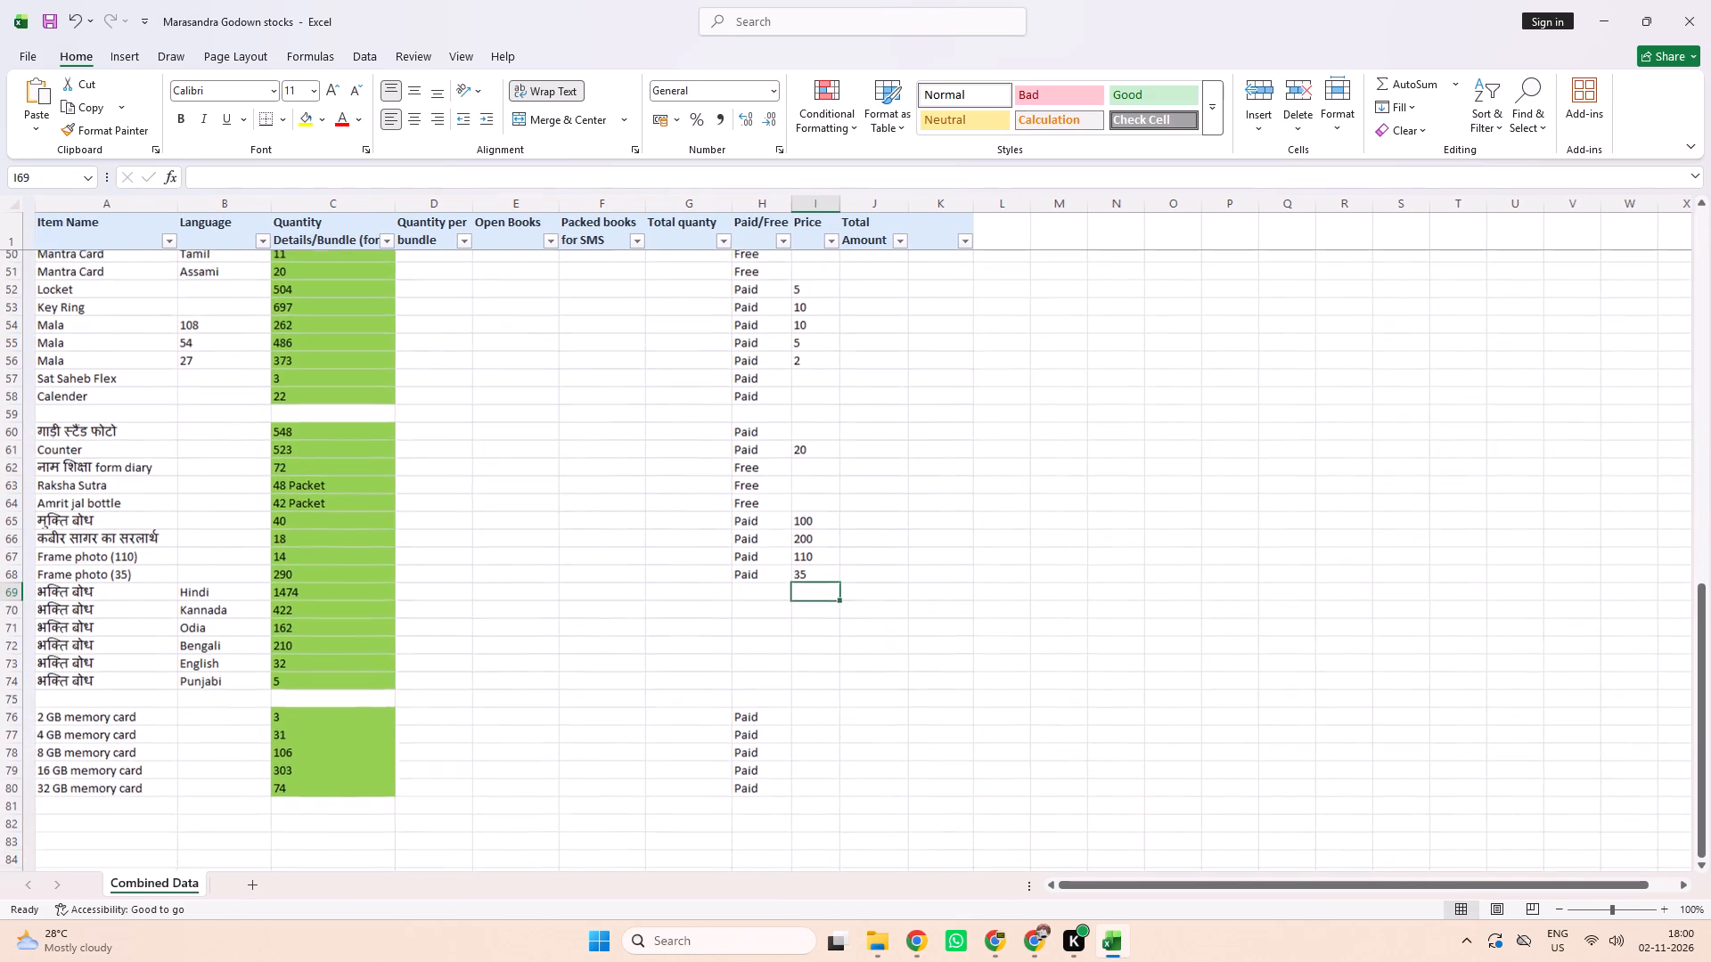
{"action": "scroll", "coordinate": [446, 724], "scroll_direction": "down", "scroll_amount": 1}
{"action": "left_click", "coordinate": [734, 599]}
{"action": "type", "text": "Free"}
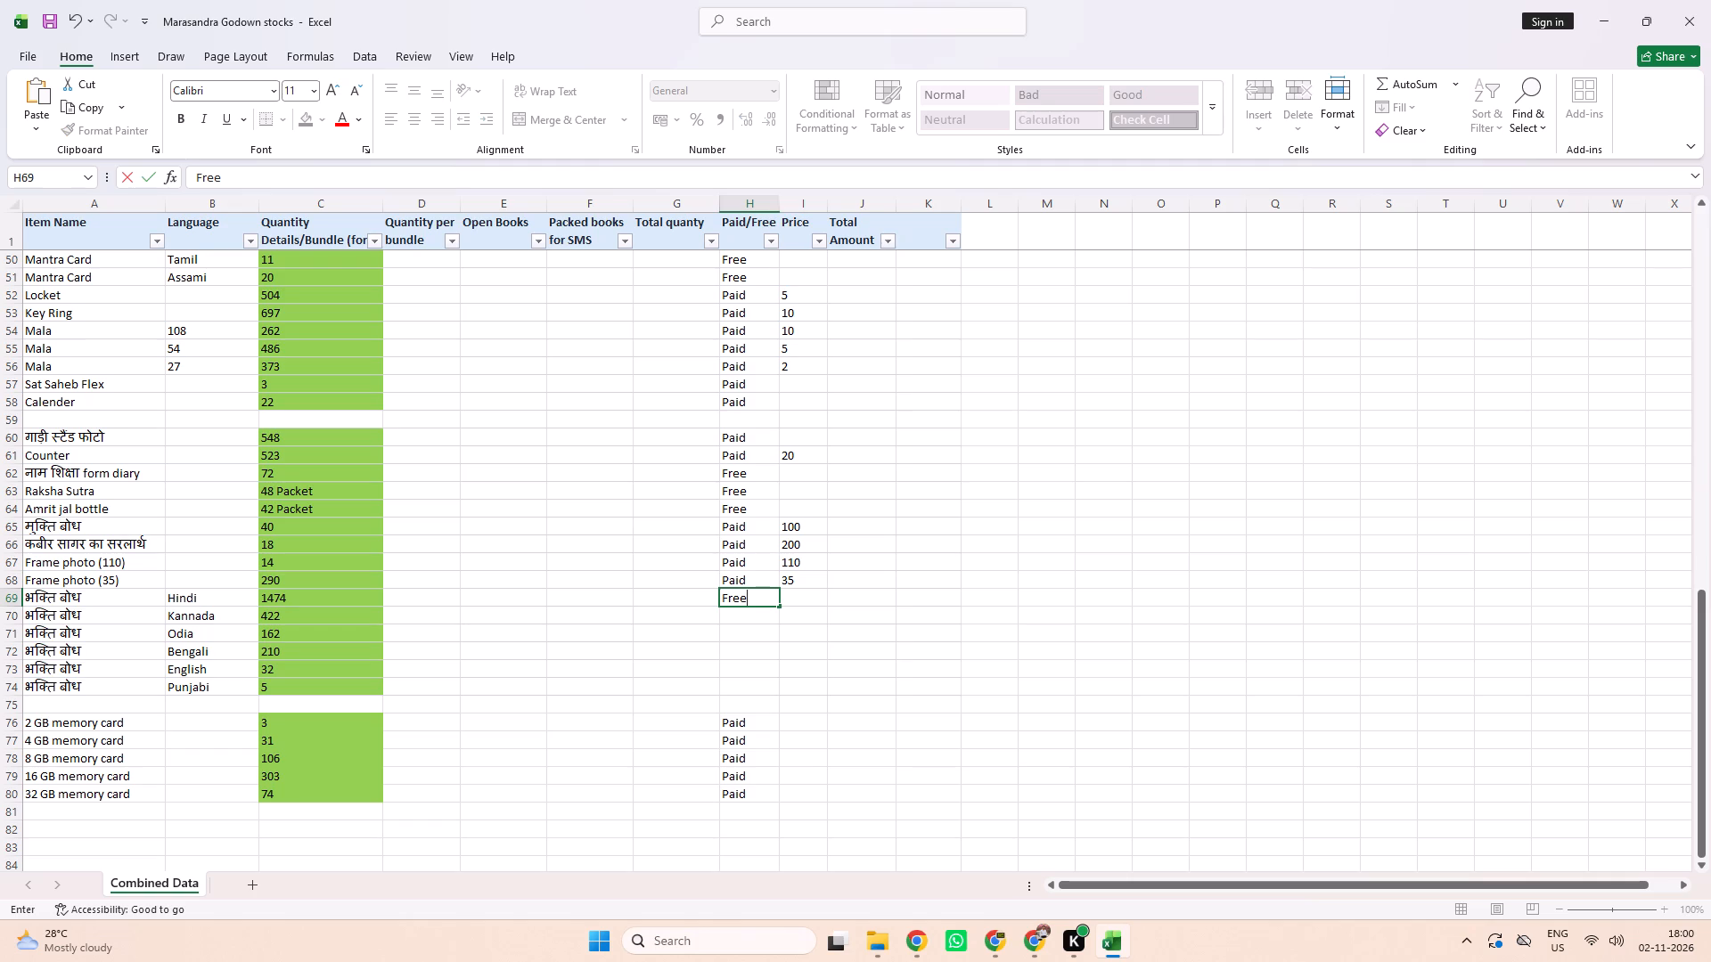
{"action": "key", "text": "shift+Return"}
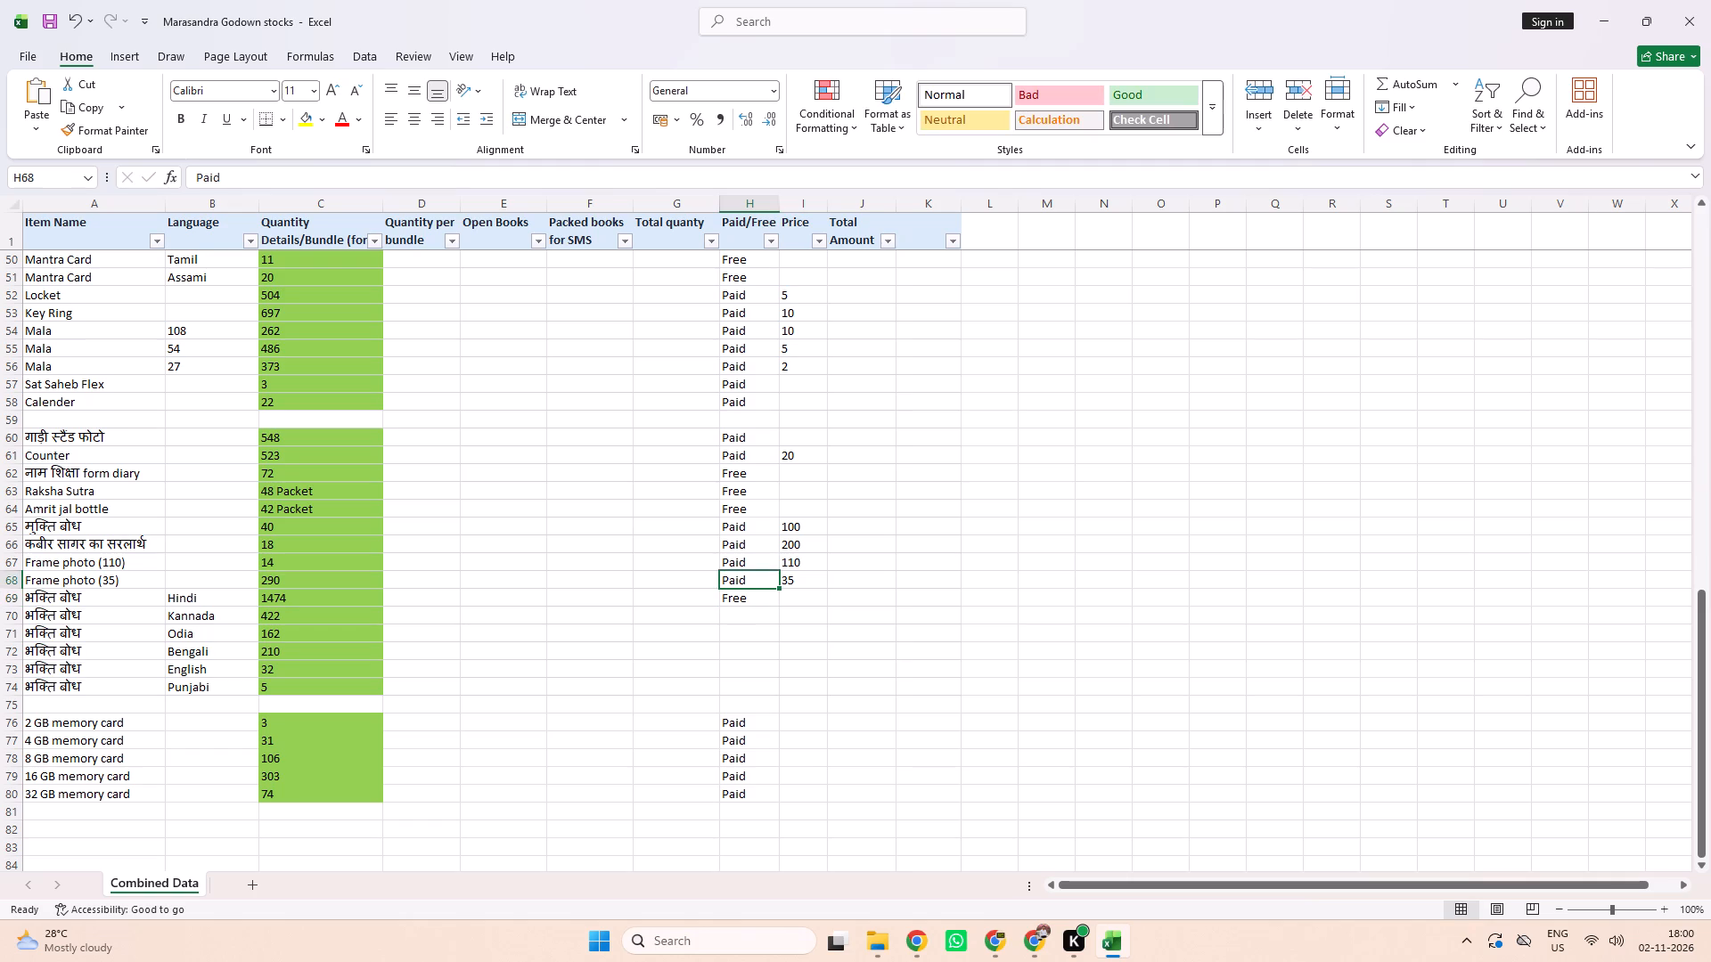
{"action": "key", "text": "Down"}
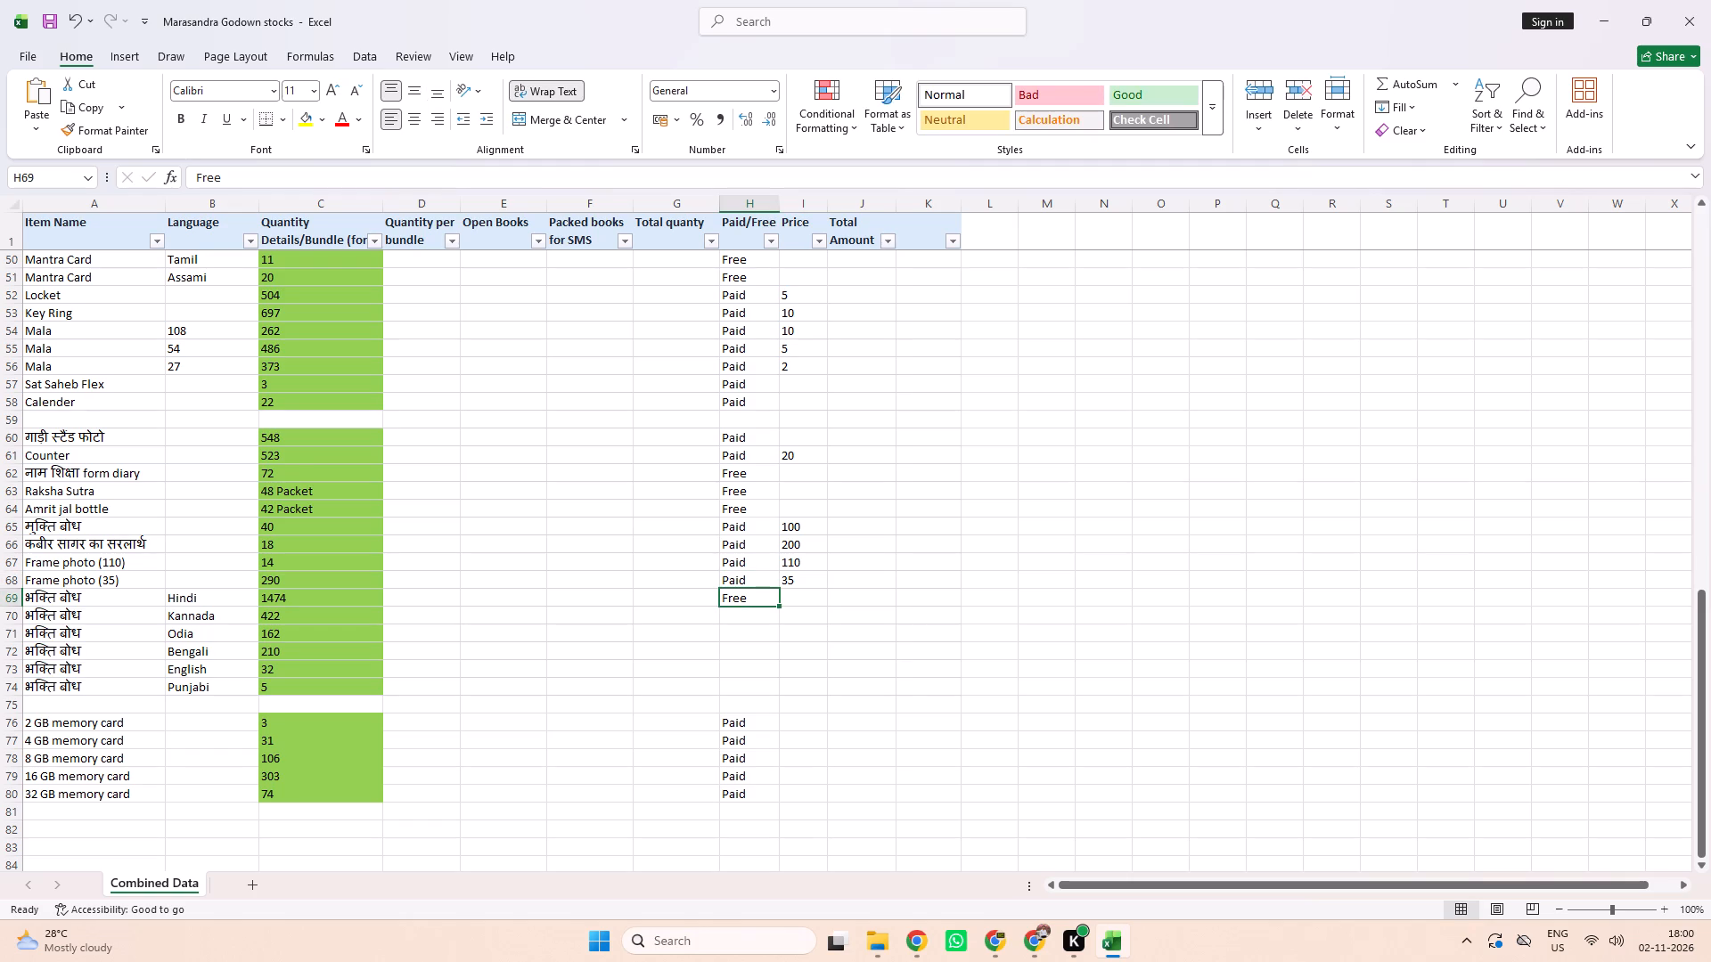
{"action": "key", "text": "shift+Down"}
{"action": "key", "text": "shift+Down"}
{"action": "key", "text": "shift+Down"}
{"action": "key", "text": "shift+Down"}
{"action": "key", "text": "shift+Down"}
{"action": "key", "text": "ctrl+d"}
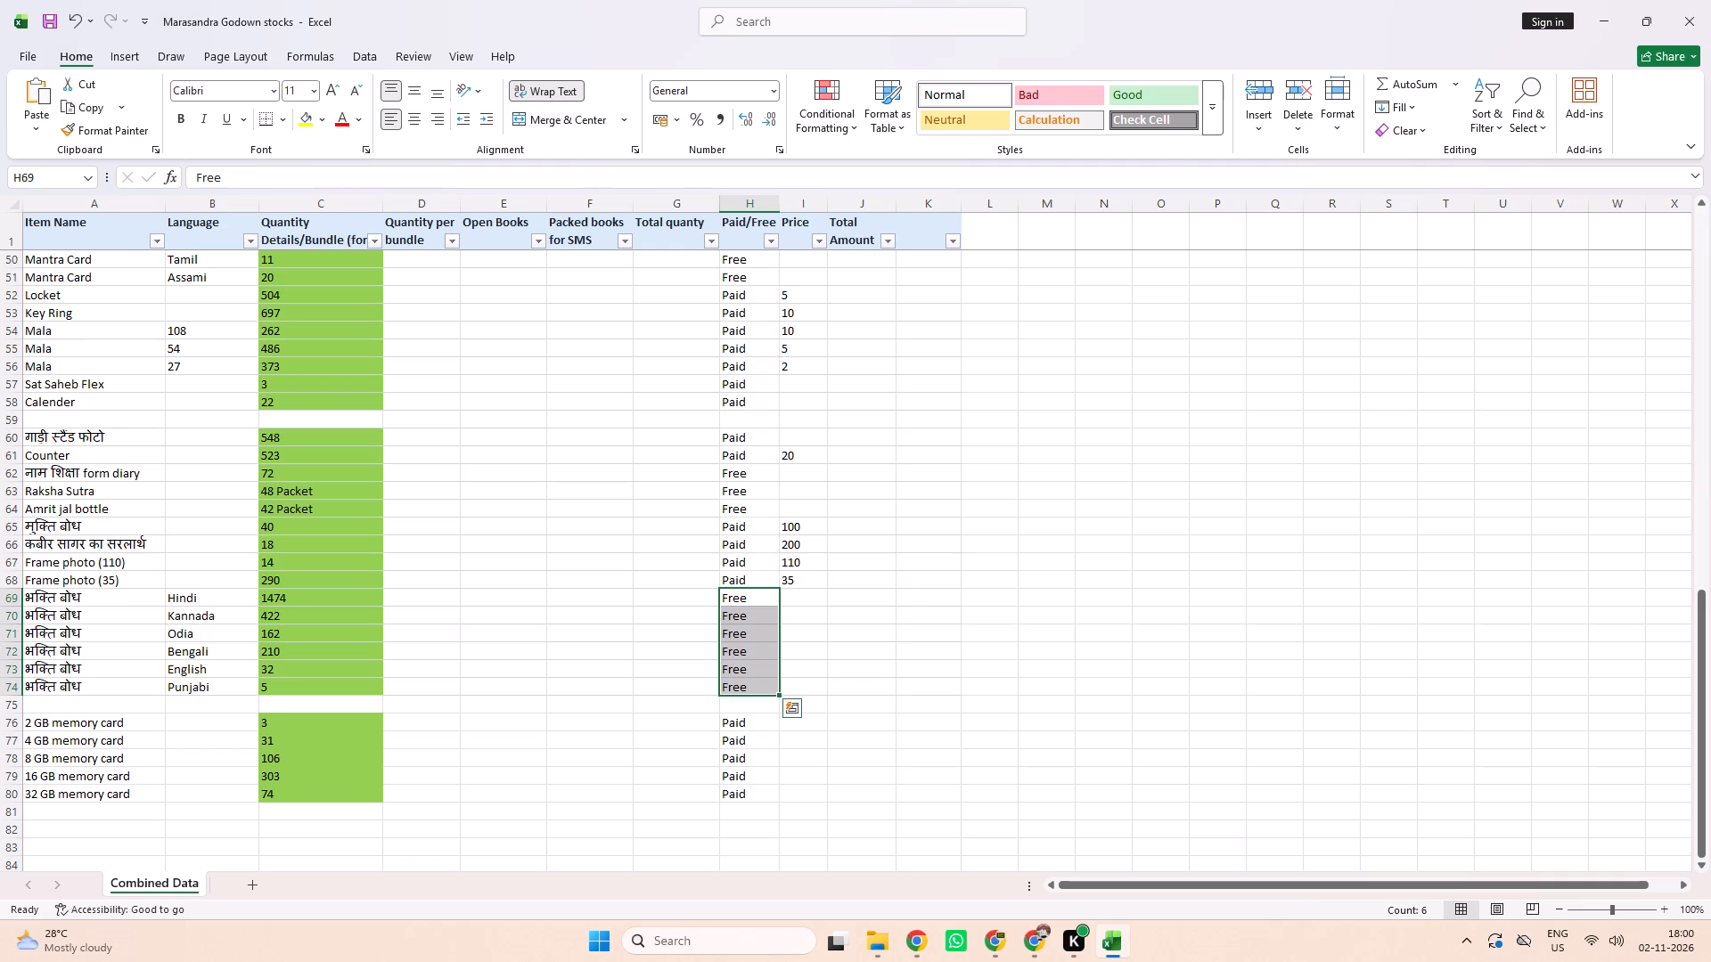
Enter the memory card prices: 250 for 8 GB, 300 for 16 GB and 400 for 32 GB.
{"action": "left_click", "coordinate": [815, 722]}
{"action": "left_click", "coordinate": [806, 743]}
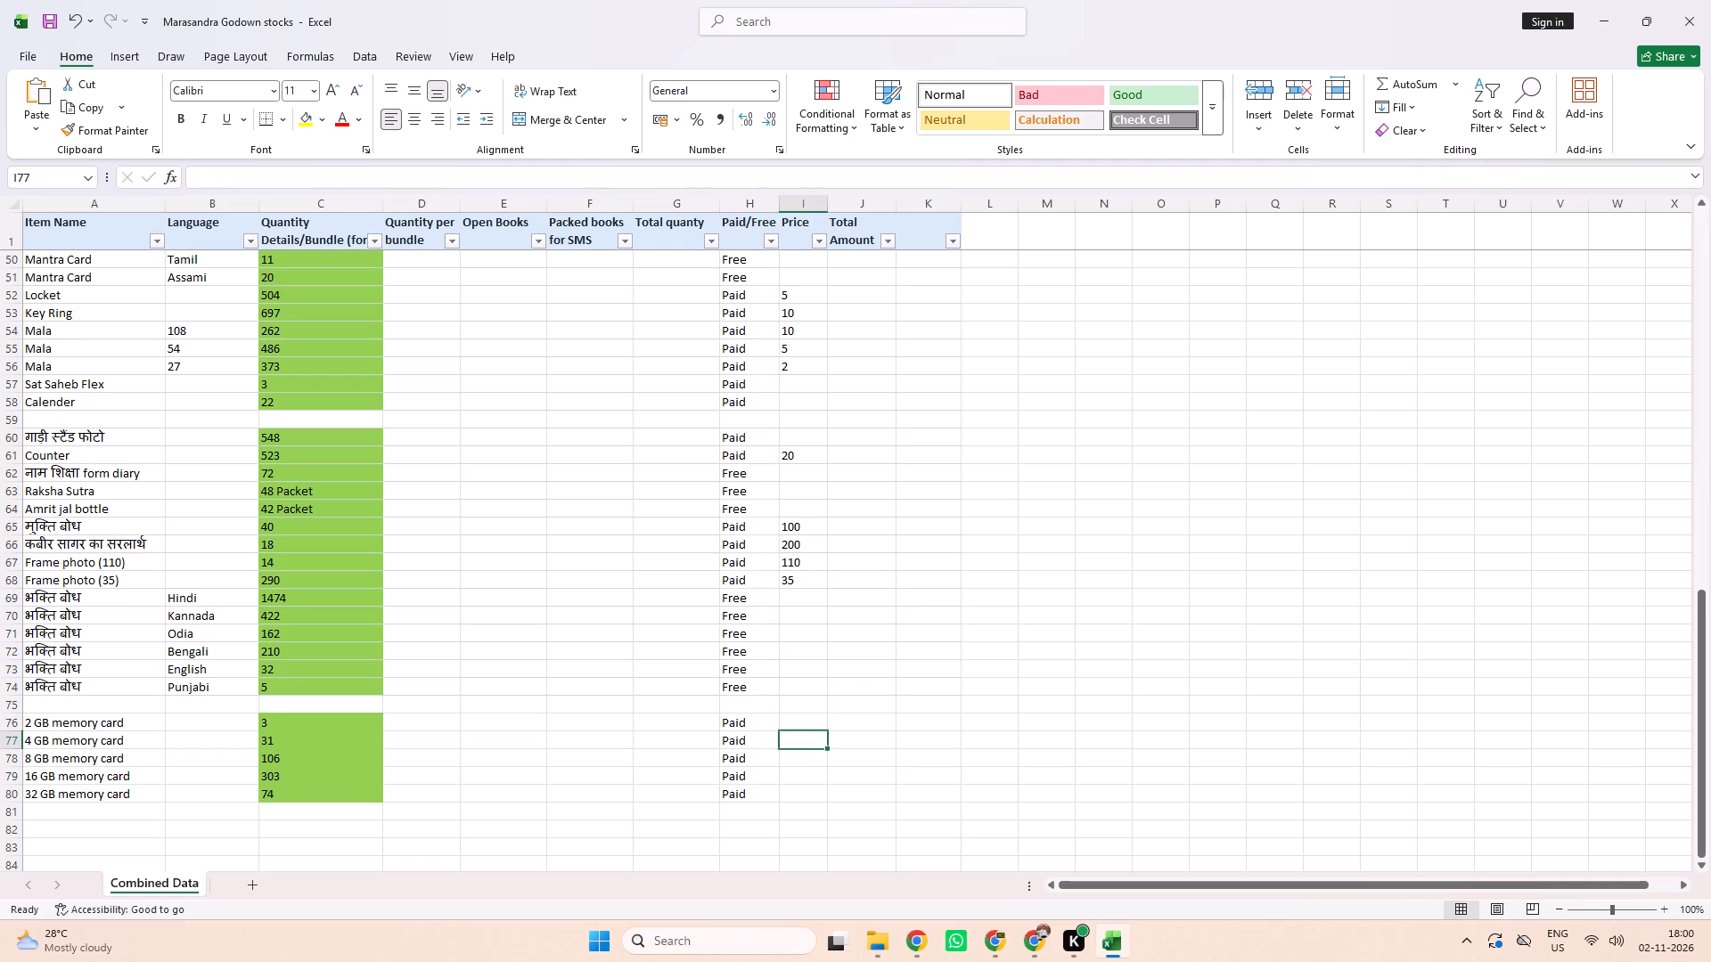
{"action": "key", "text": "Down"}
{"action": "type", "text": "250"}
{"action": "key", "text": "Return"}
{"action": "type", "text": "300"}
{"action": "key", "text": "Return"}
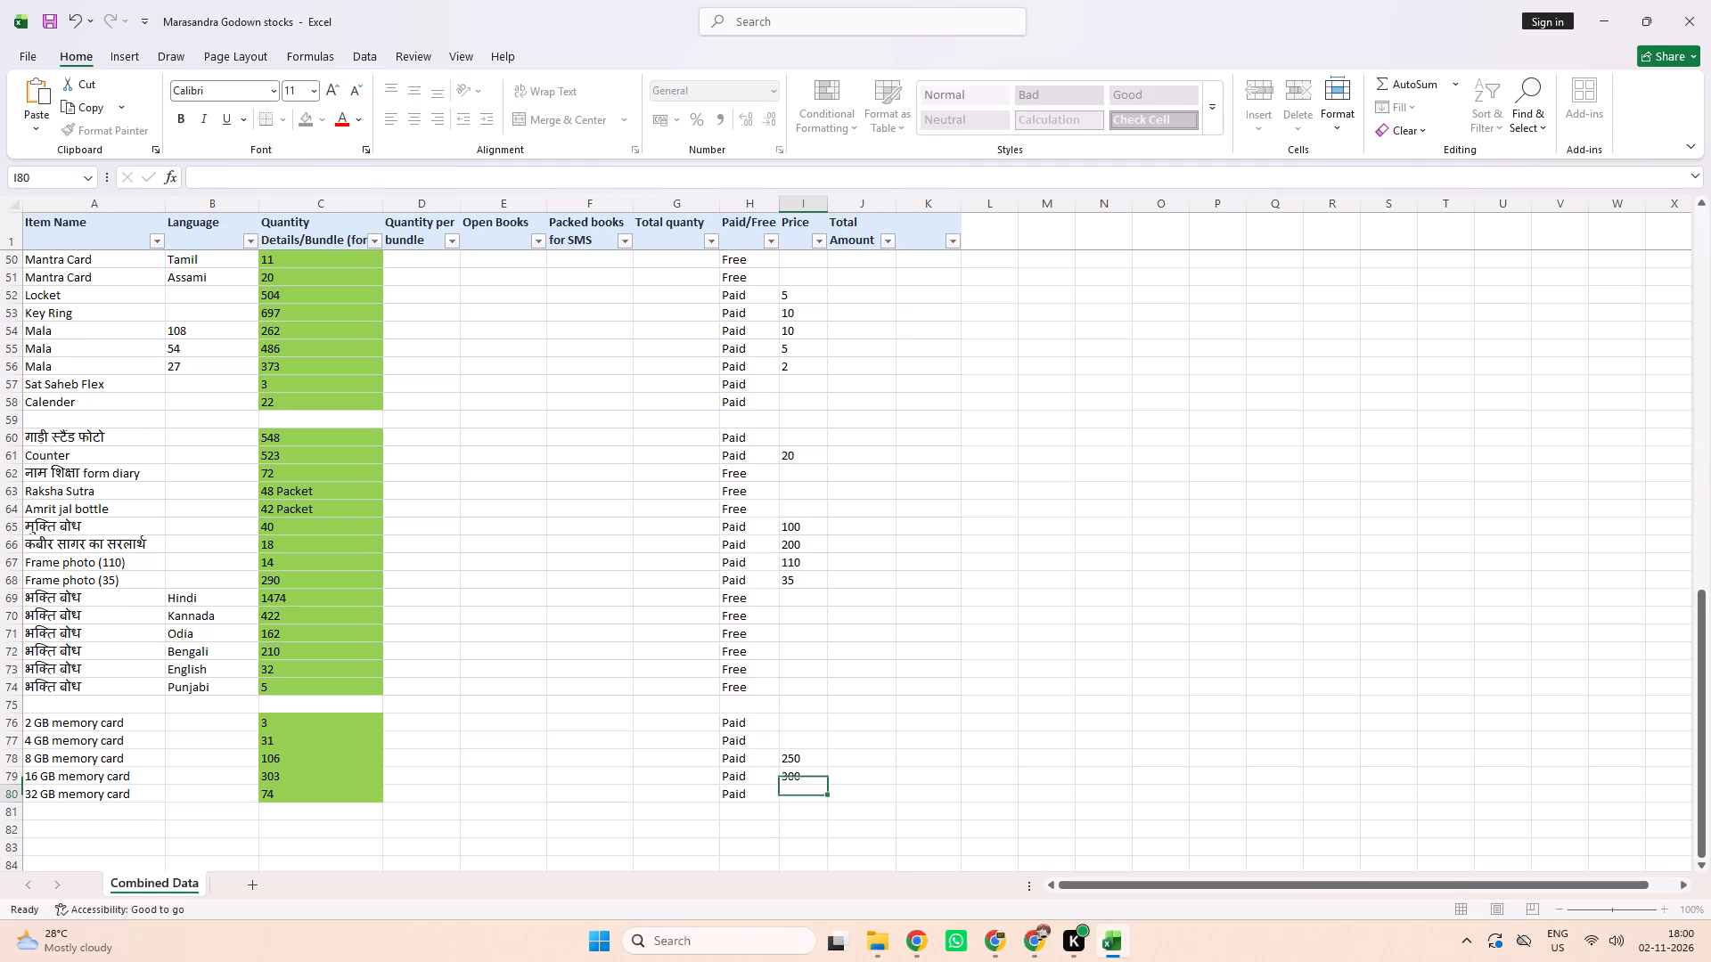
{"action": "type", "text": "400"}
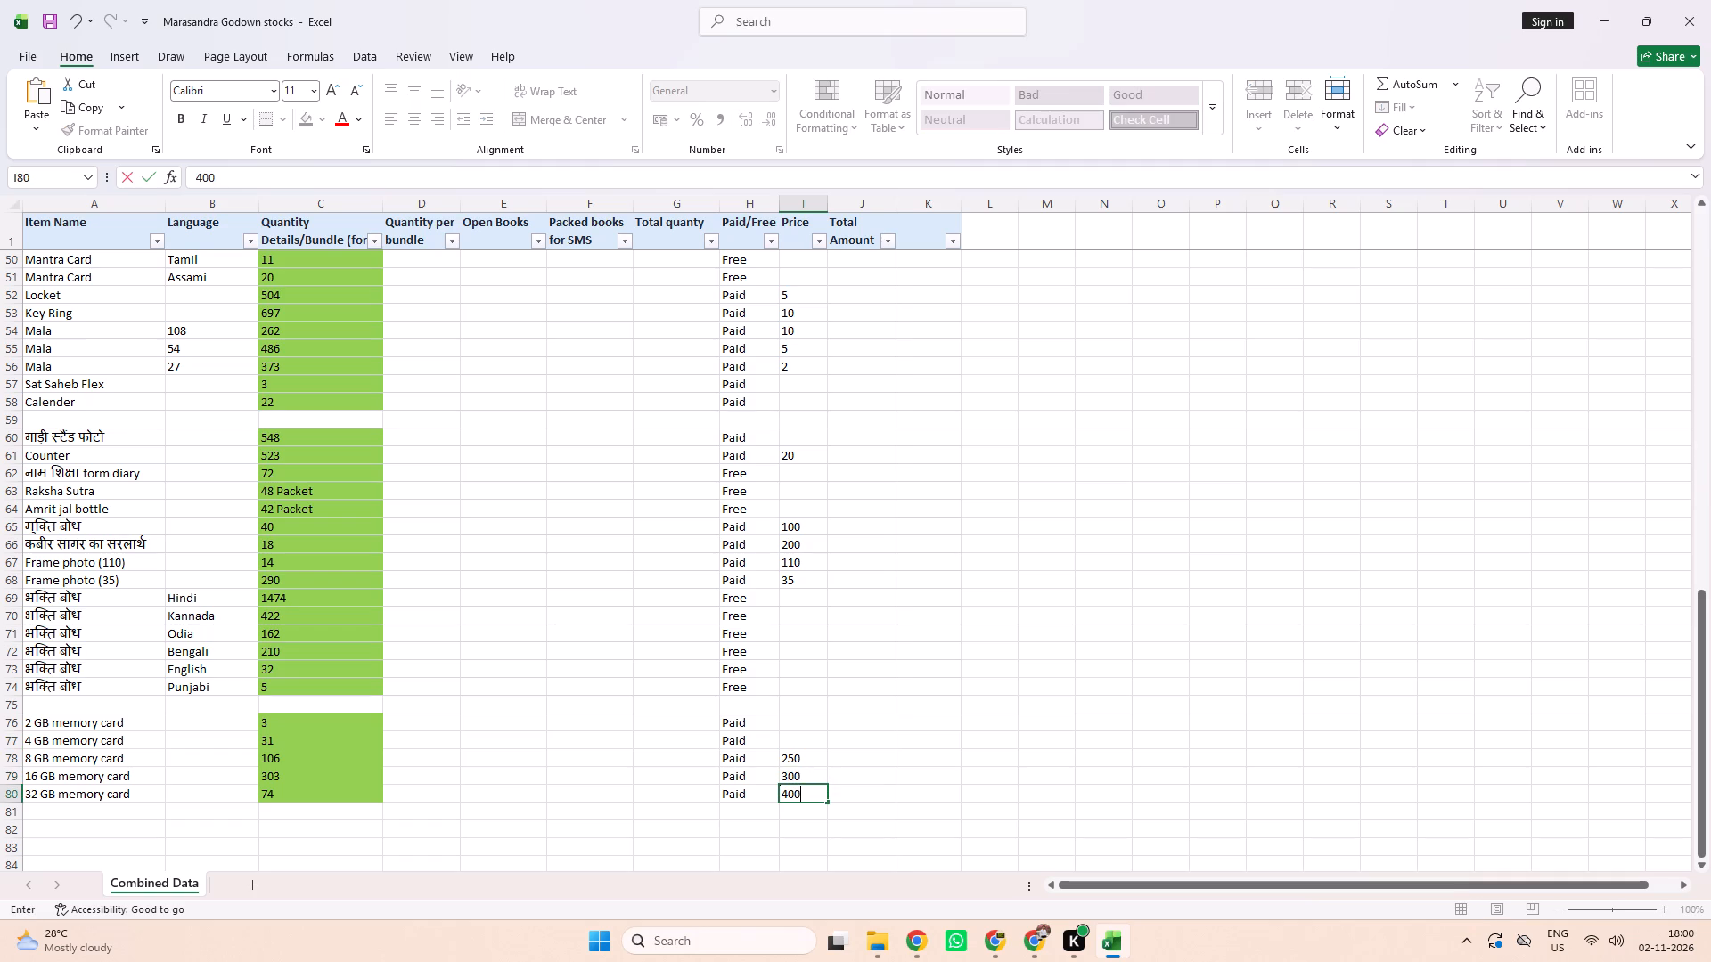
{"action": "left_click", "coordinate": [806, 743]}
Save the workbook.
{"action": "key", "text": "ctrl+s"}
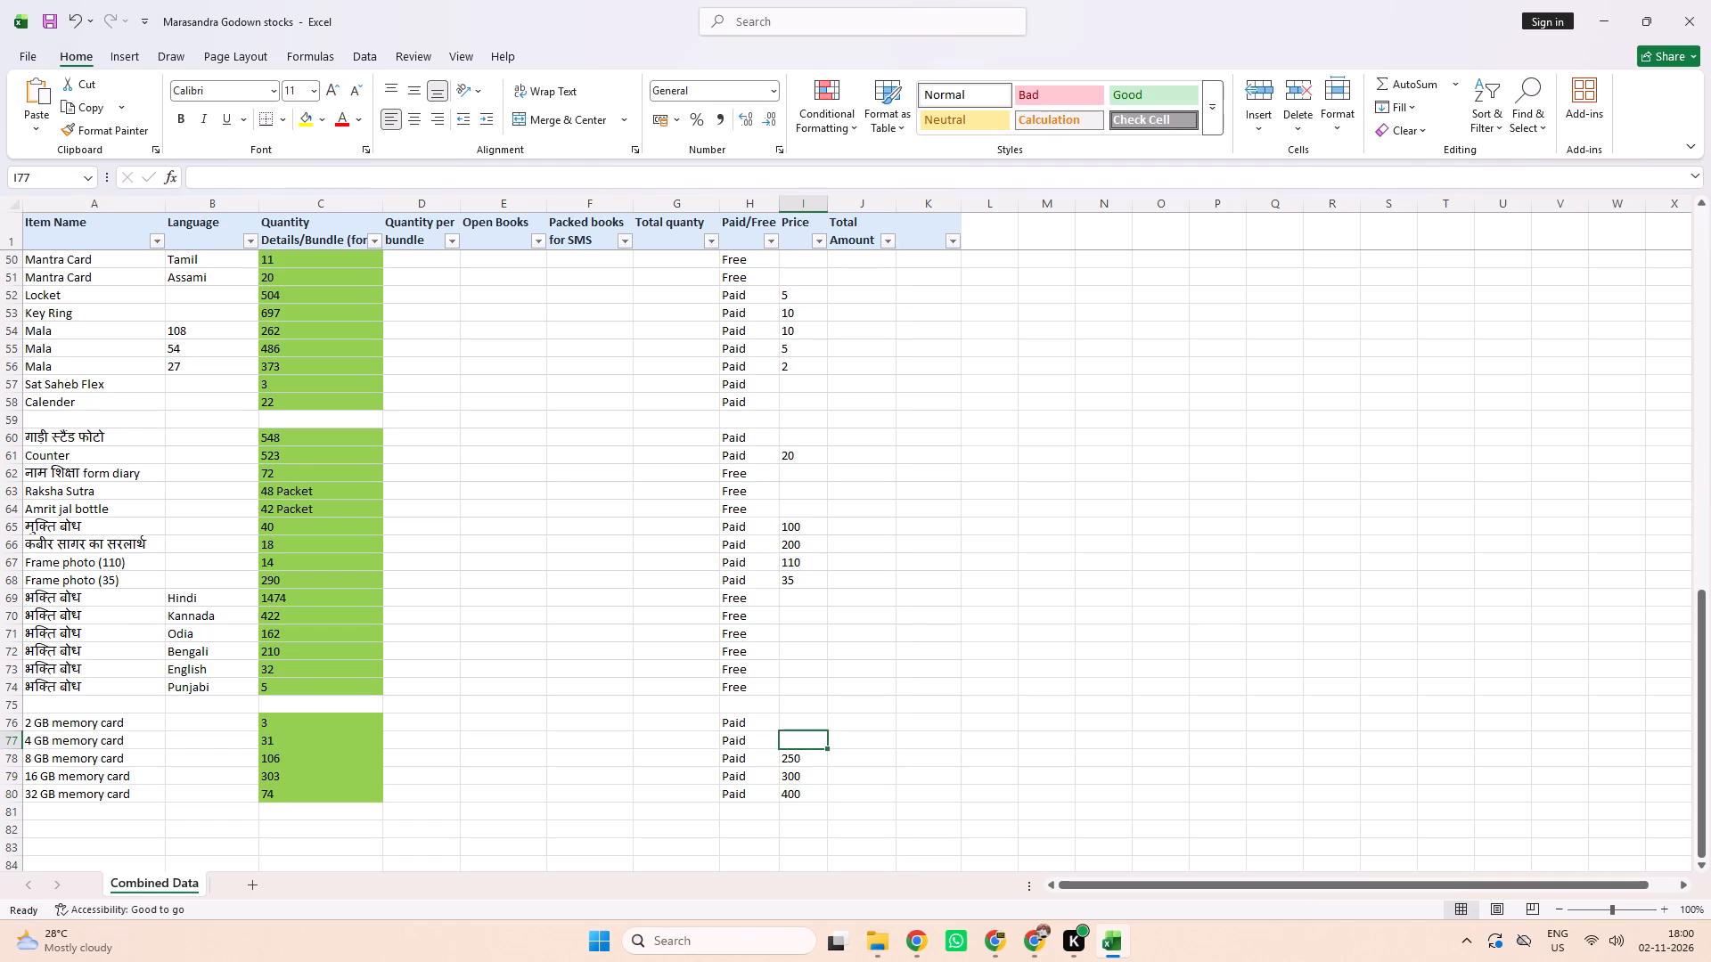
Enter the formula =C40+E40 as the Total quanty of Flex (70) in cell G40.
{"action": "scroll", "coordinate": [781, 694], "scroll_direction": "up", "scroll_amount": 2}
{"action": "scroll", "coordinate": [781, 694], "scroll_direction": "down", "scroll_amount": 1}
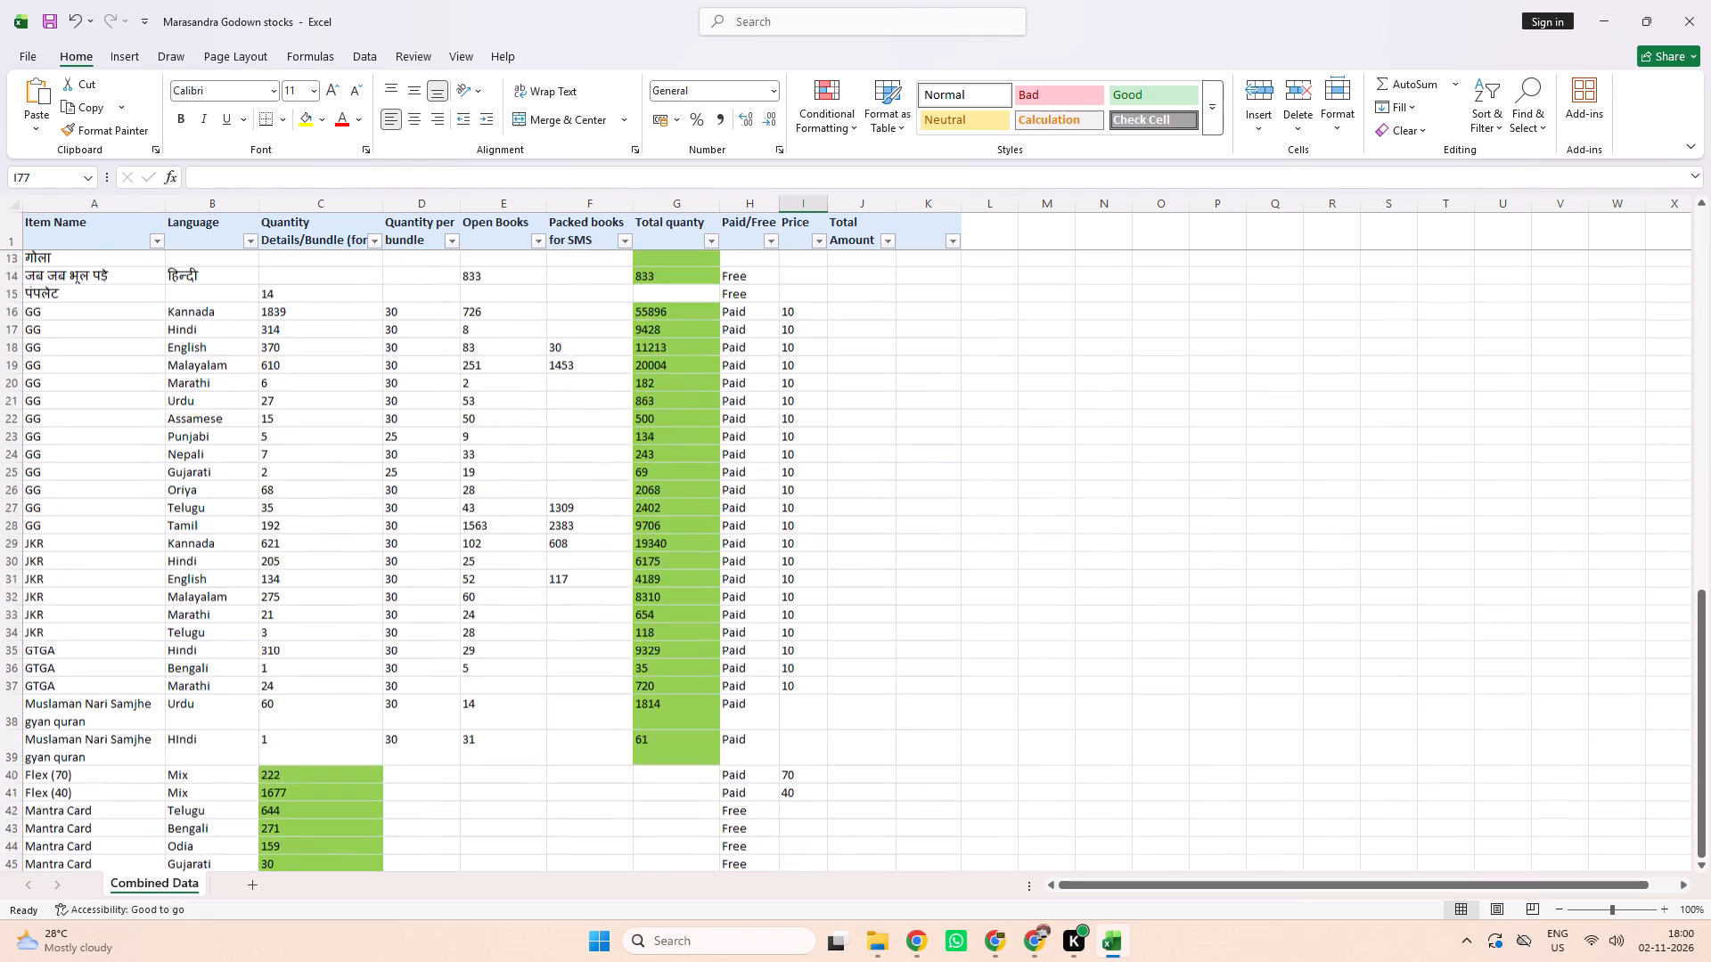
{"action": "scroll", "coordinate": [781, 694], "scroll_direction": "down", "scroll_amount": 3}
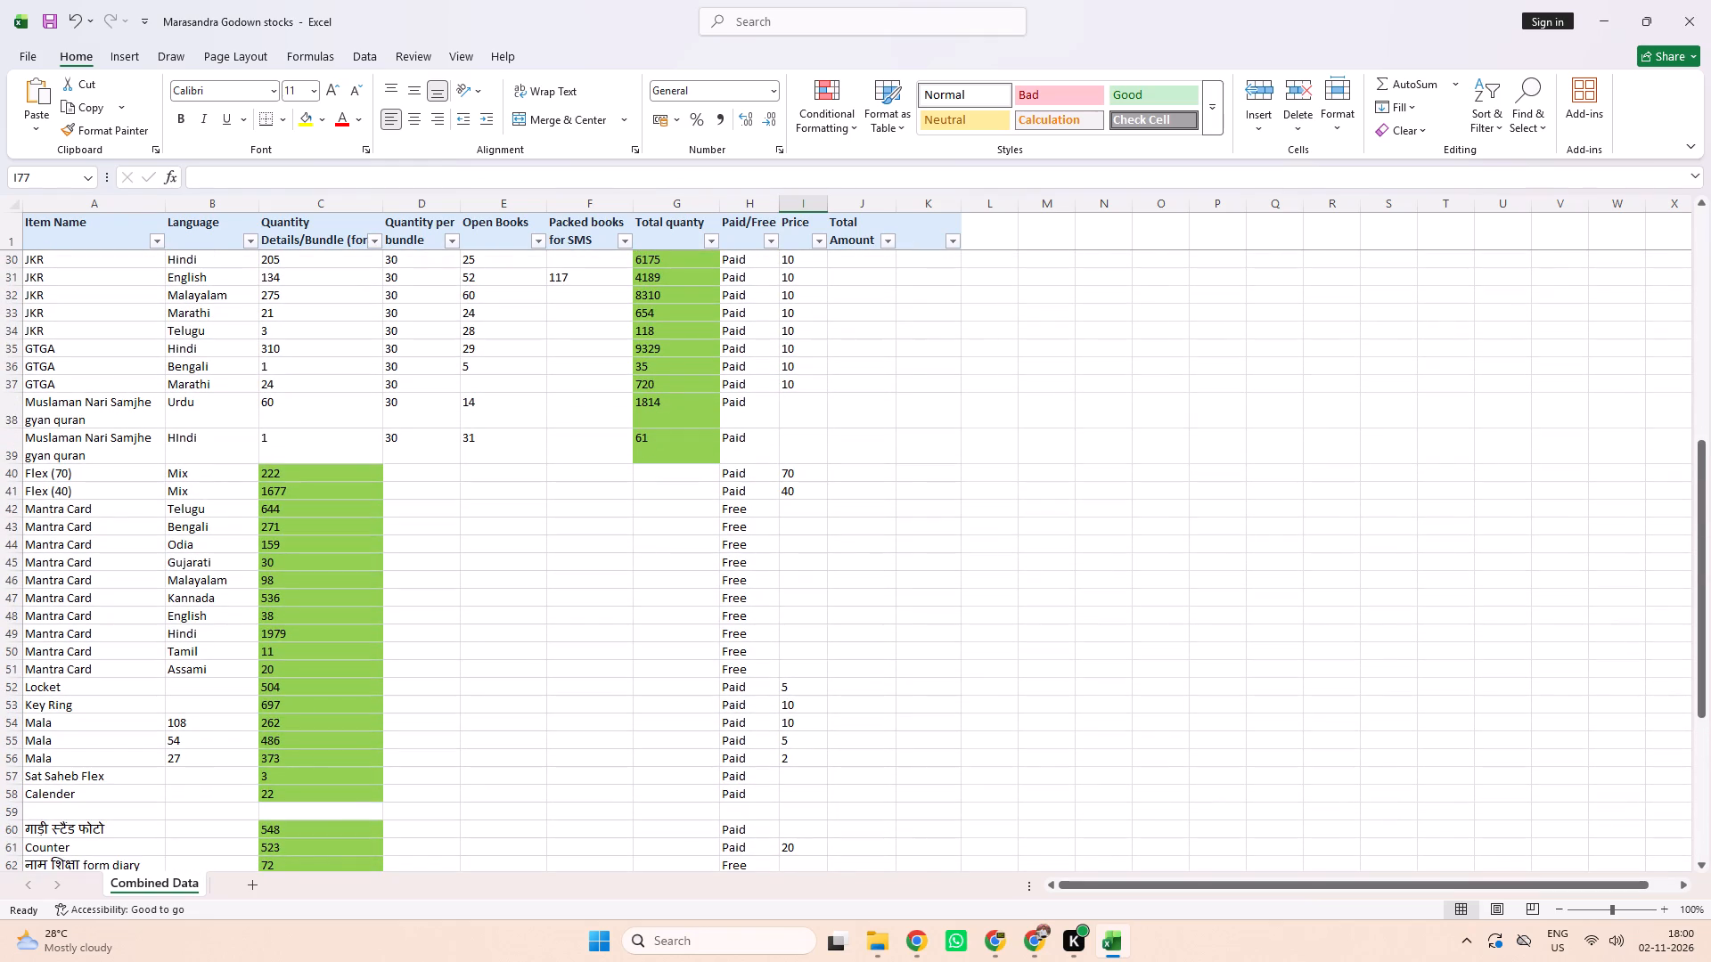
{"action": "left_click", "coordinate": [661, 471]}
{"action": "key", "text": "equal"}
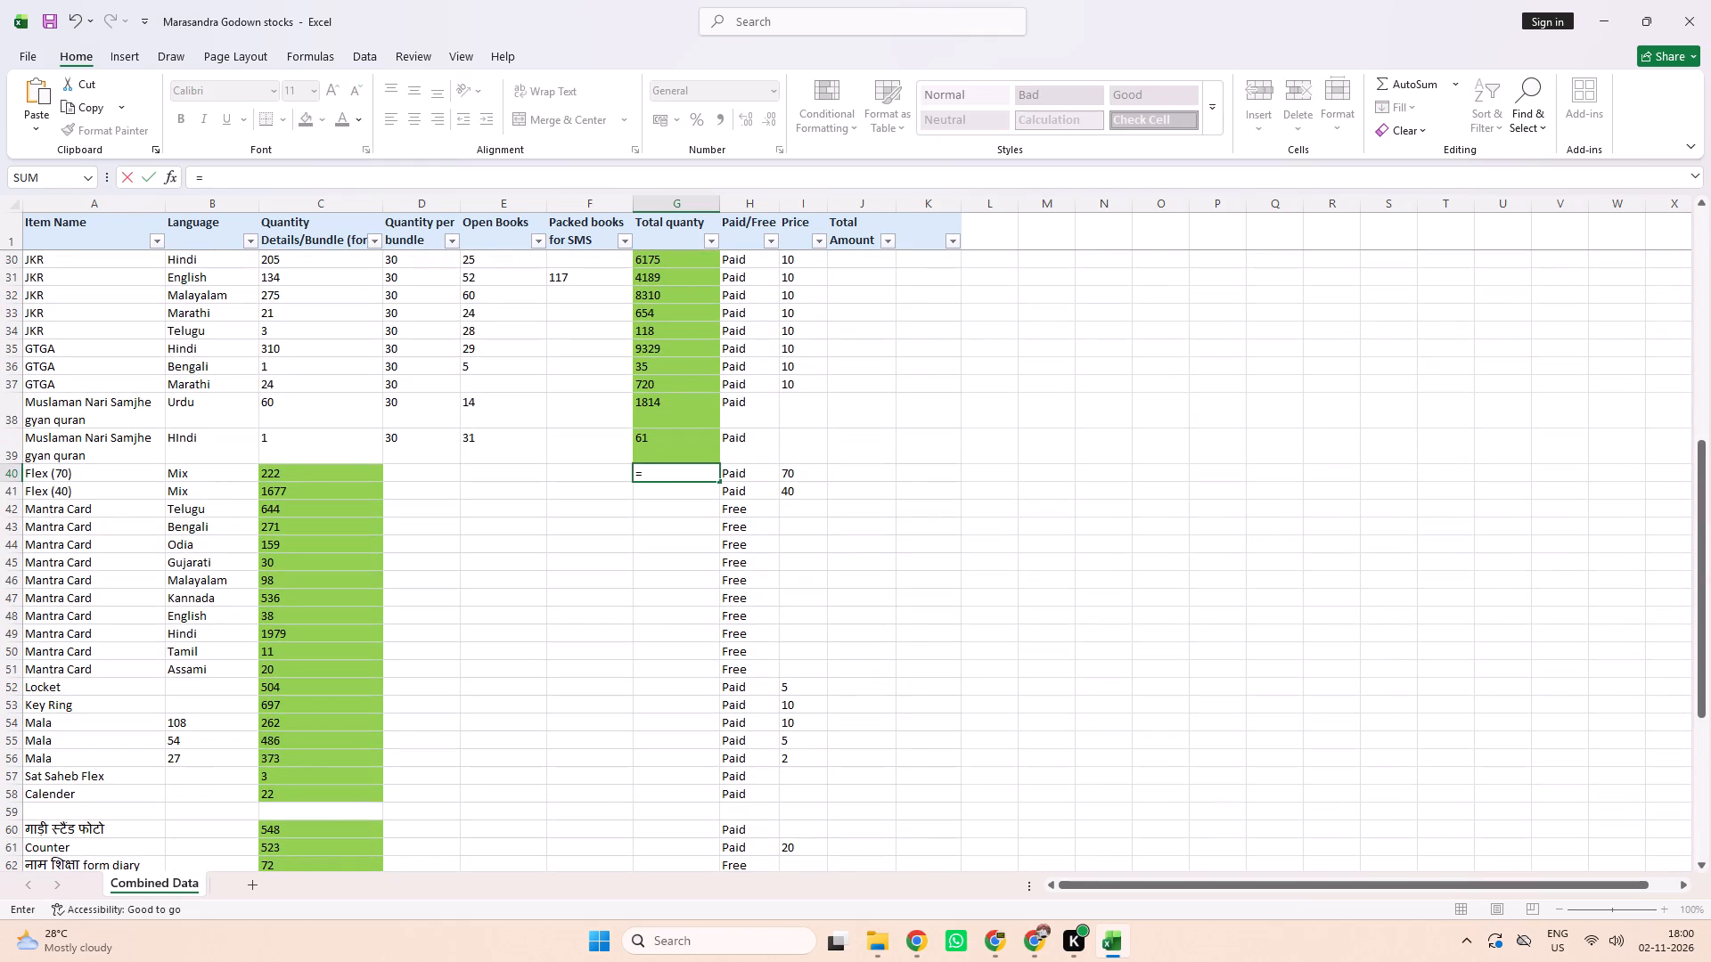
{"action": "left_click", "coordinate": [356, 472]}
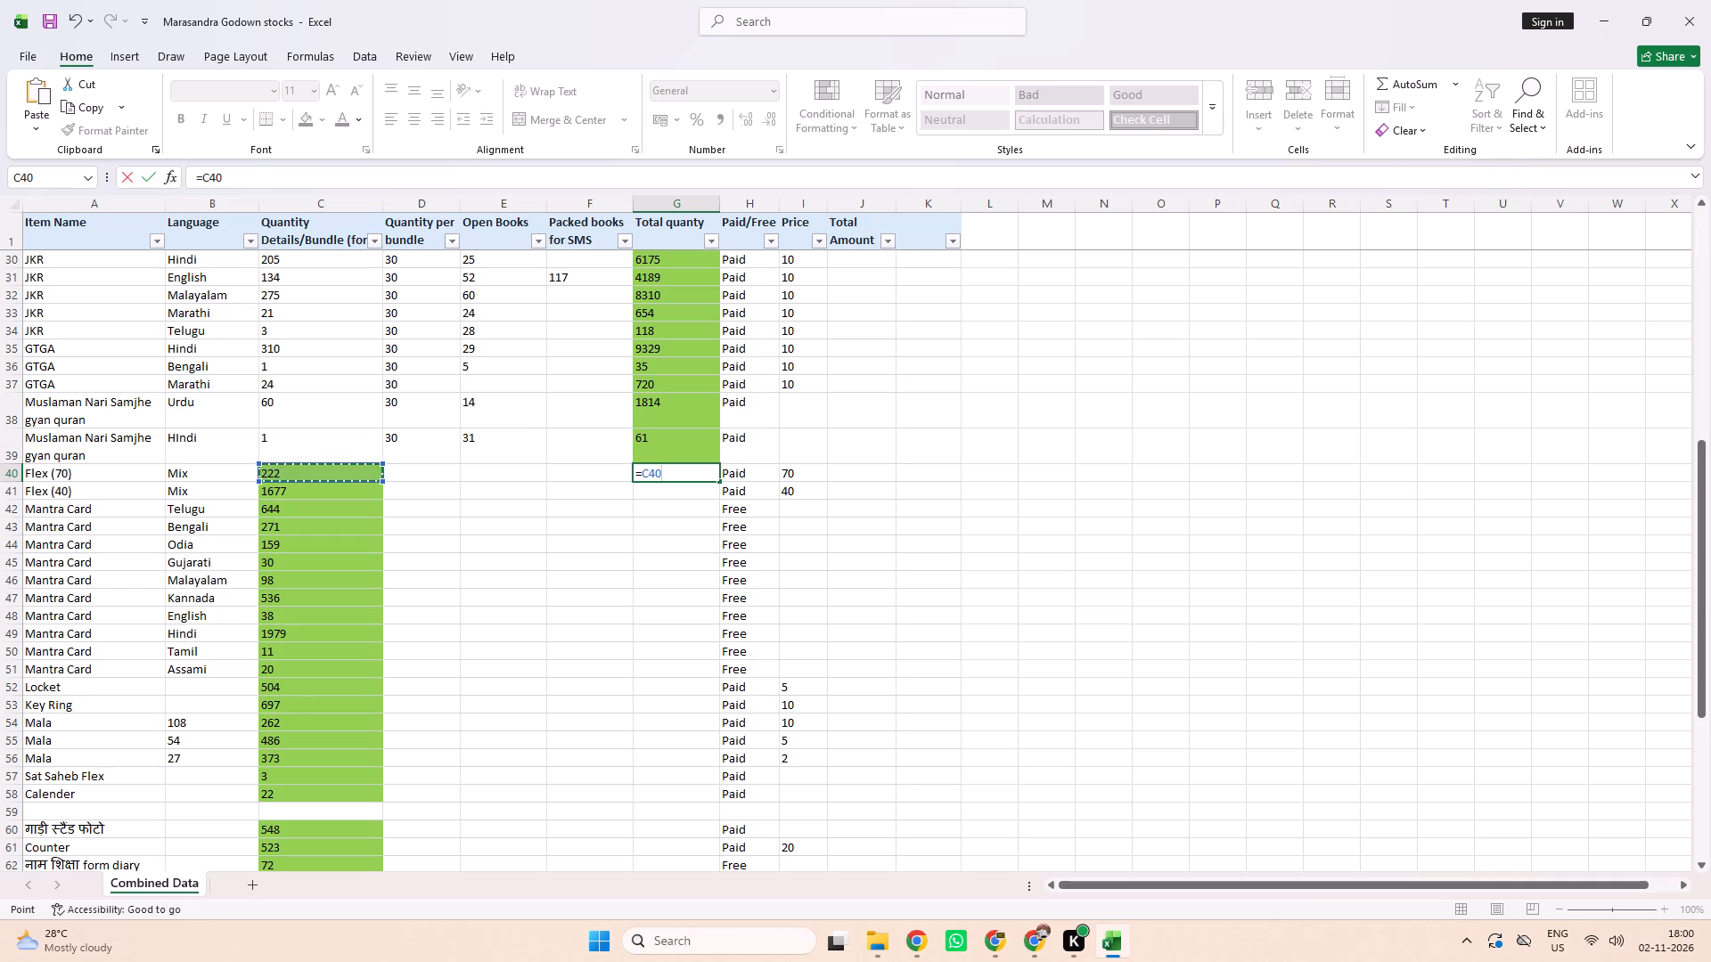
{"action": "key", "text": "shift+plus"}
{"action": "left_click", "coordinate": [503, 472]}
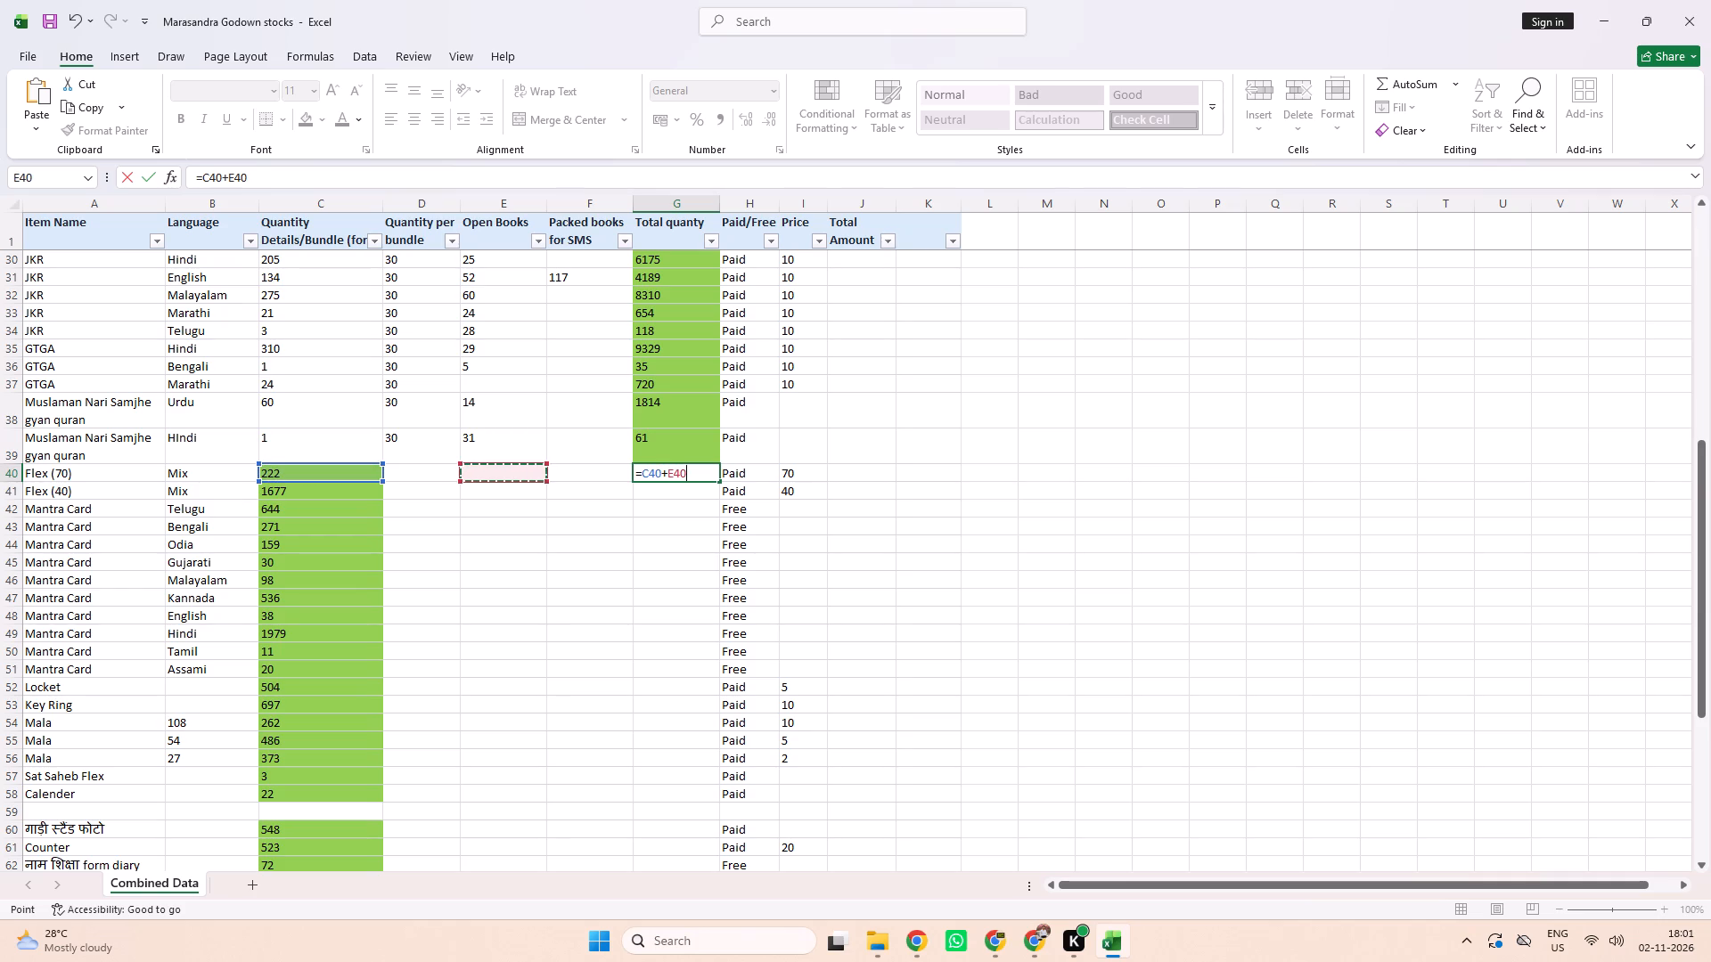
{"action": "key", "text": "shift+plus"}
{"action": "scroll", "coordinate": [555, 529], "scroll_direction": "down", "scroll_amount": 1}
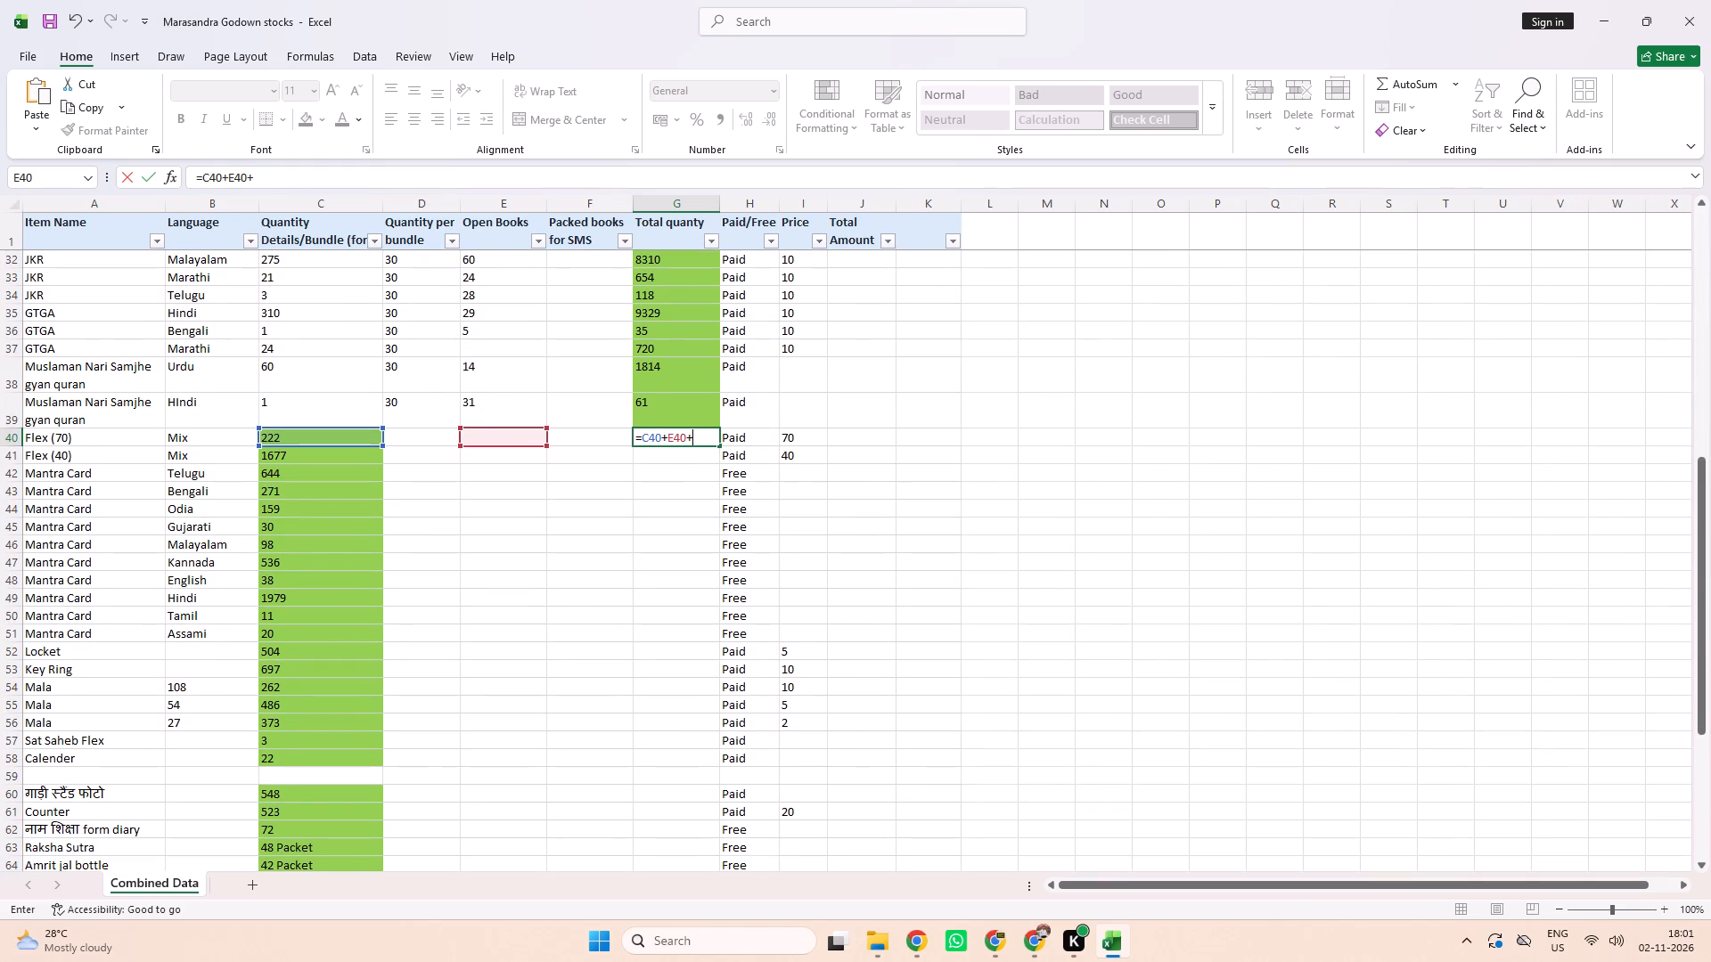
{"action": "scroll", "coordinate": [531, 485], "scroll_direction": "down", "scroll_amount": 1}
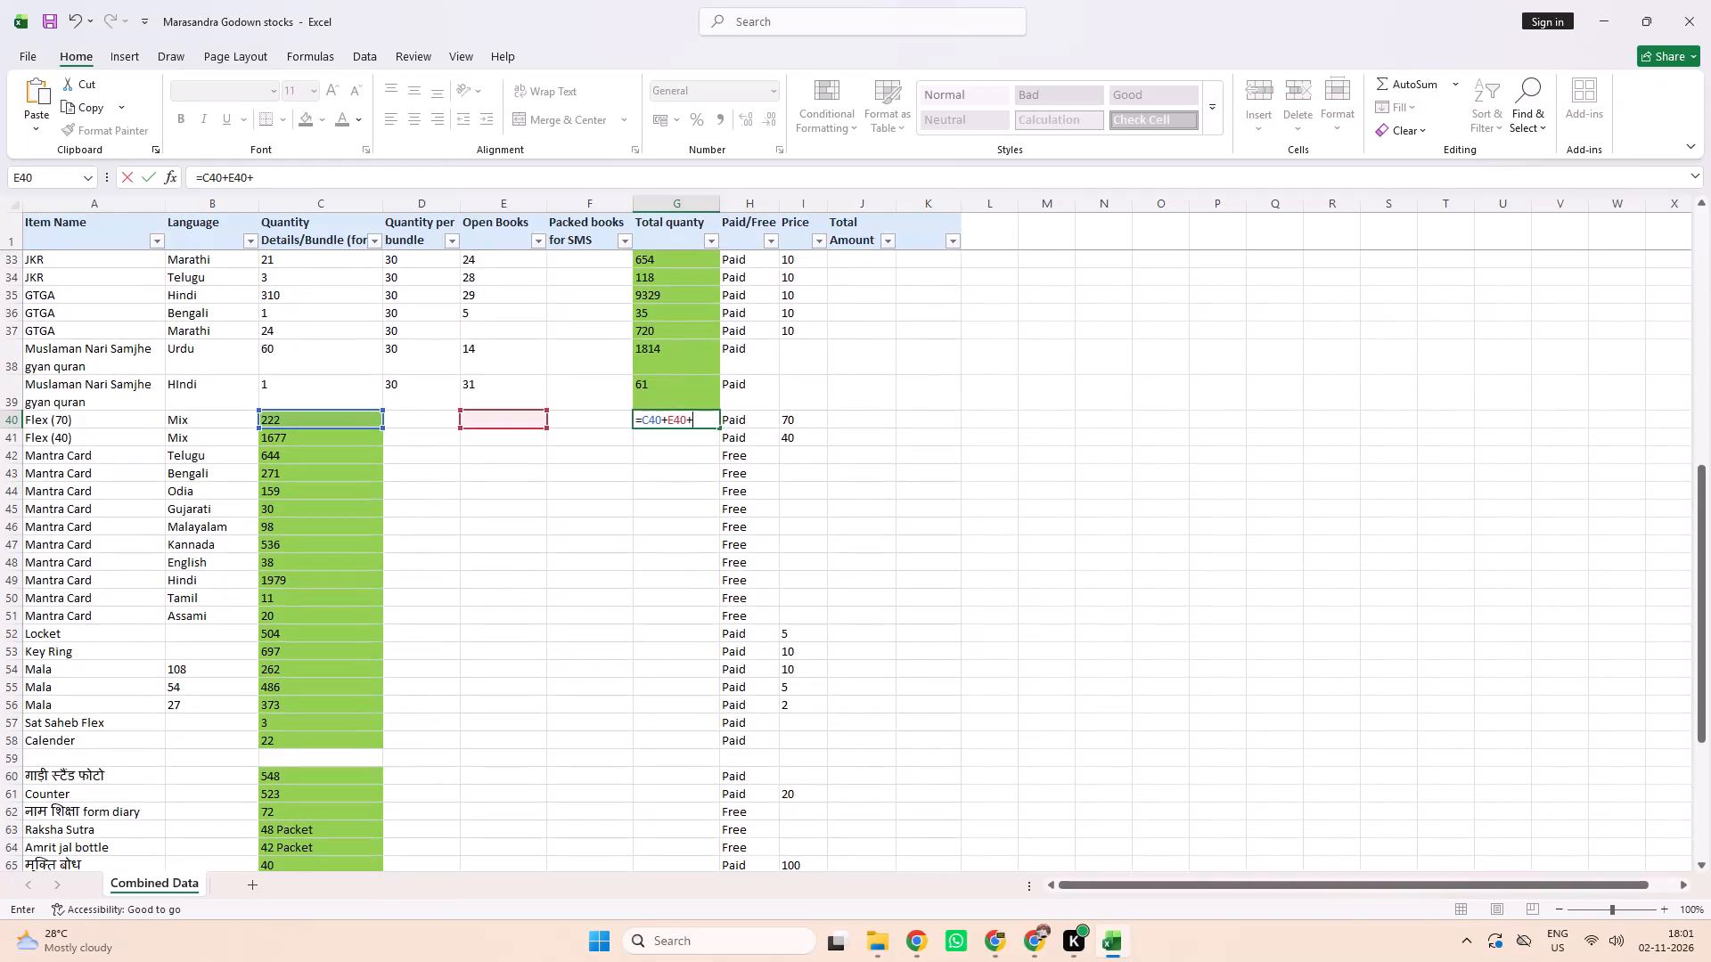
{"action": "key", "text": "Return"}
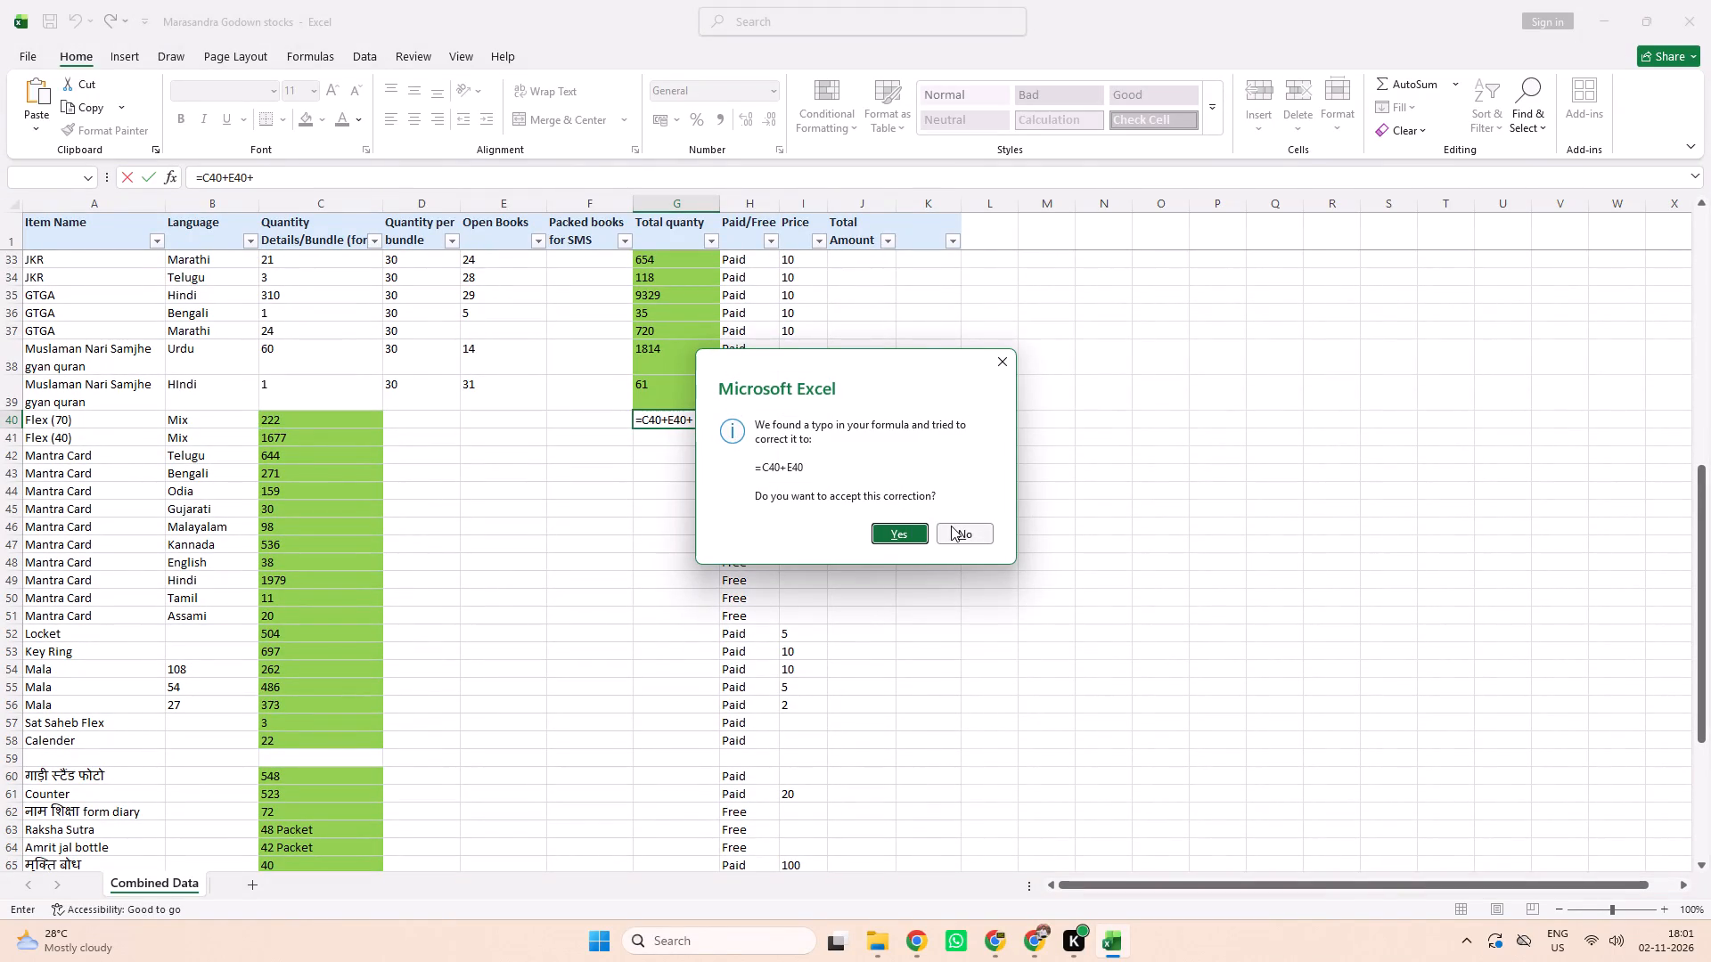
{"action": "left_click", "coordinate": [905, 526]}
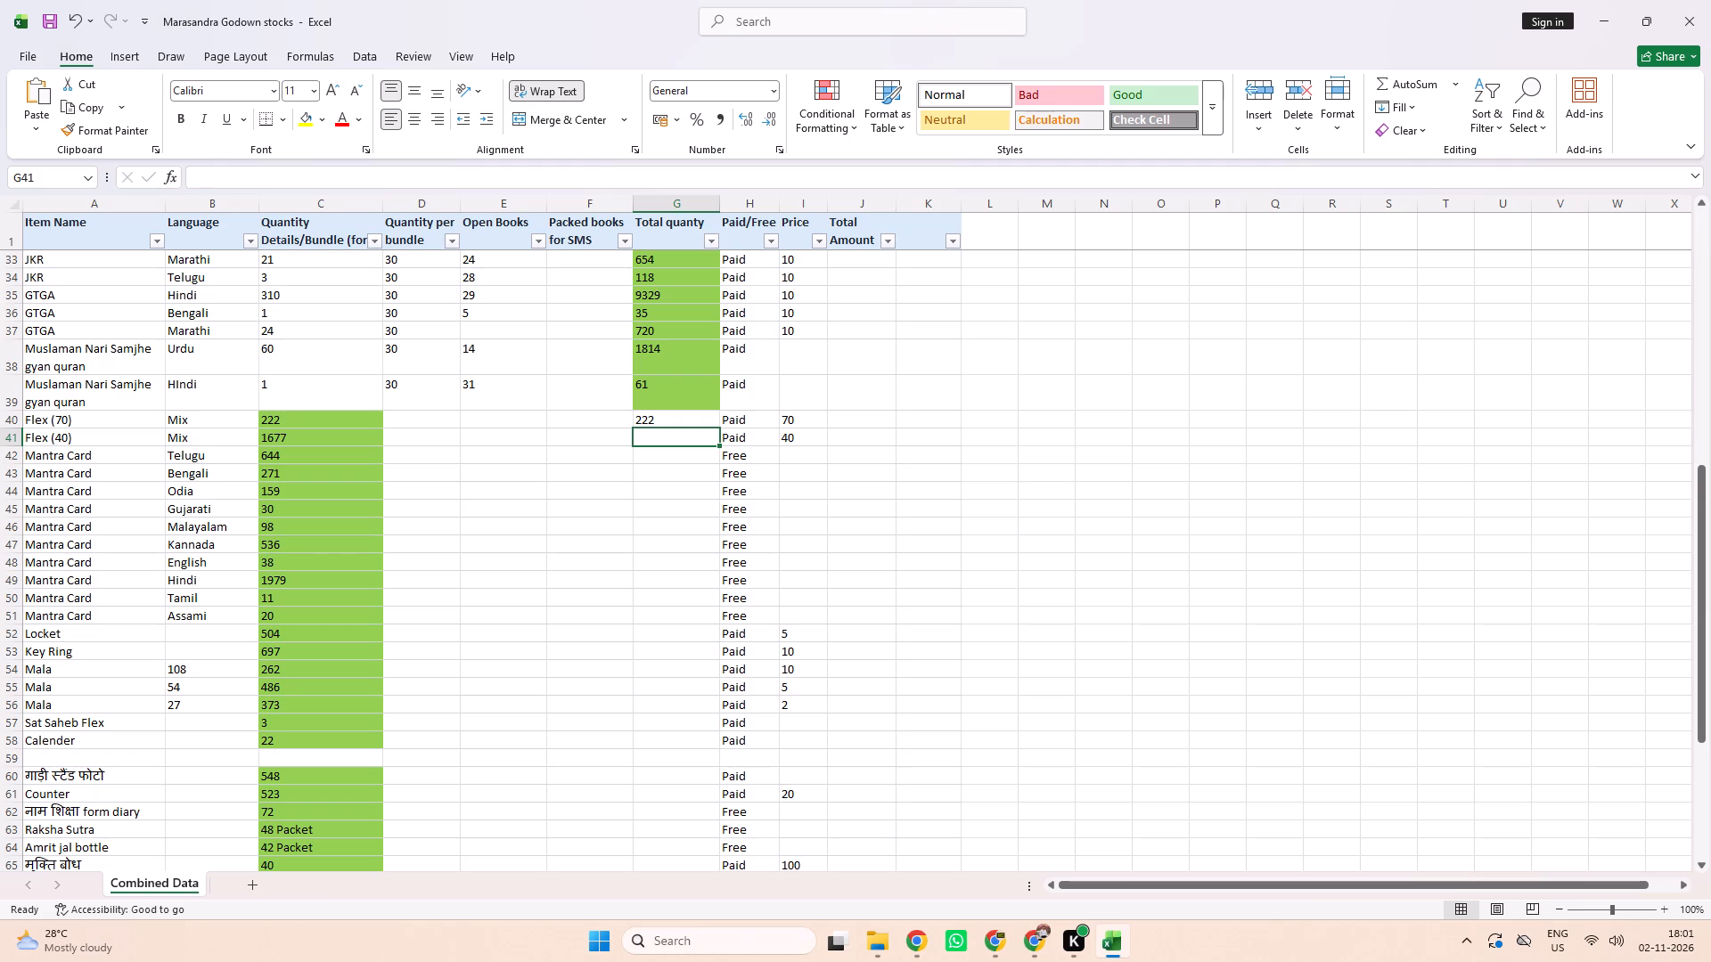
Re-enter the formula =C40+E40 in the Total quanty cell of Flex (70), row 40.
{"action": "left_click", "coordinate": [651, 414]}
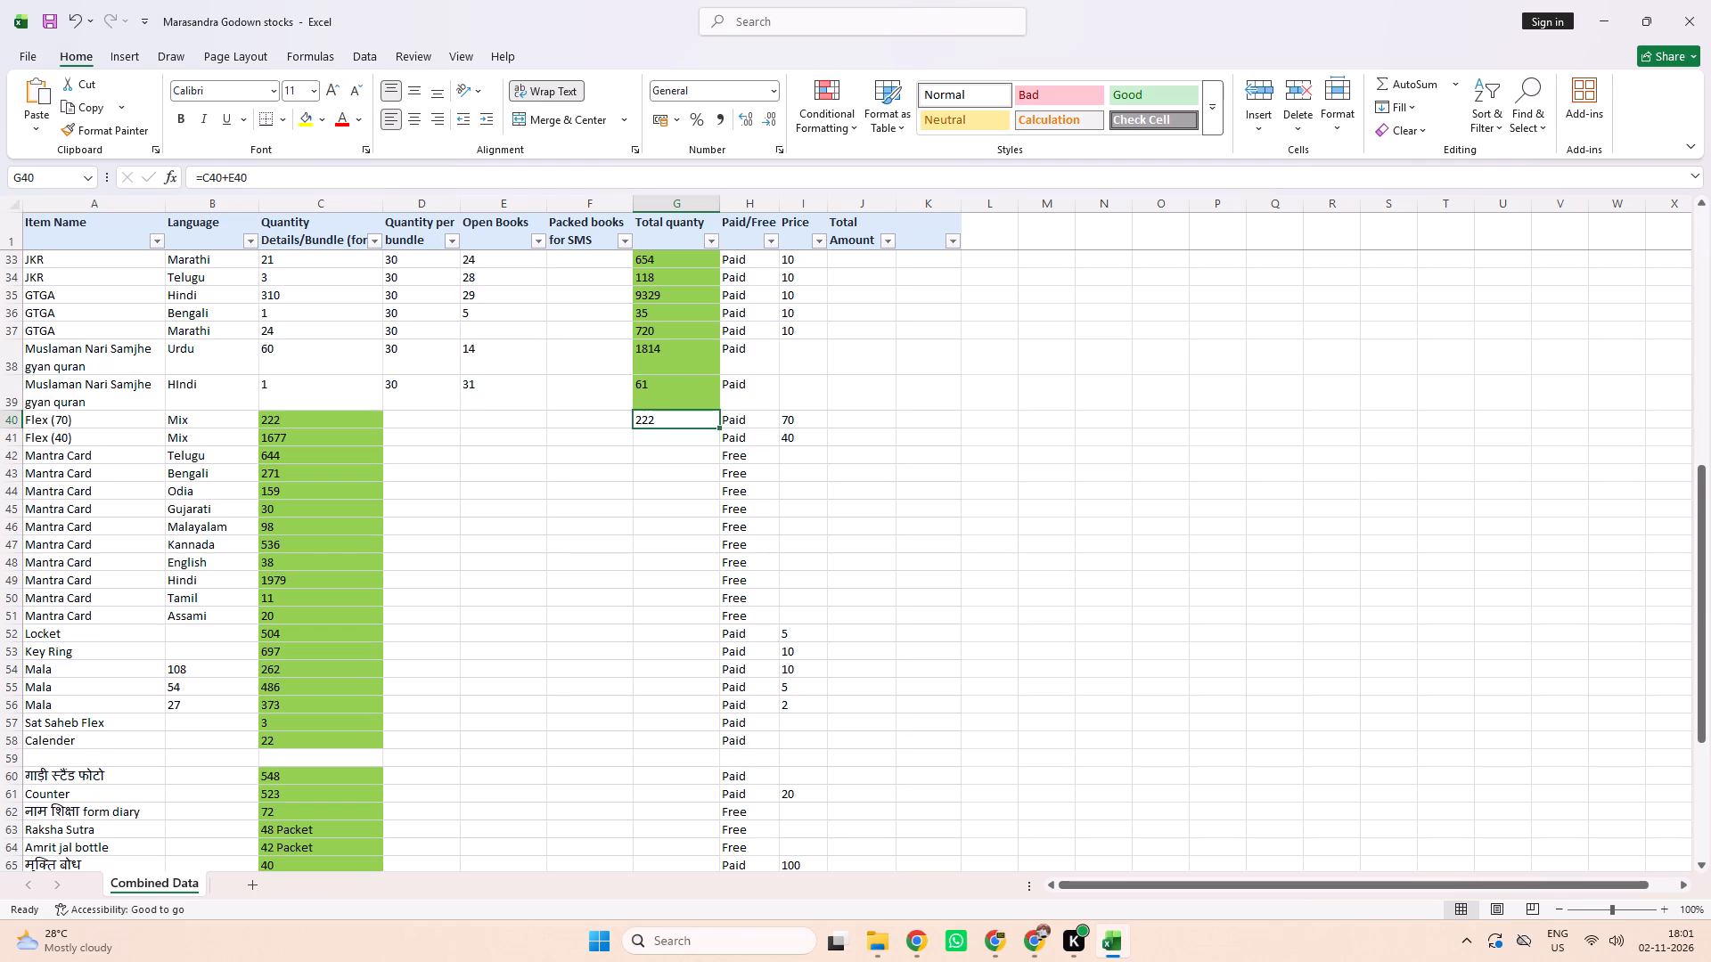
{"action": "key", "text": "equal"}
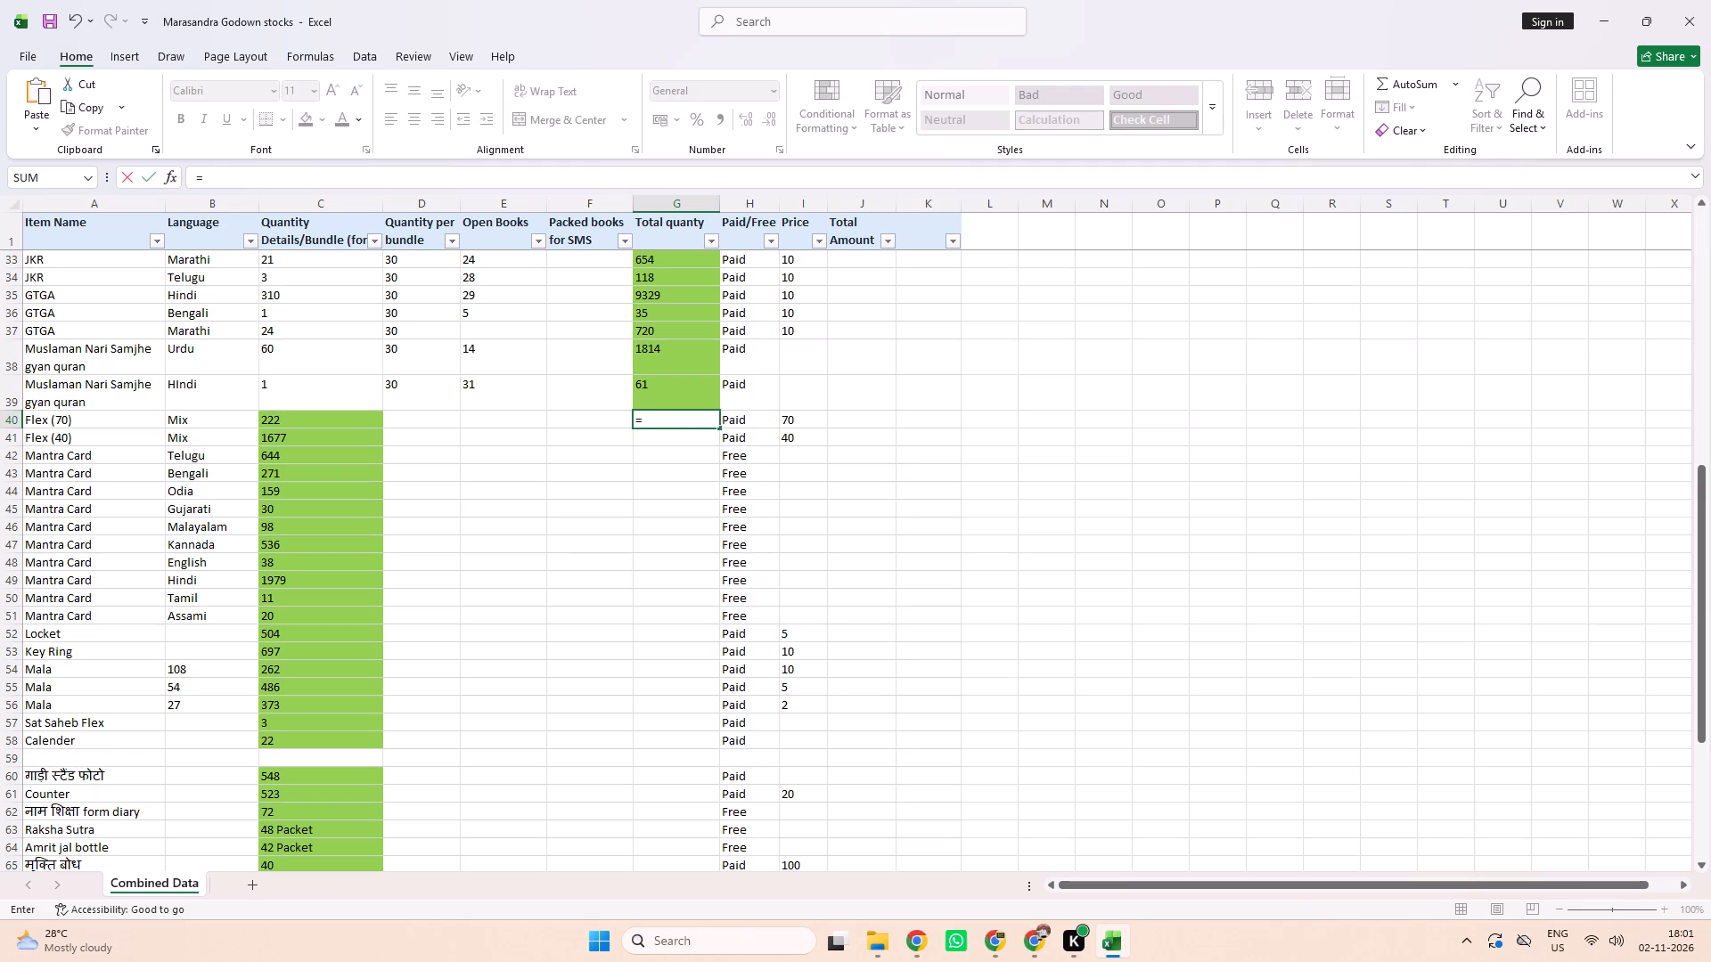
{"action": "left_click", "coordinate": [322, 417]}
{"action": "key", "text": "shift+plus"}
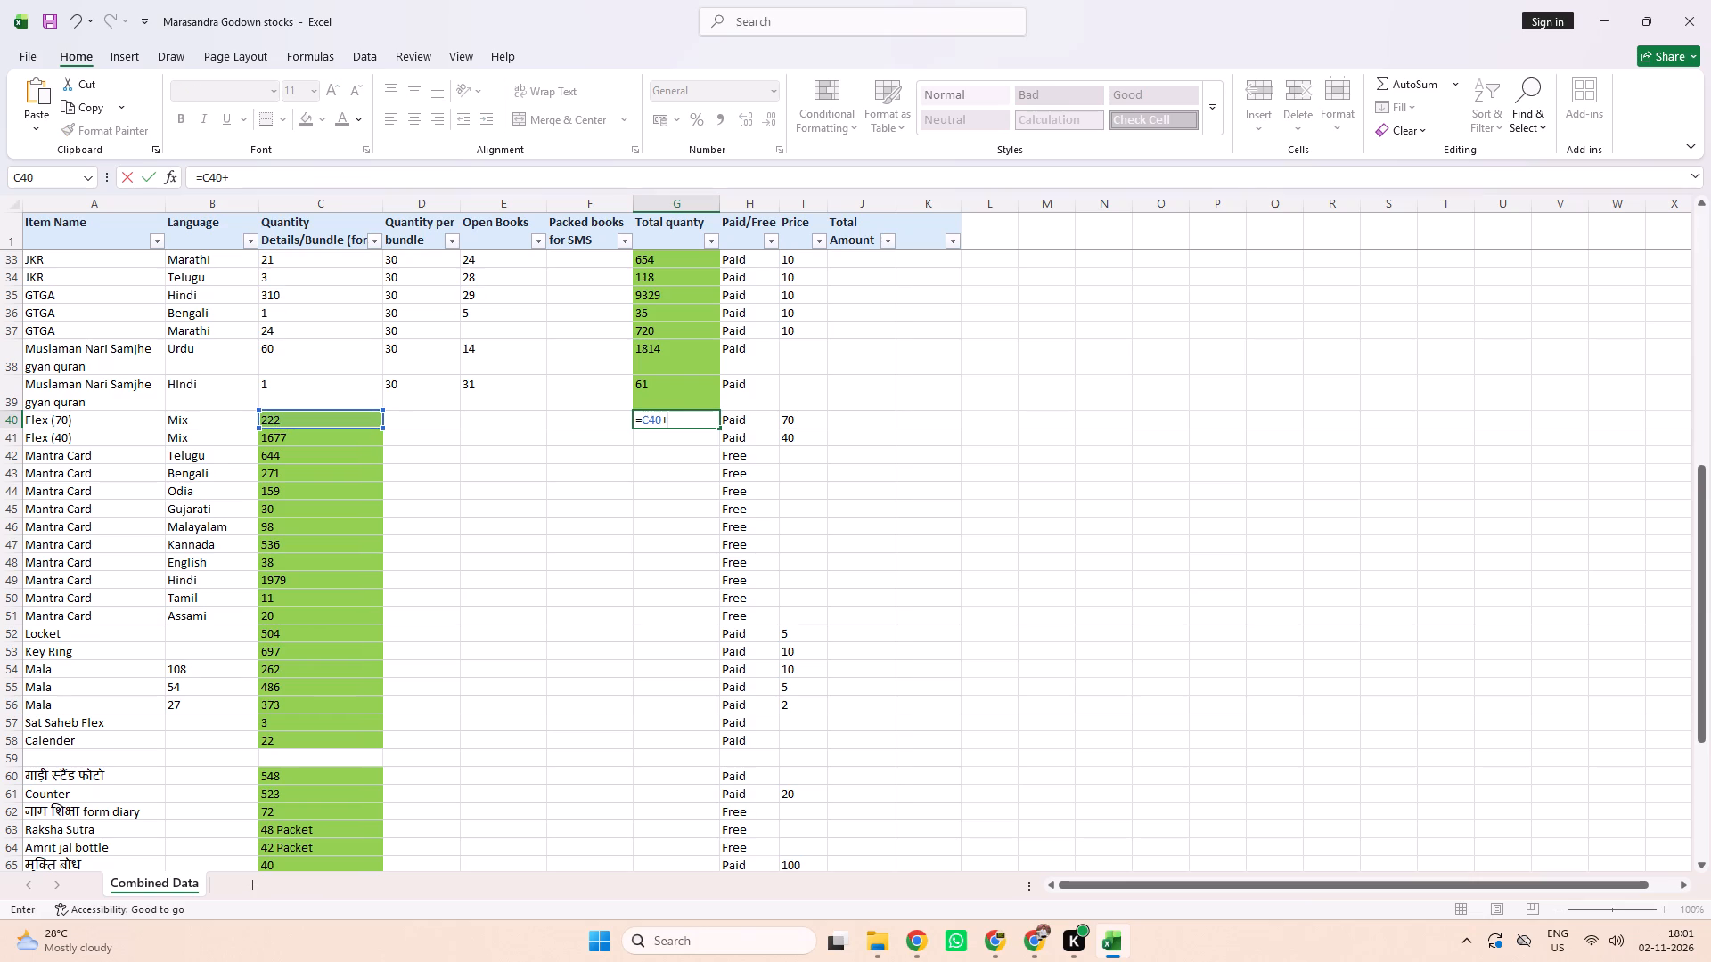
{"action": "left_click", "coordinate": [496, 417]}
{"action": "key", "text": "Return"}
Fill the Flex (70) total quantity formula down the Total quanty column to the Punjabi भक्ति बोध row 74.
{"action": "left_click", "coordinate": [640, 418]}
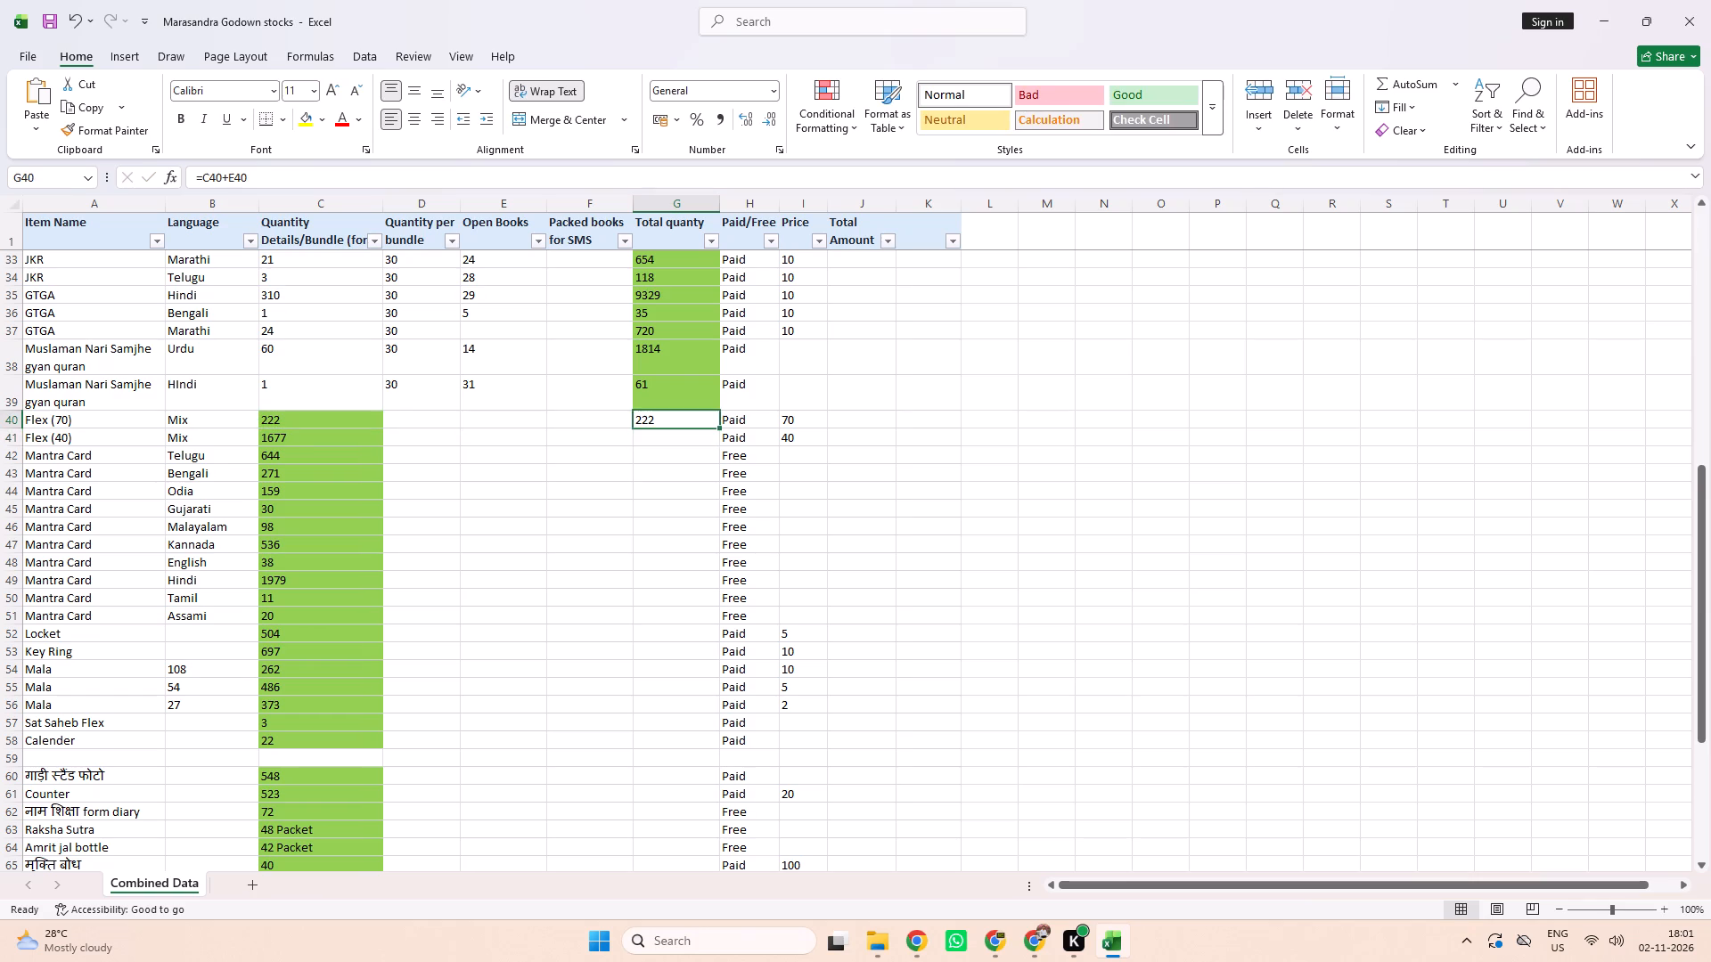
{"action": "double_click", "coordinate": [718, 427]}
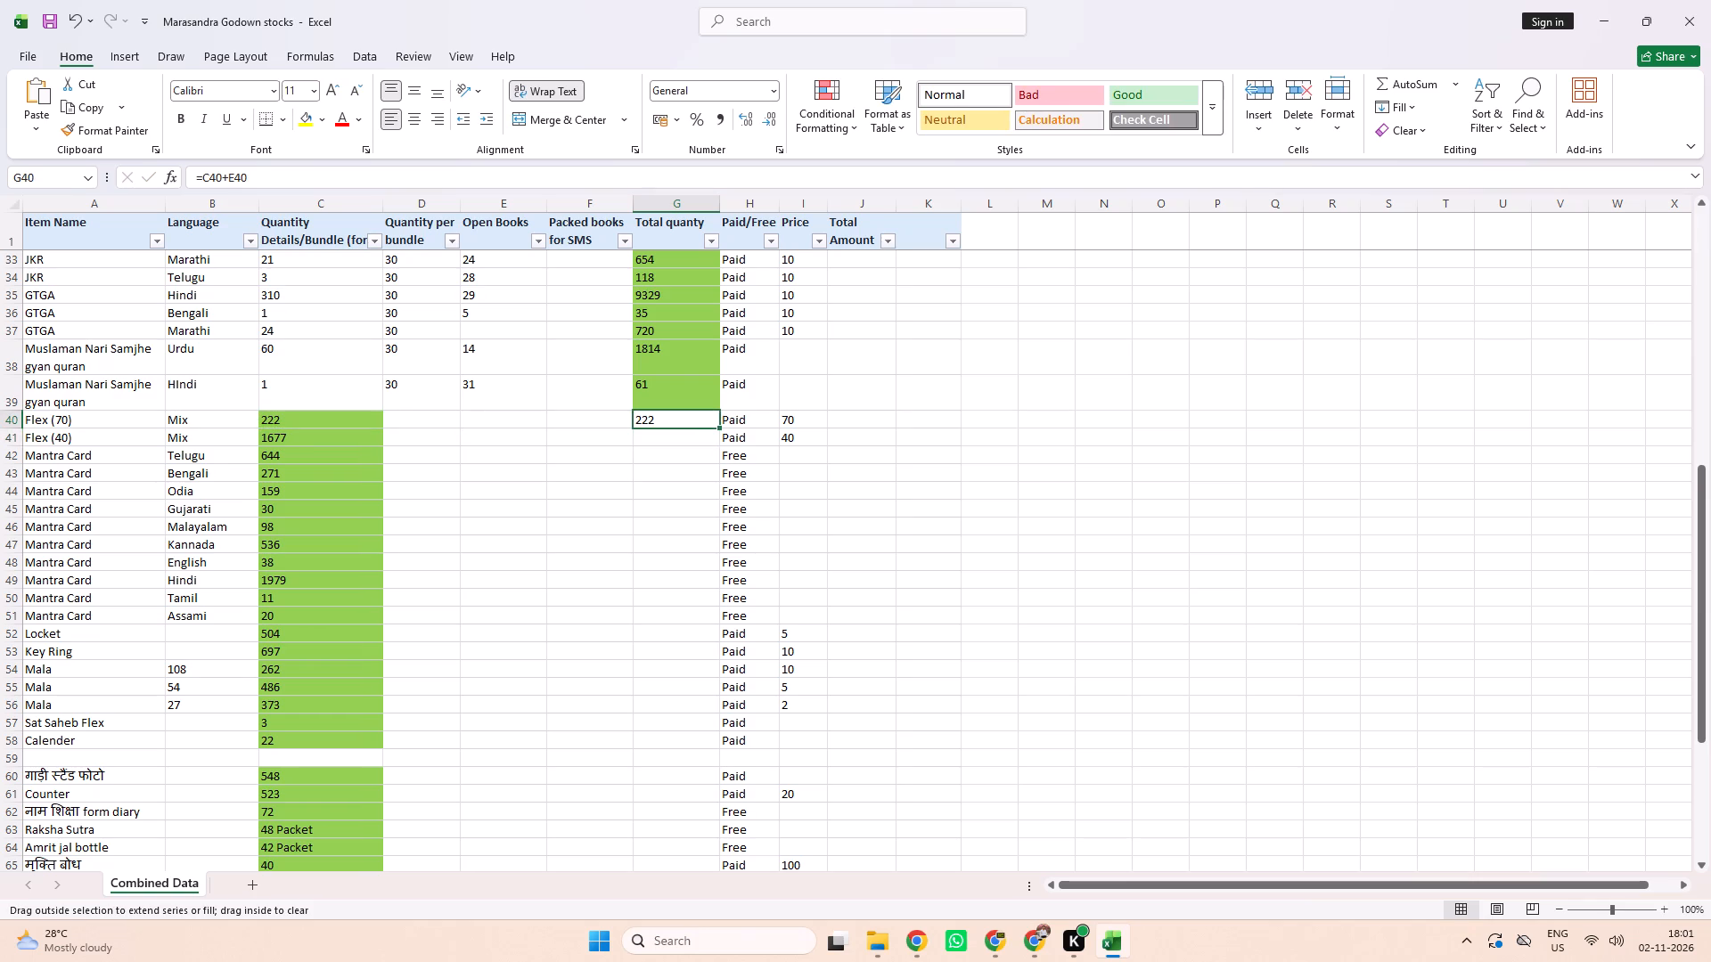
{"action": "triple_click", "coordinate": [718, 427]}
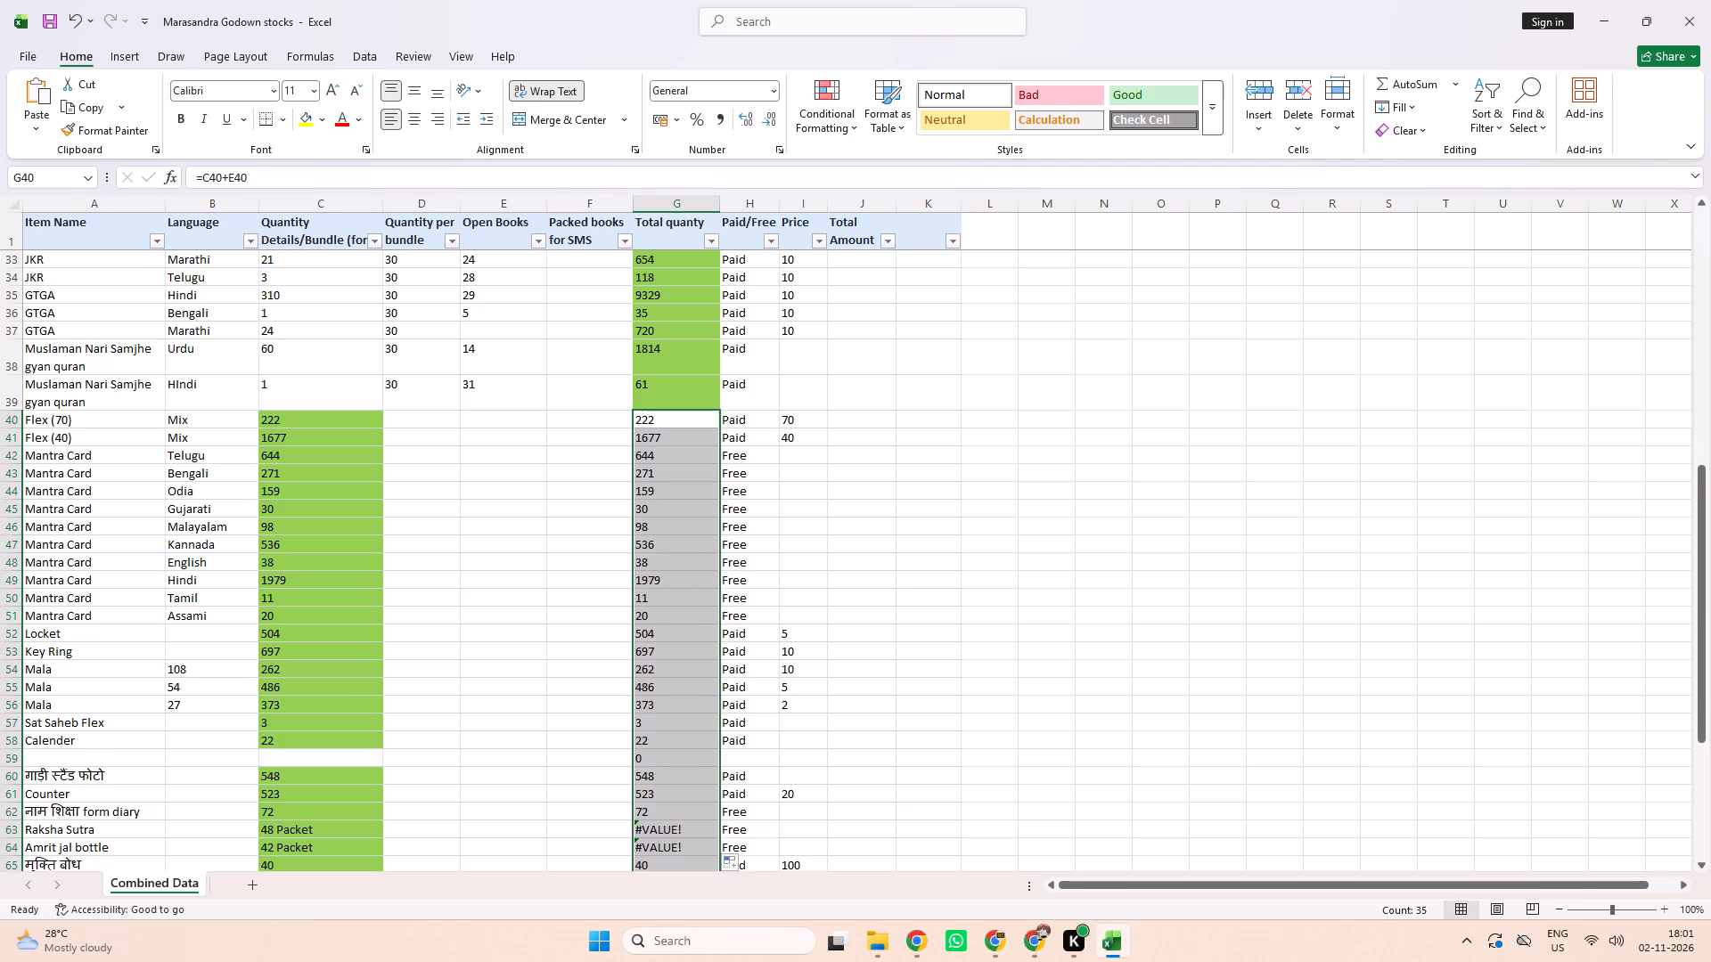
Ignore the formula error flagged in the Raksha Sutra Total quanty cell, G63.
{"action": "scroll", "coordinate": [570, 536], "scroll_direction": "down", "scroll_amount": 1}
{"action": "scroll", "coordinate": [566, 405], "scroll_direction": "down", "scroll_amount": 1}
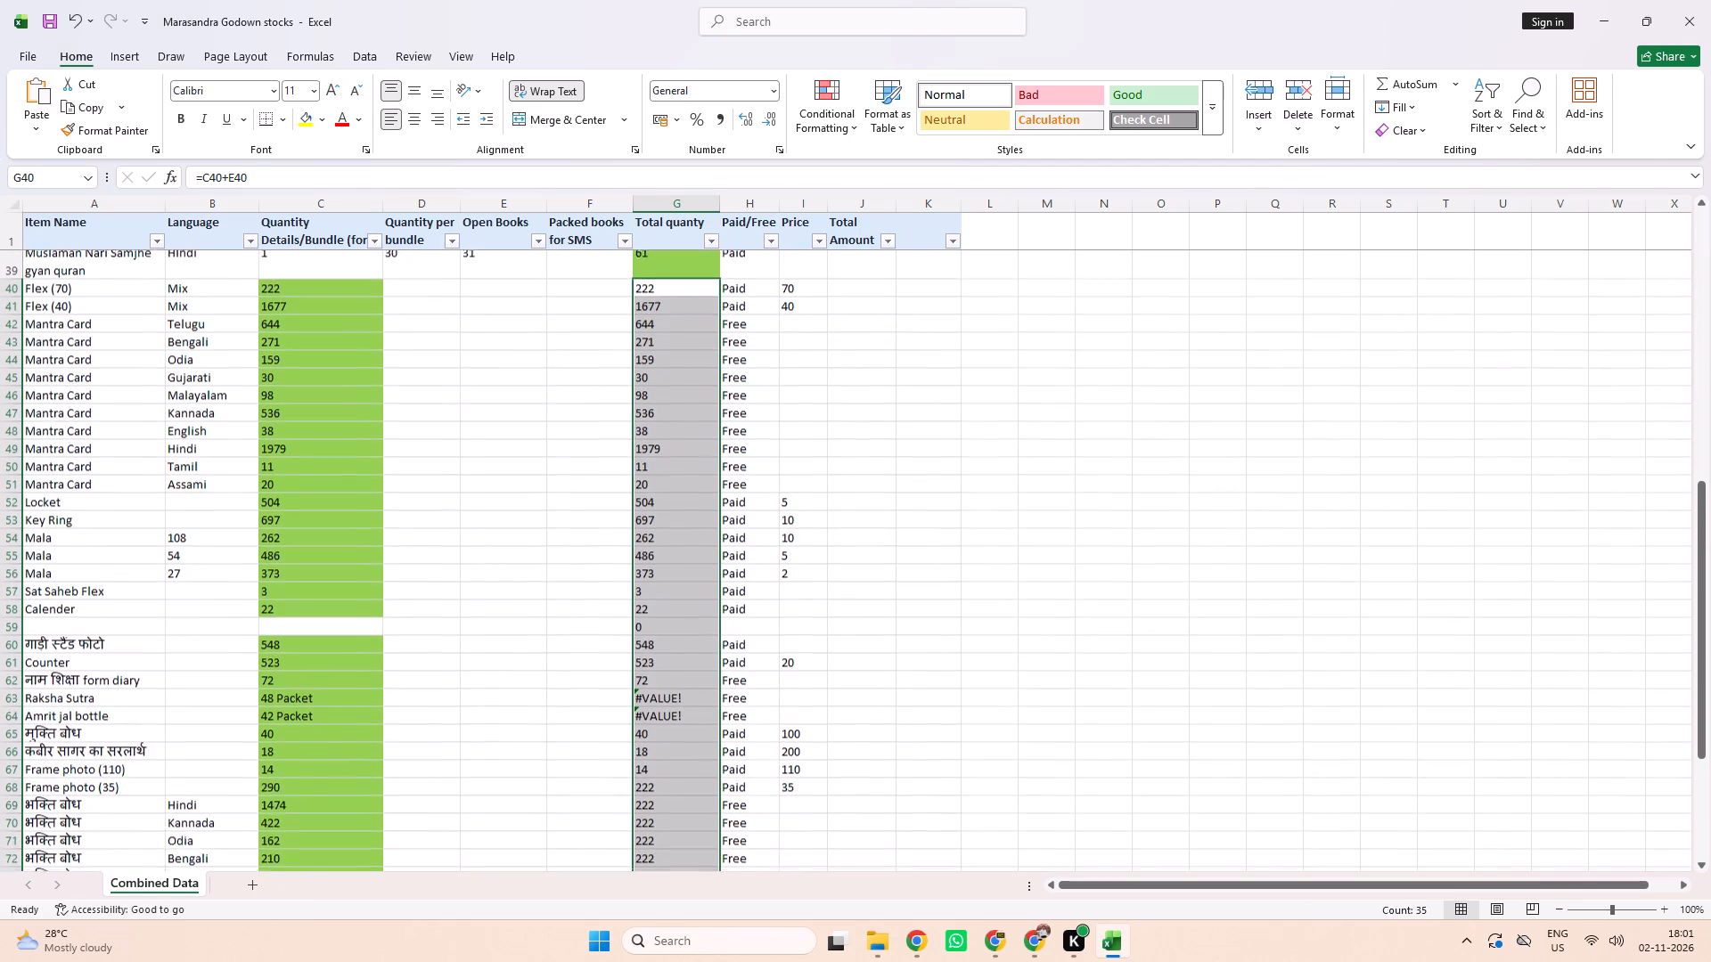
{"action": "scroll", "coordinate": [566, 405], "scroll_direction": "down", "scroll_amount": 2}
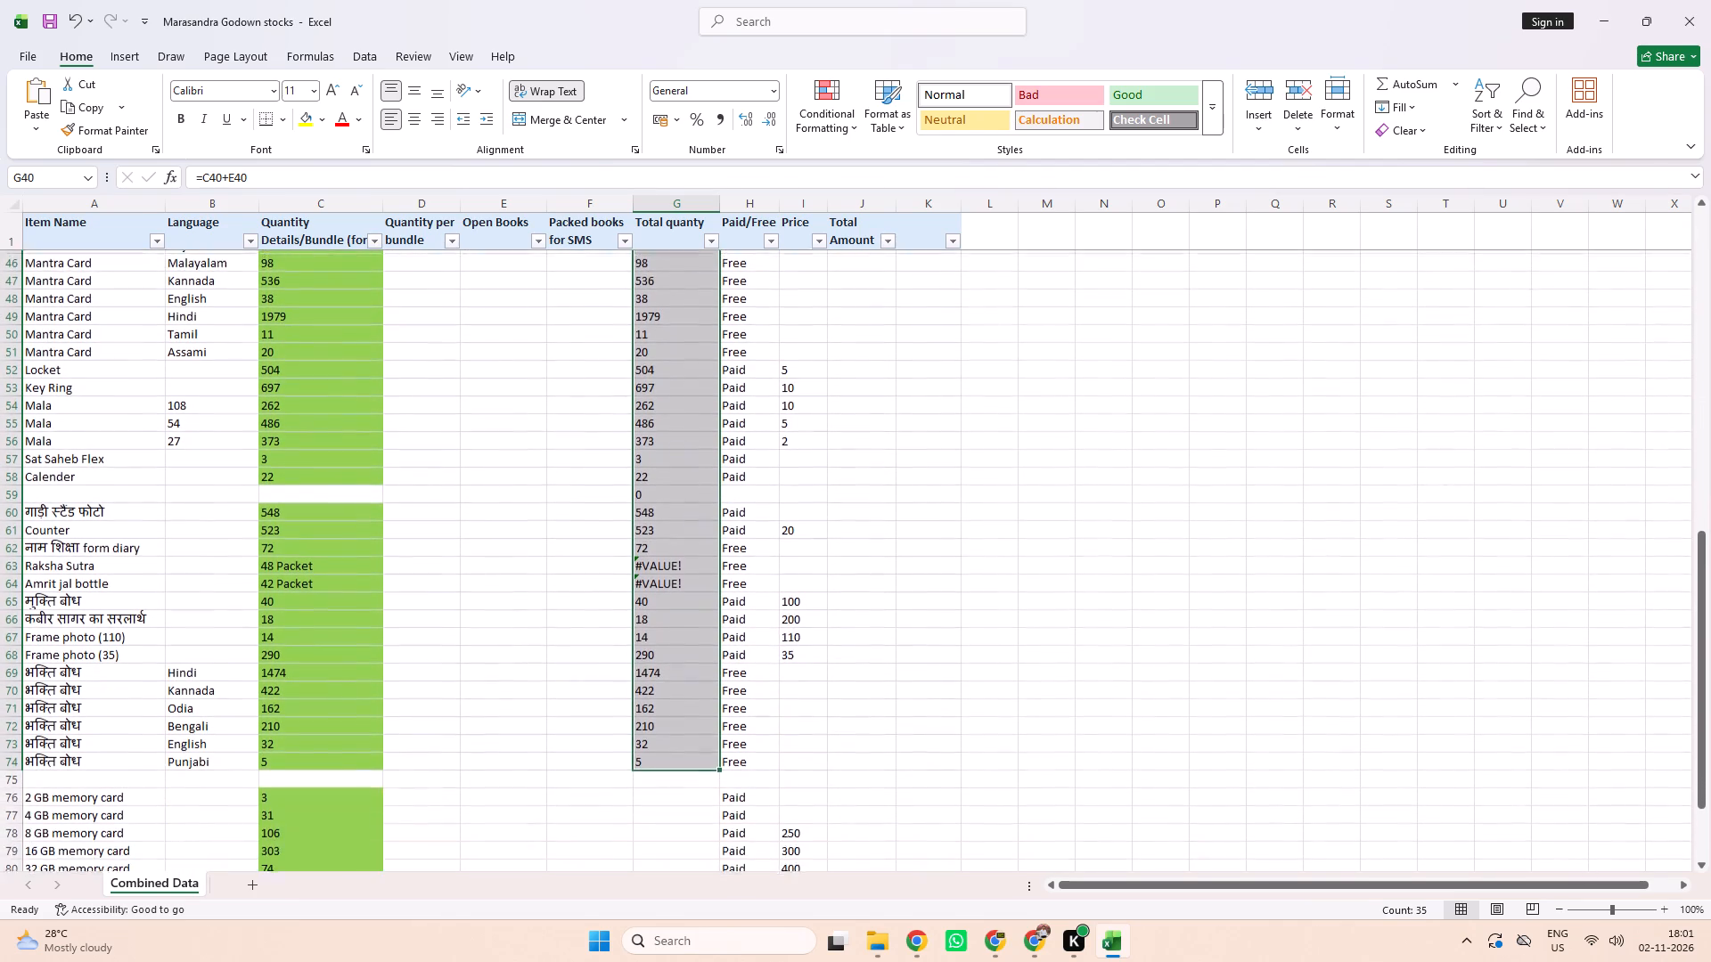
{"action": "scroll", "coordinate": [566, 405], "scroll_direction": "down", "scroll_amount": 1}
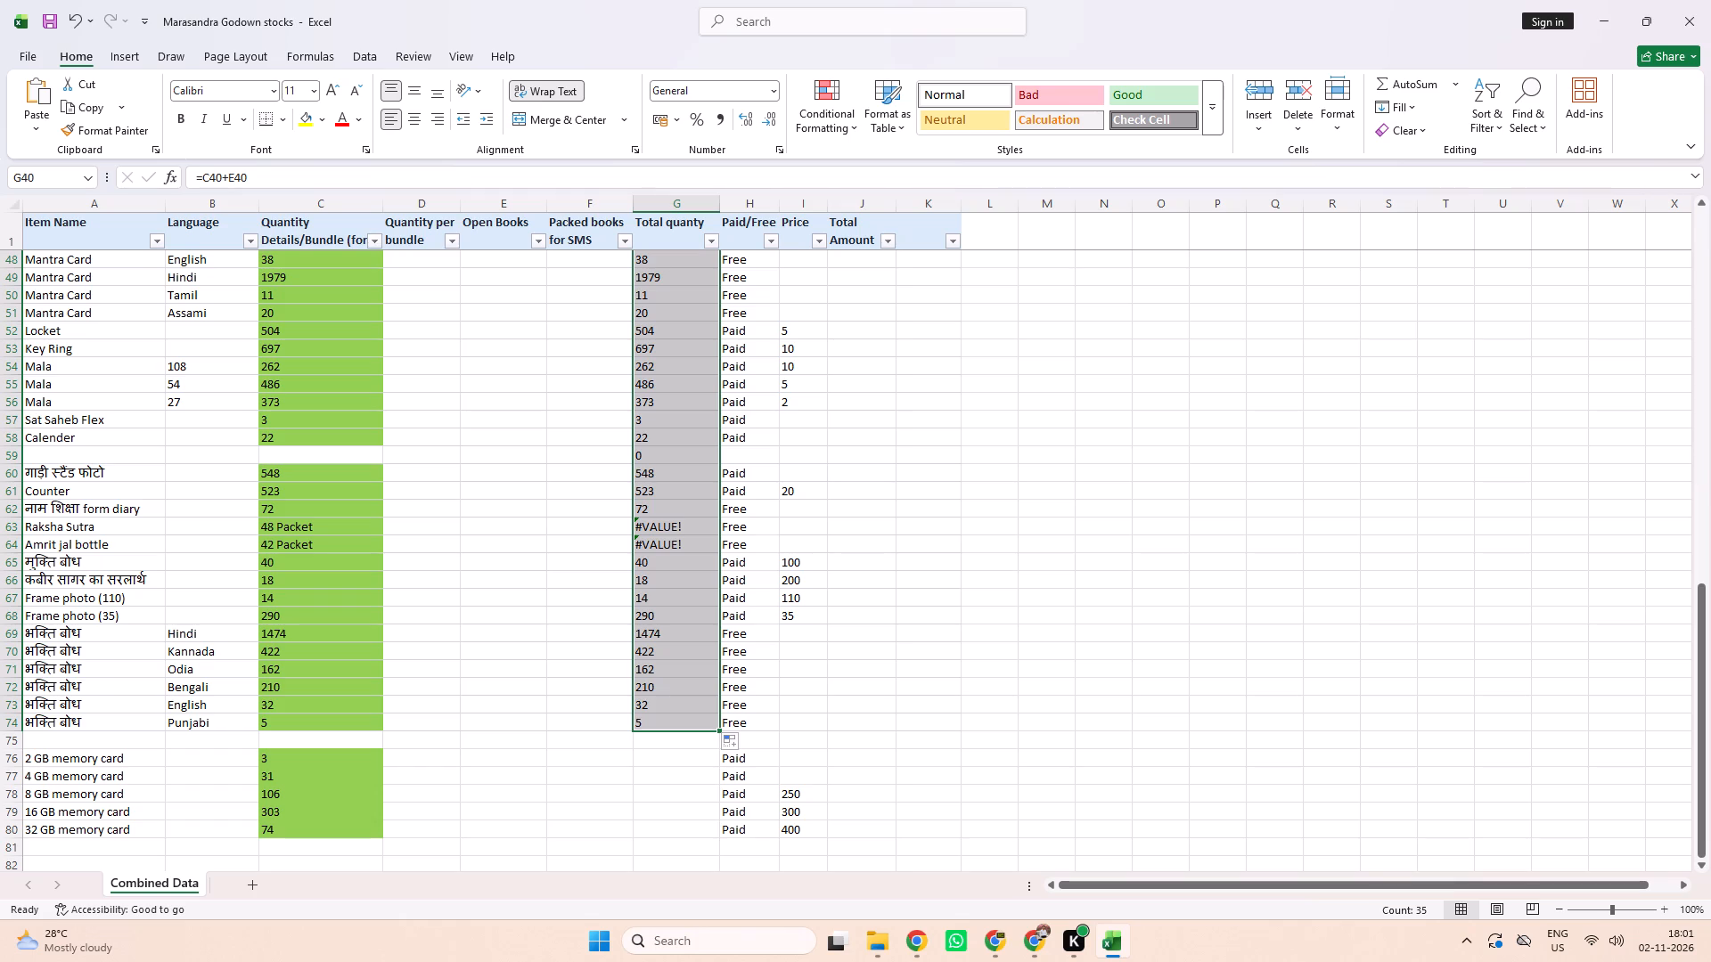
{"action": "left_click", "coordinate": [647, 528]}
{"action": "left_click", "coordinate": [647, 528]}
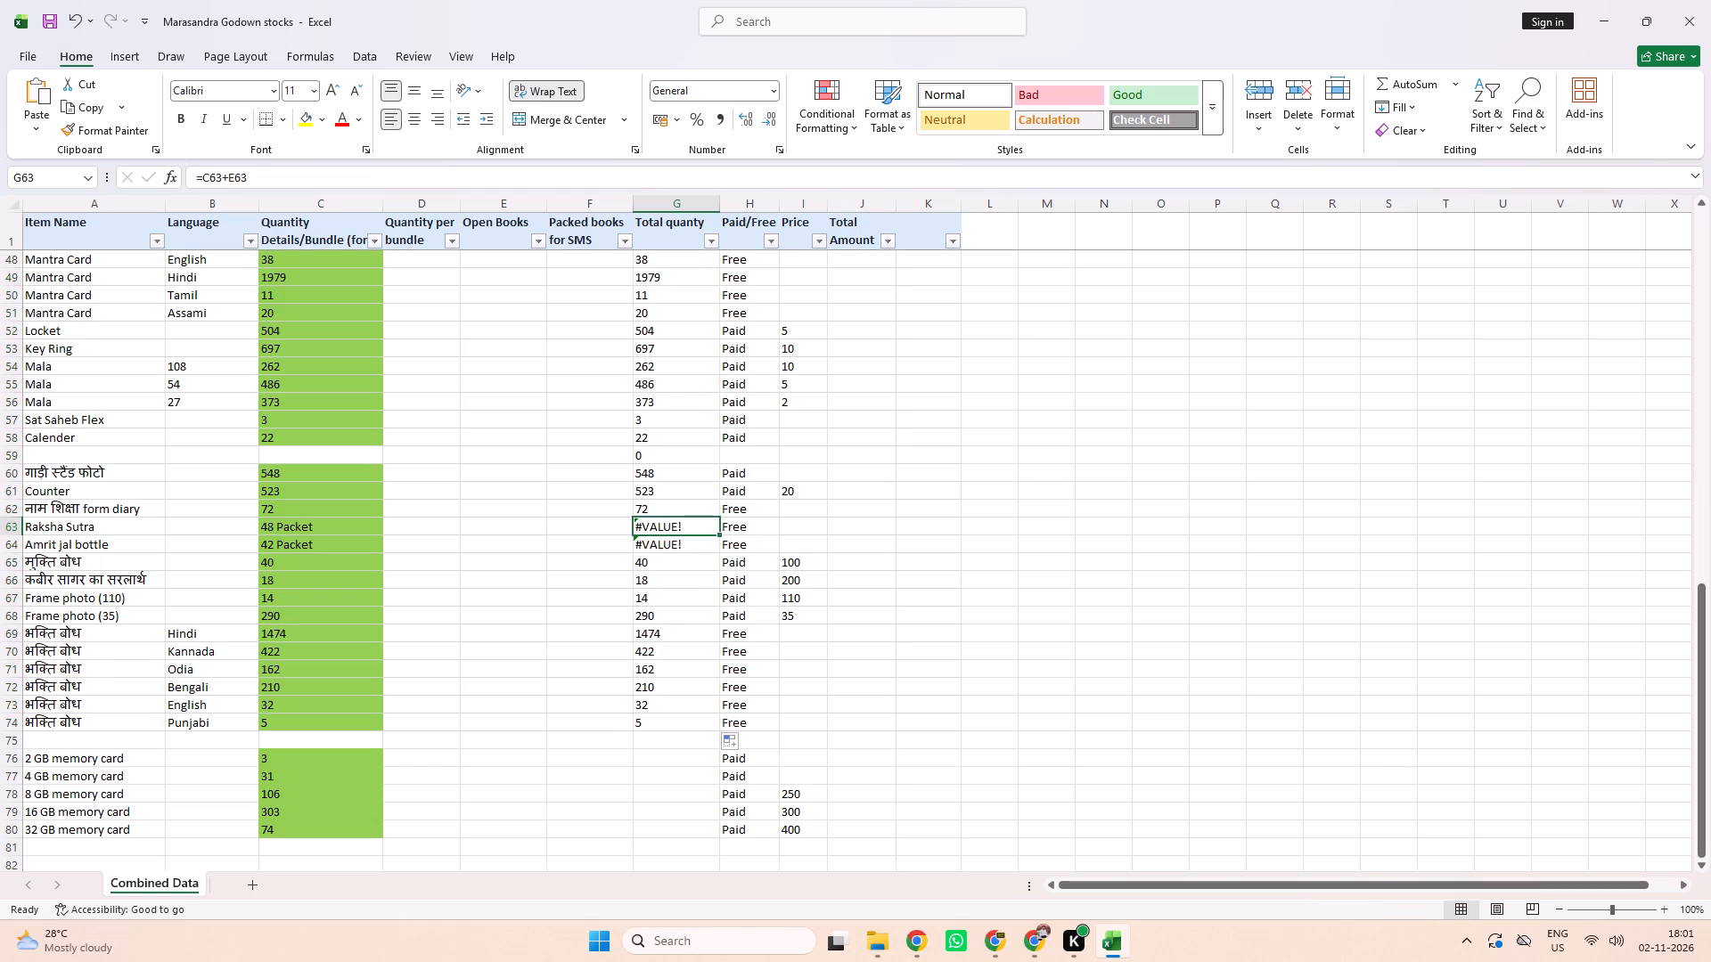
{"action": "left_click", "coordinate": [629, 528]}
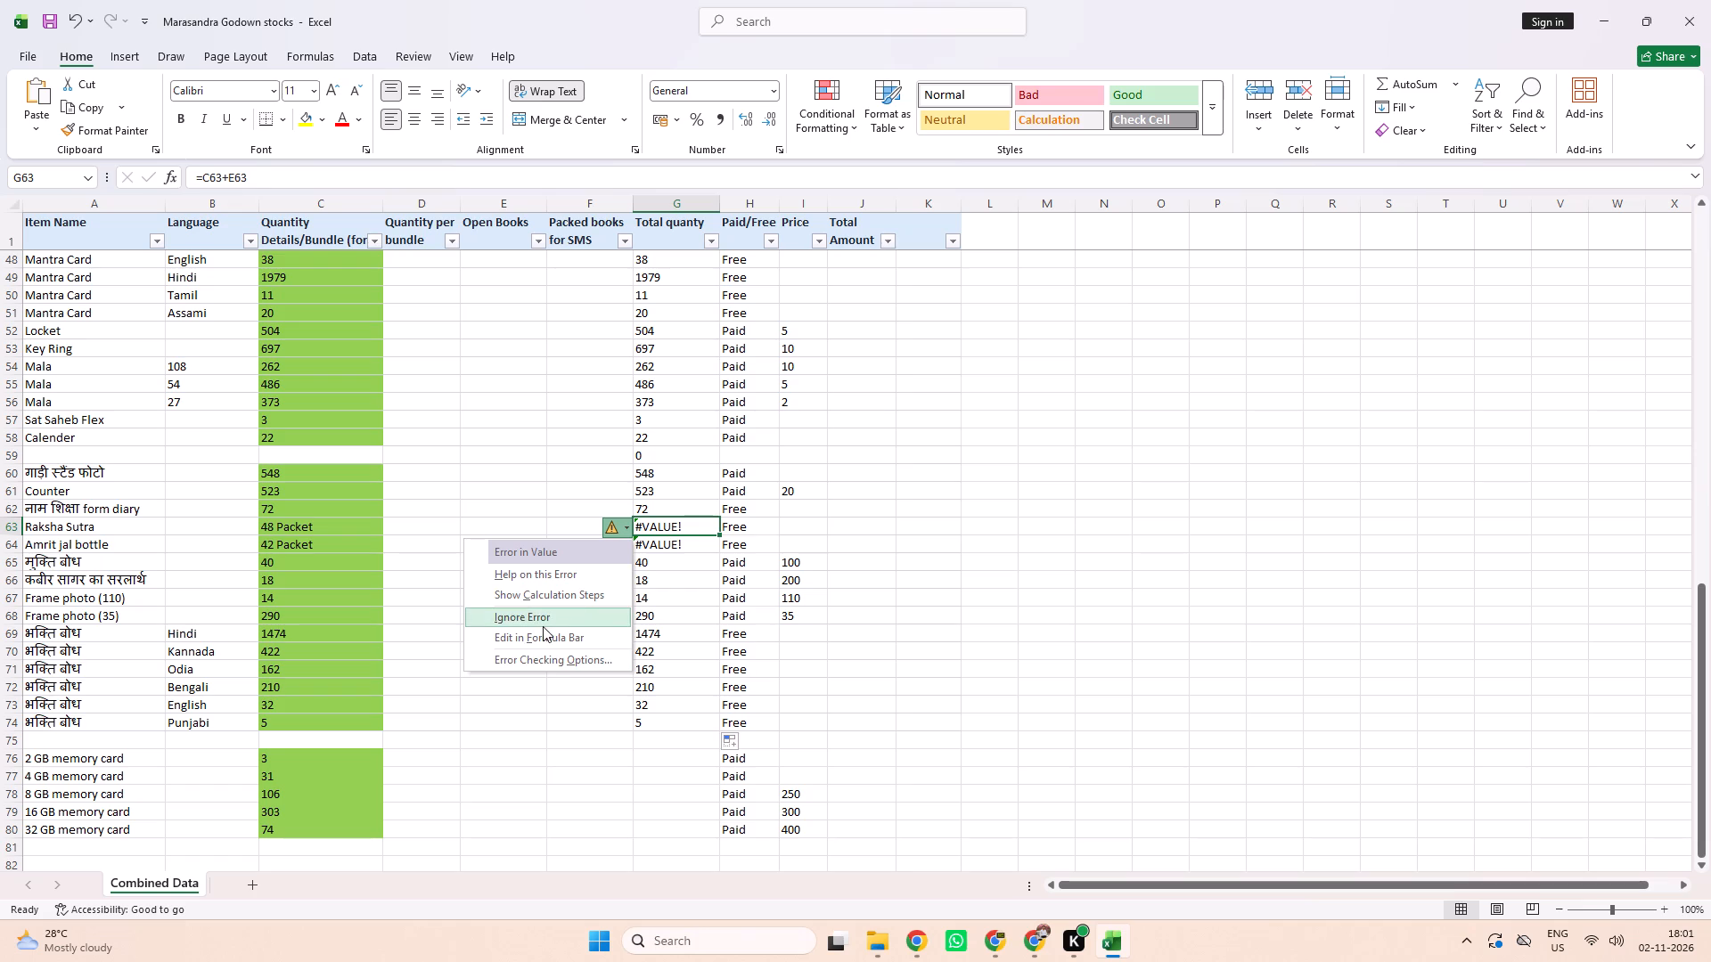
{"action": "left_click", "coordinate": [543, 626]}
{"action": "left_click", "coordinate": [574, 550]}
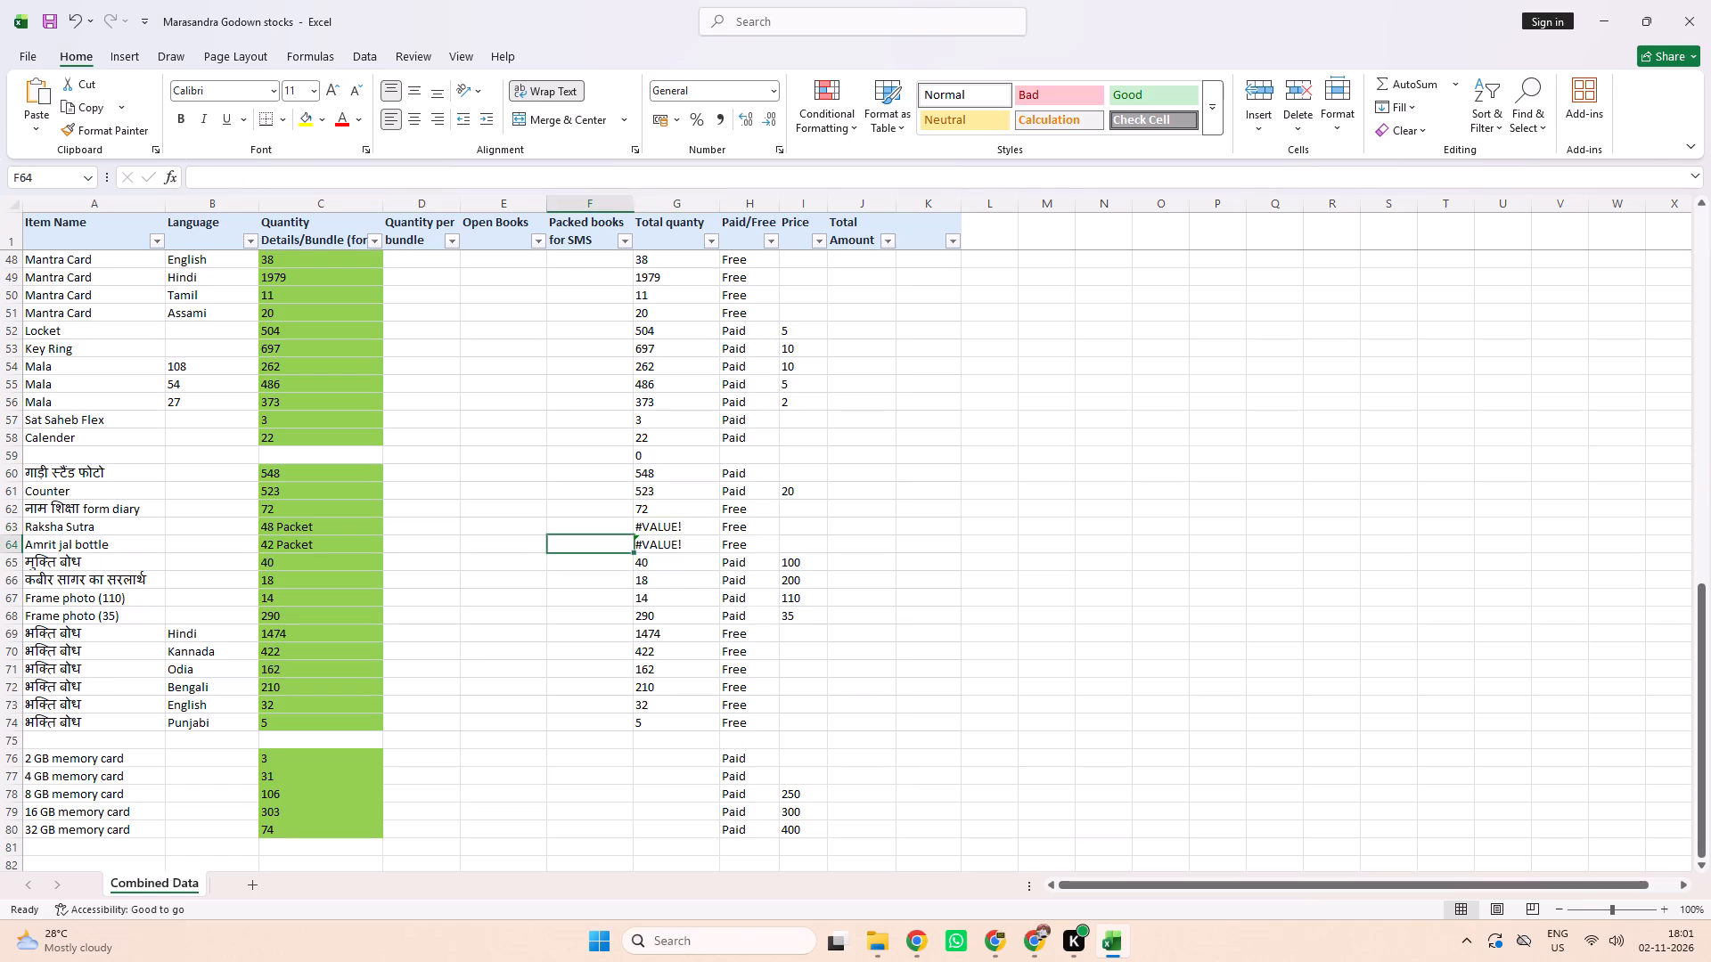
Replace the Raksha Sutra and Amrit jal bottle total quantities with direct references to their Quantity cells, starting with =C63 and filling down.
{"action": "left_click_drag", "start_coordinate": [651, 527], "coordinate": [653, 545]}
{"action": "key", "text": "Delete"}
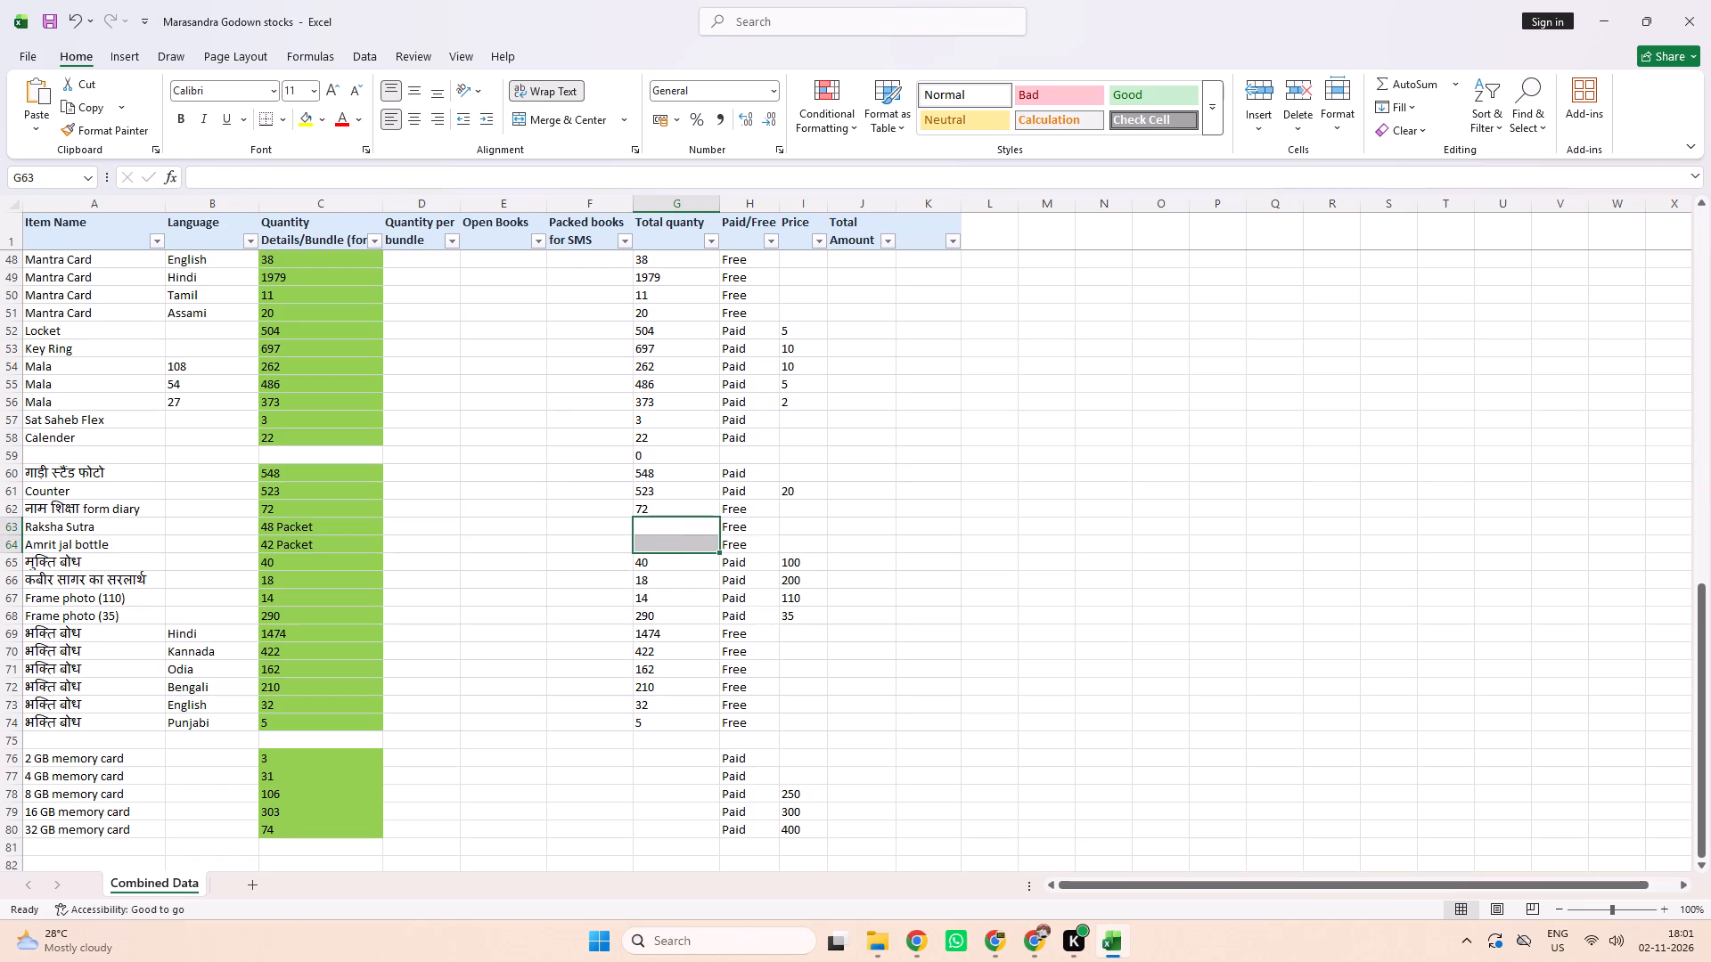
{"action": "key", "text": "equal"}
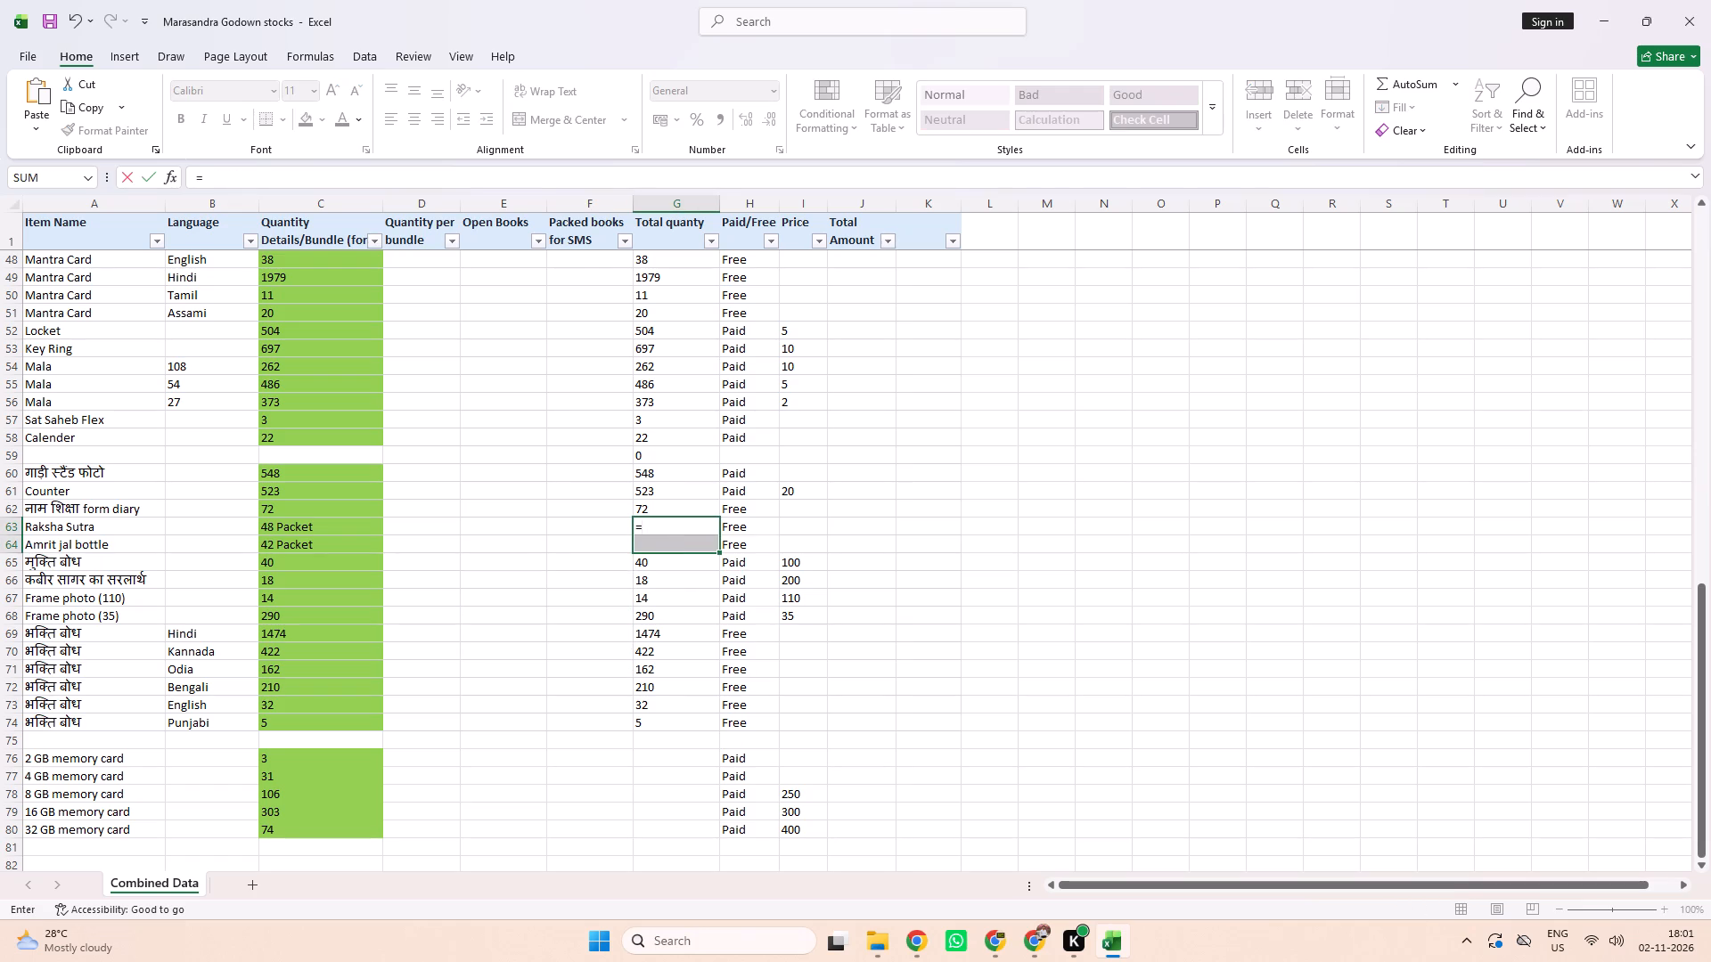
{"action": "left_click", "coordinate": [343, 530]}
{"action": "key", "text": "Return"}
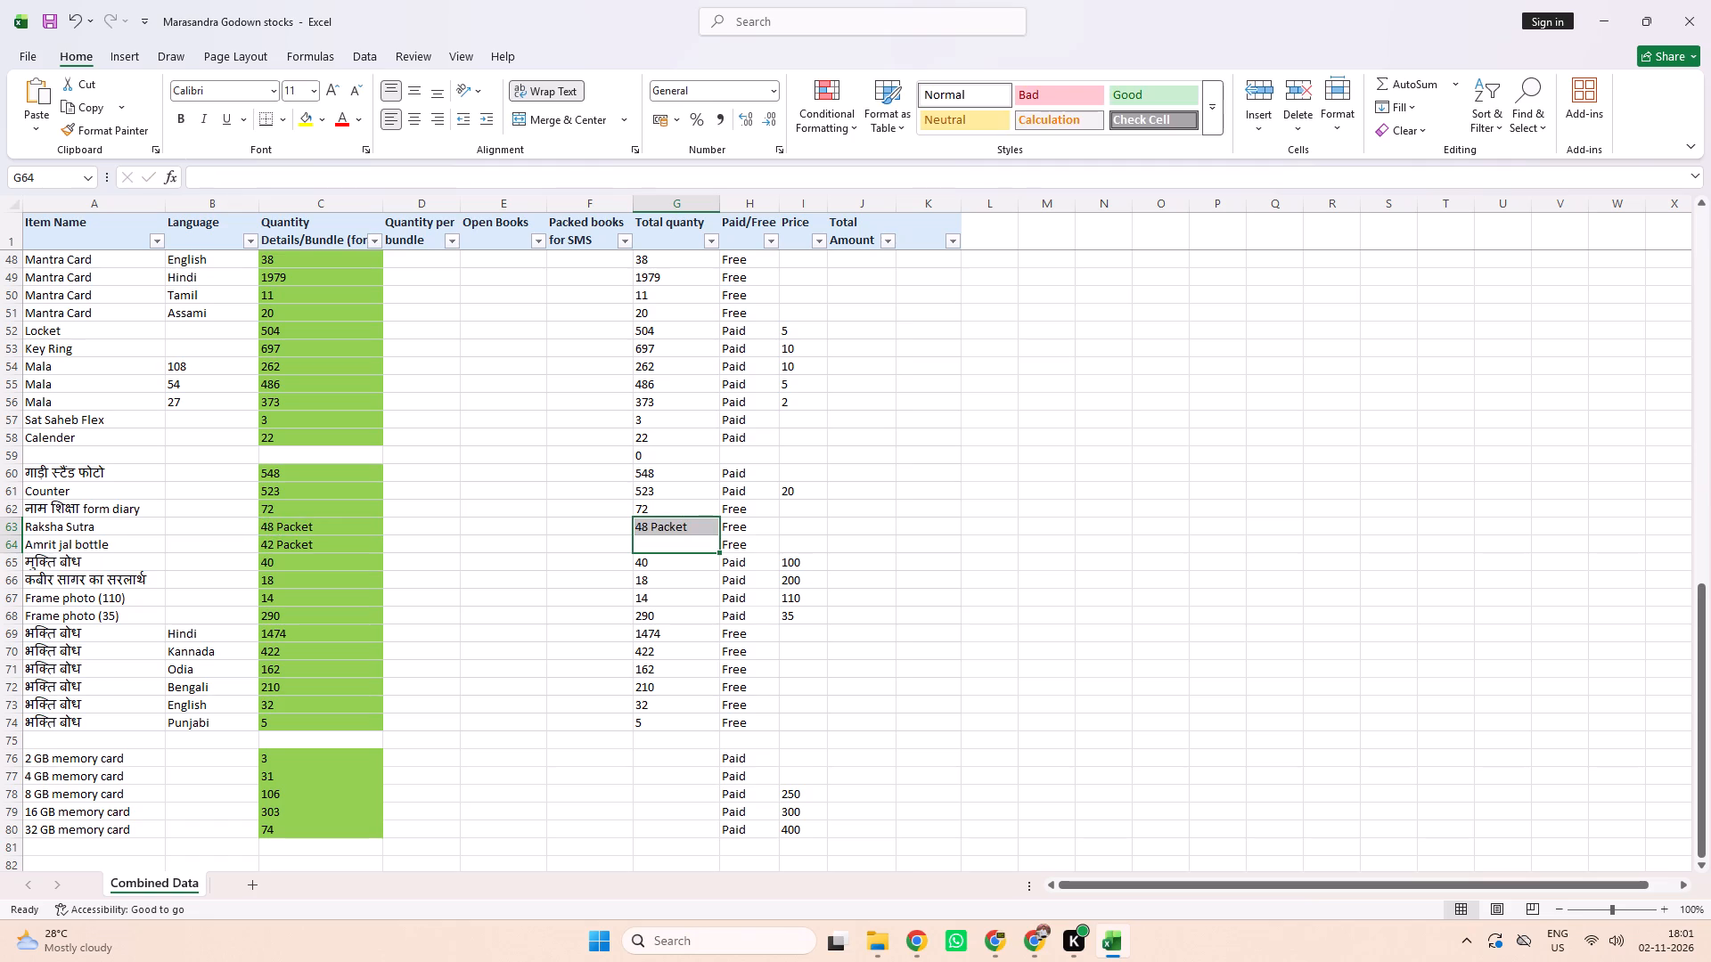
{"action": "key", "text": "Return"}
{"action": "key", "text": "ctrl+d"}
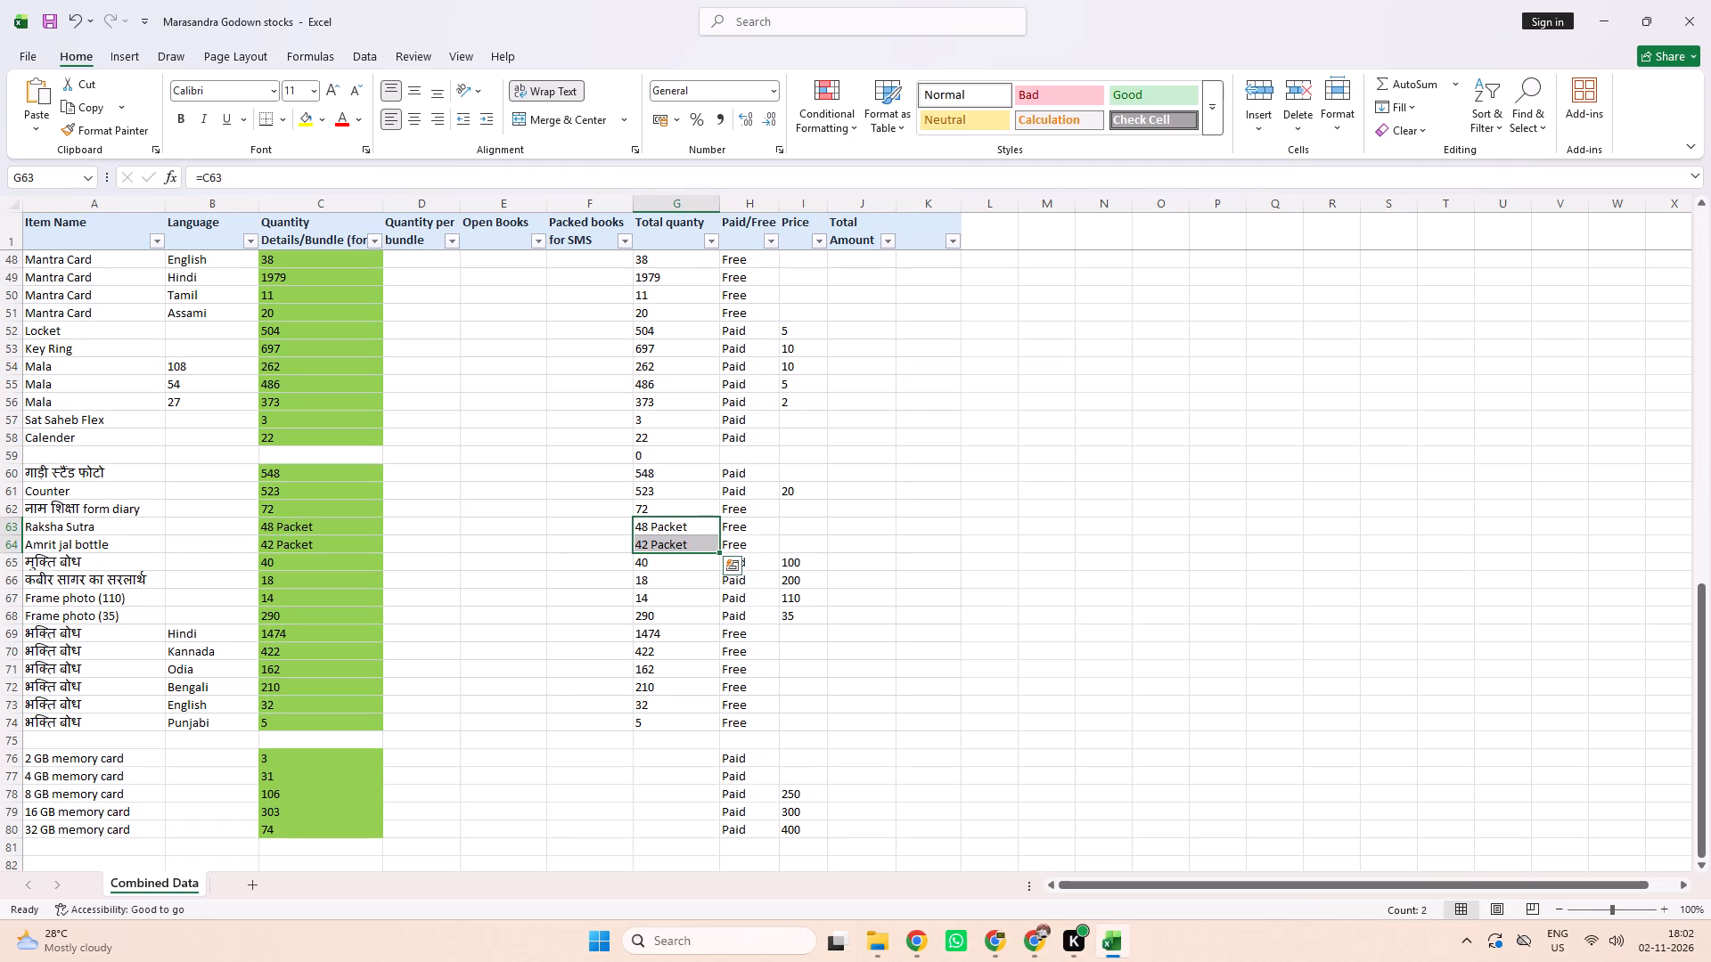
{"action": "left_click", "coordinate": [474, 549]}
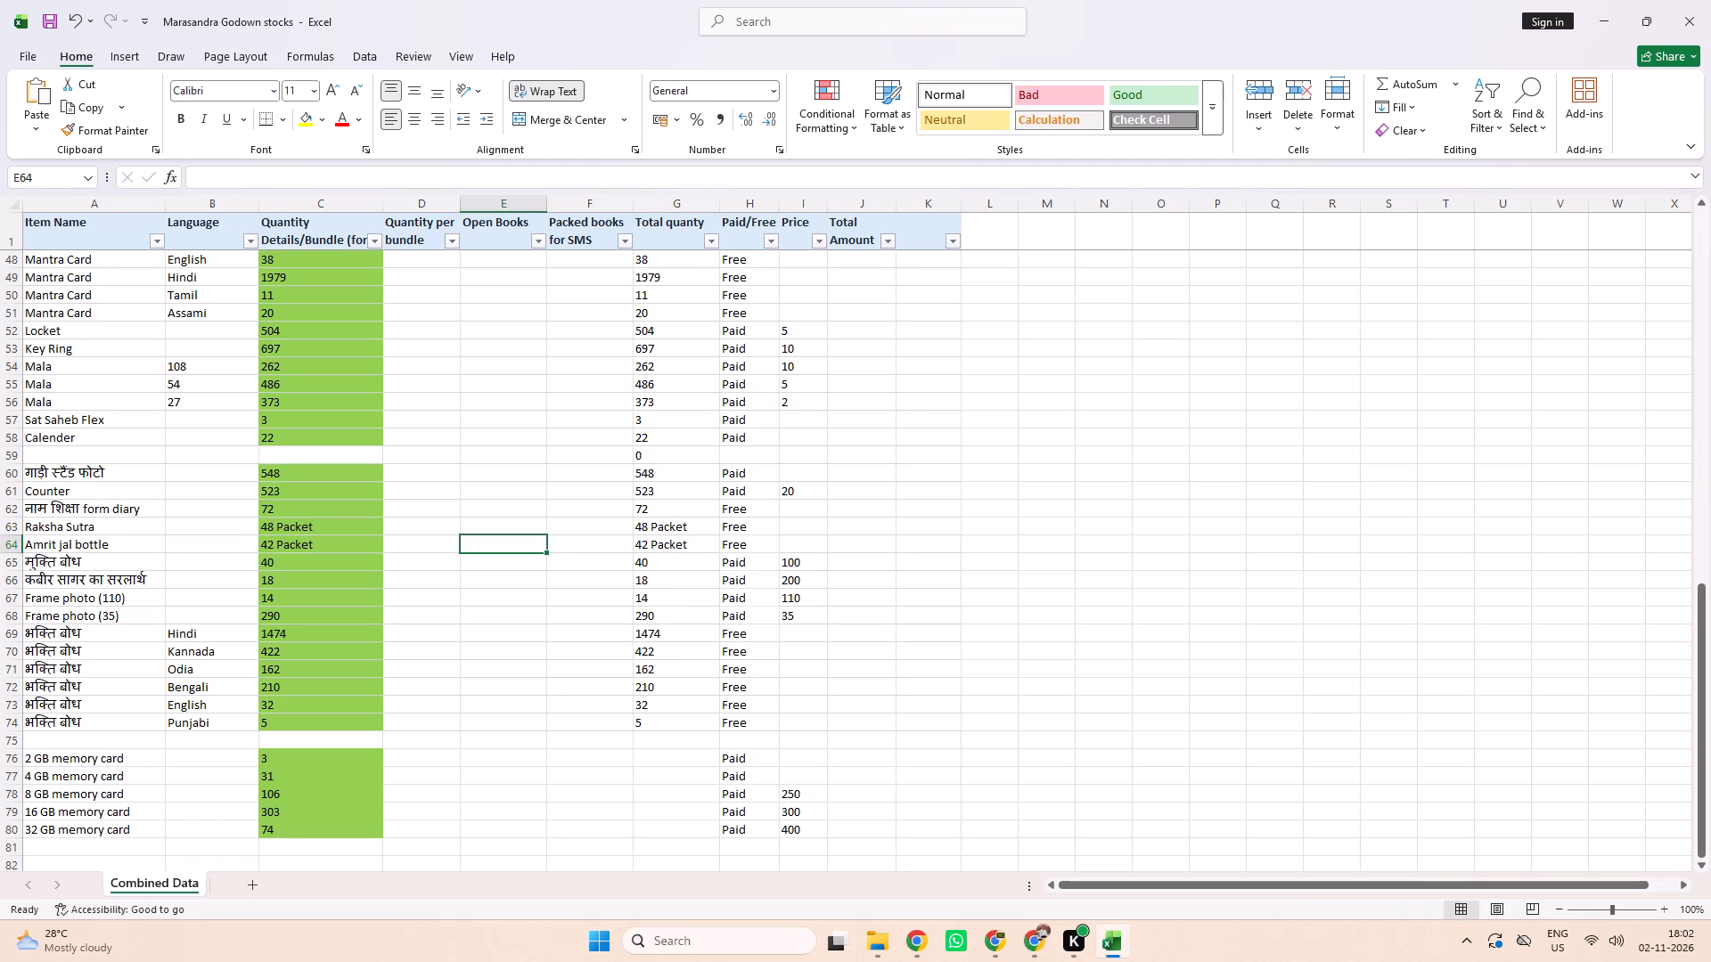
Clear the Total quanty cell in blank row 59, below Calender.
{"action": "left_click", "coordinate": [650, 456]}
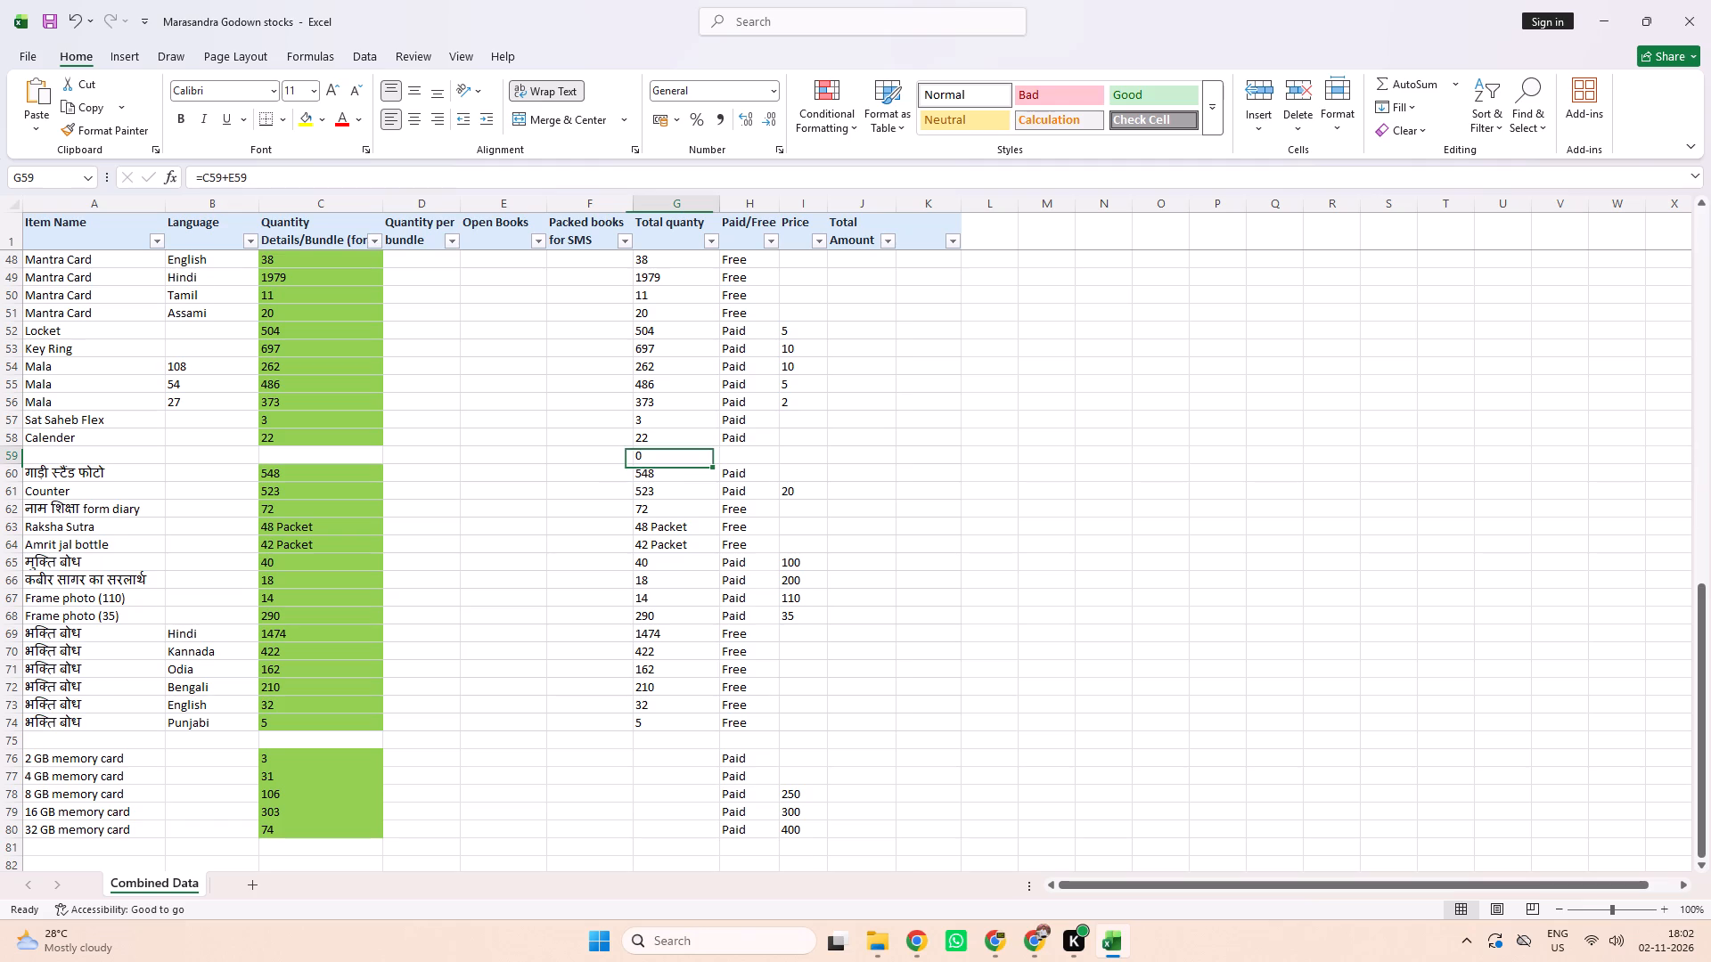
{"action": "key", "text": "Delete"}
{"action": "left_click", "coordinate": [606, 632]}
Enter the formula =C76+E76 in the Total quanty cell of the 2 GB memory card row.
{"action": "scroll", "coordinate": [606, 632], "scroll_direction": "down", "scroll_amount": 1}
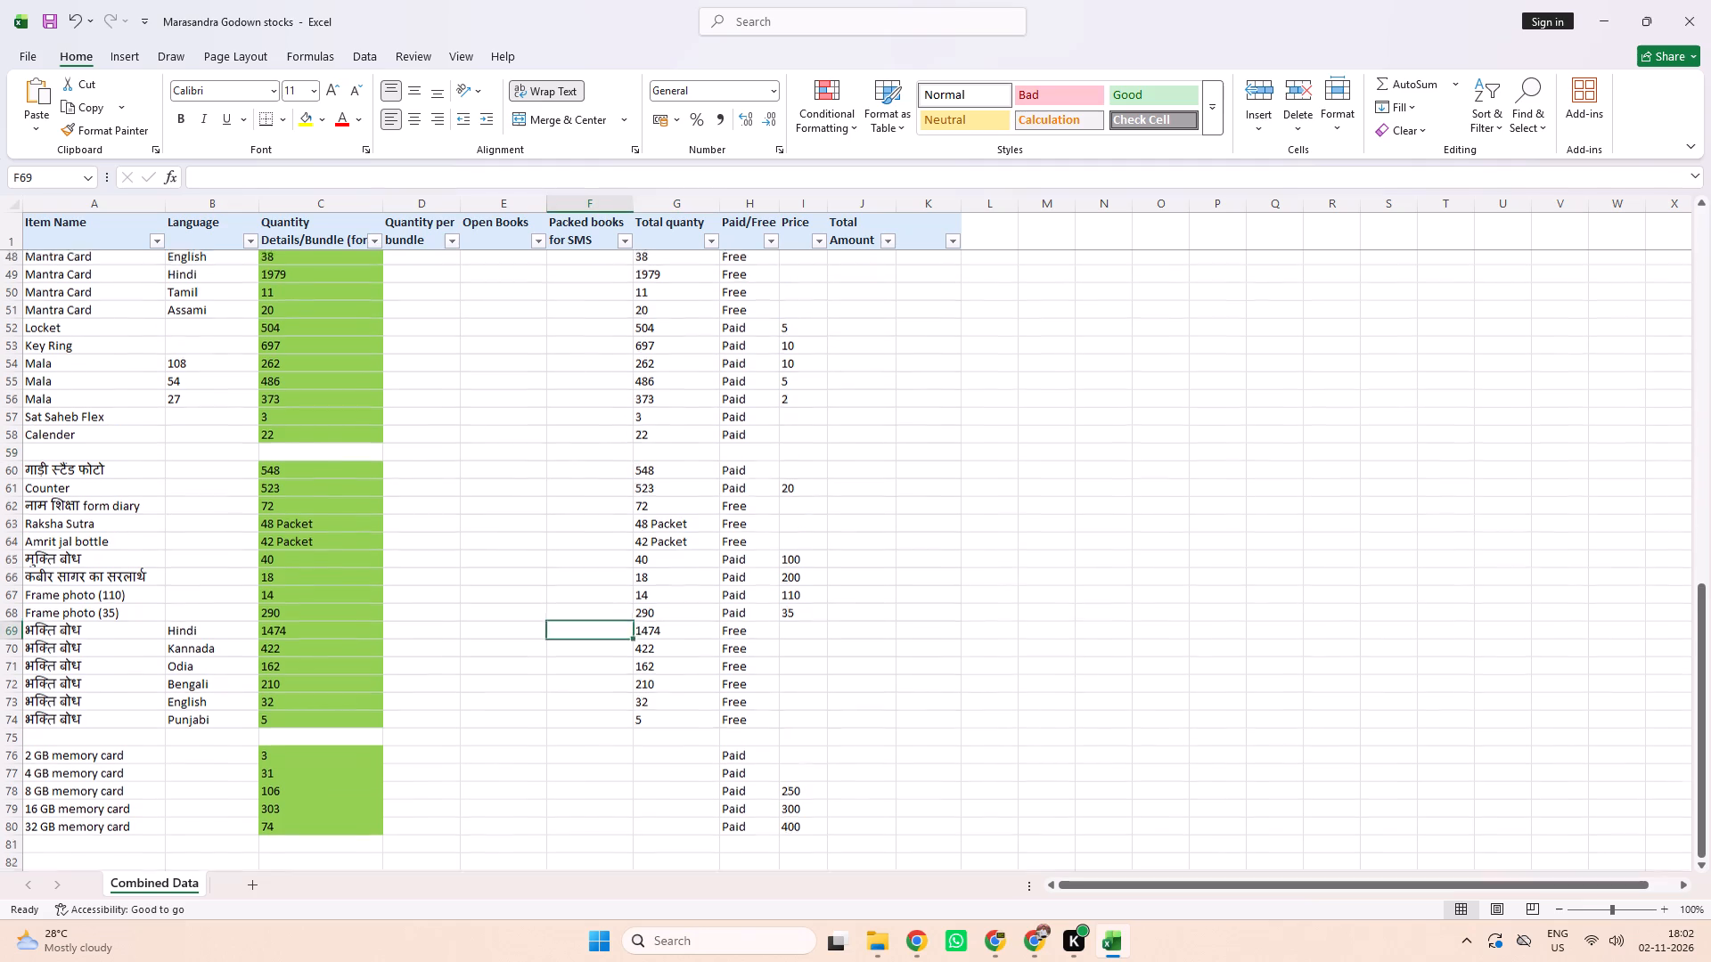
{"action": "scroll", "coordinate": [606, 632], "scroll_direction": "down", "scroll_amount": 1}
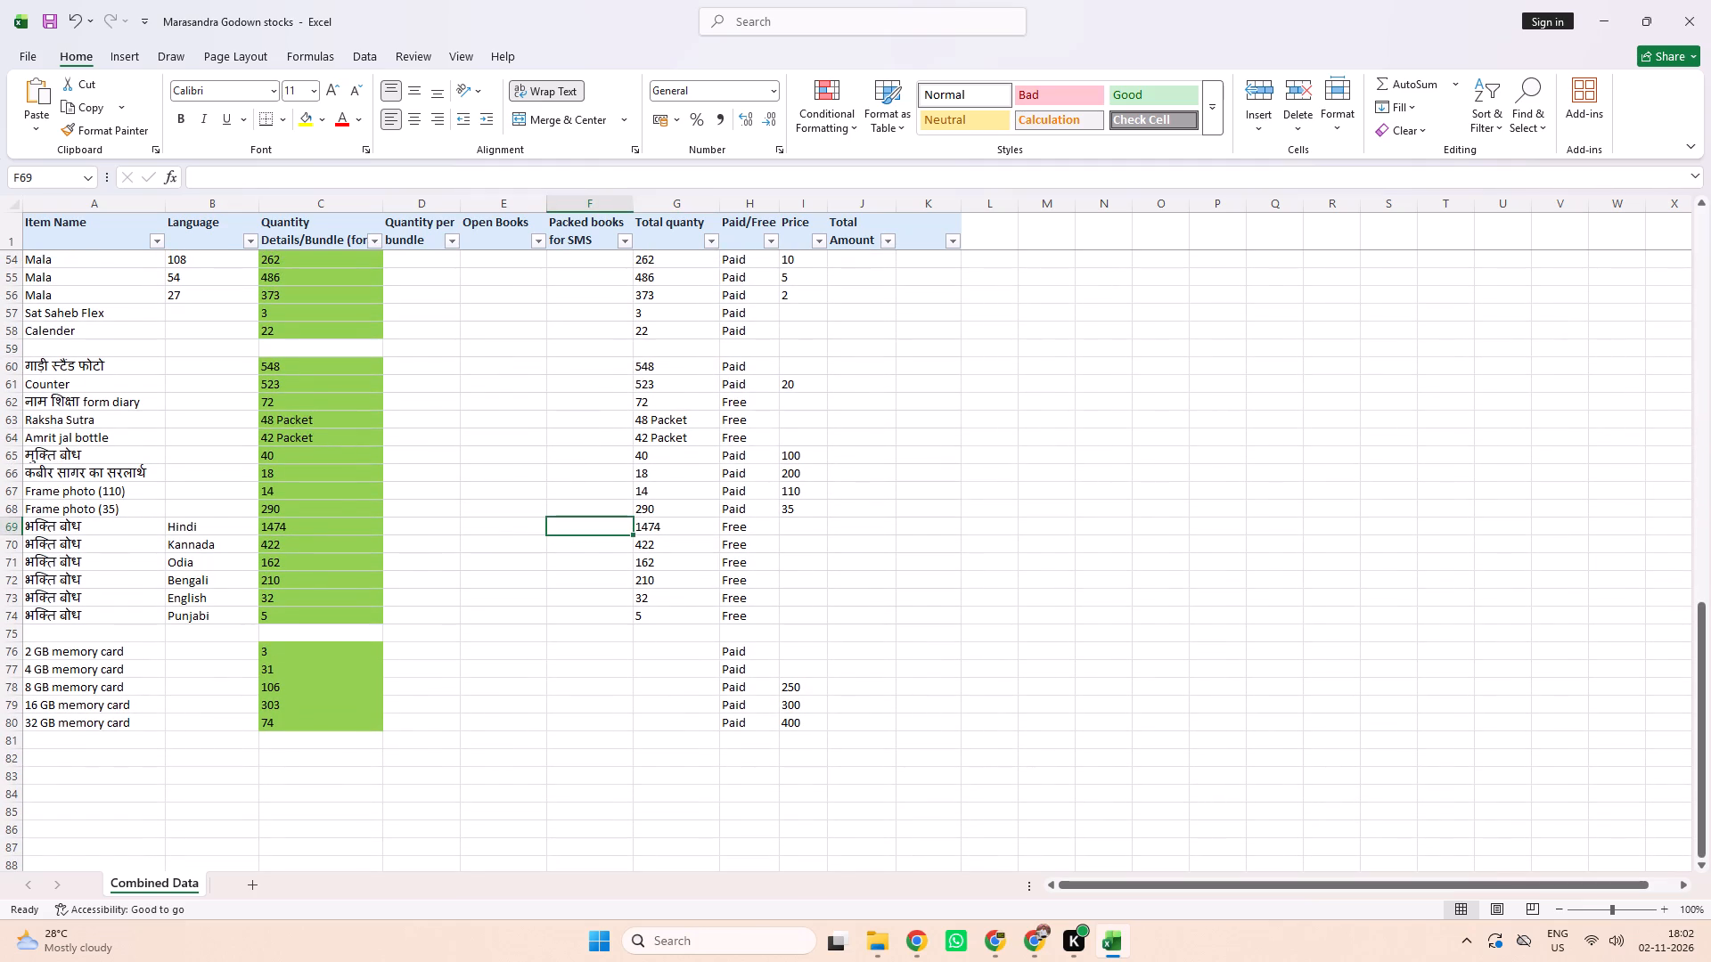
{"action": "left_click", "coordinate": [653, 650]}
{"action": "key", "text": "equal"}
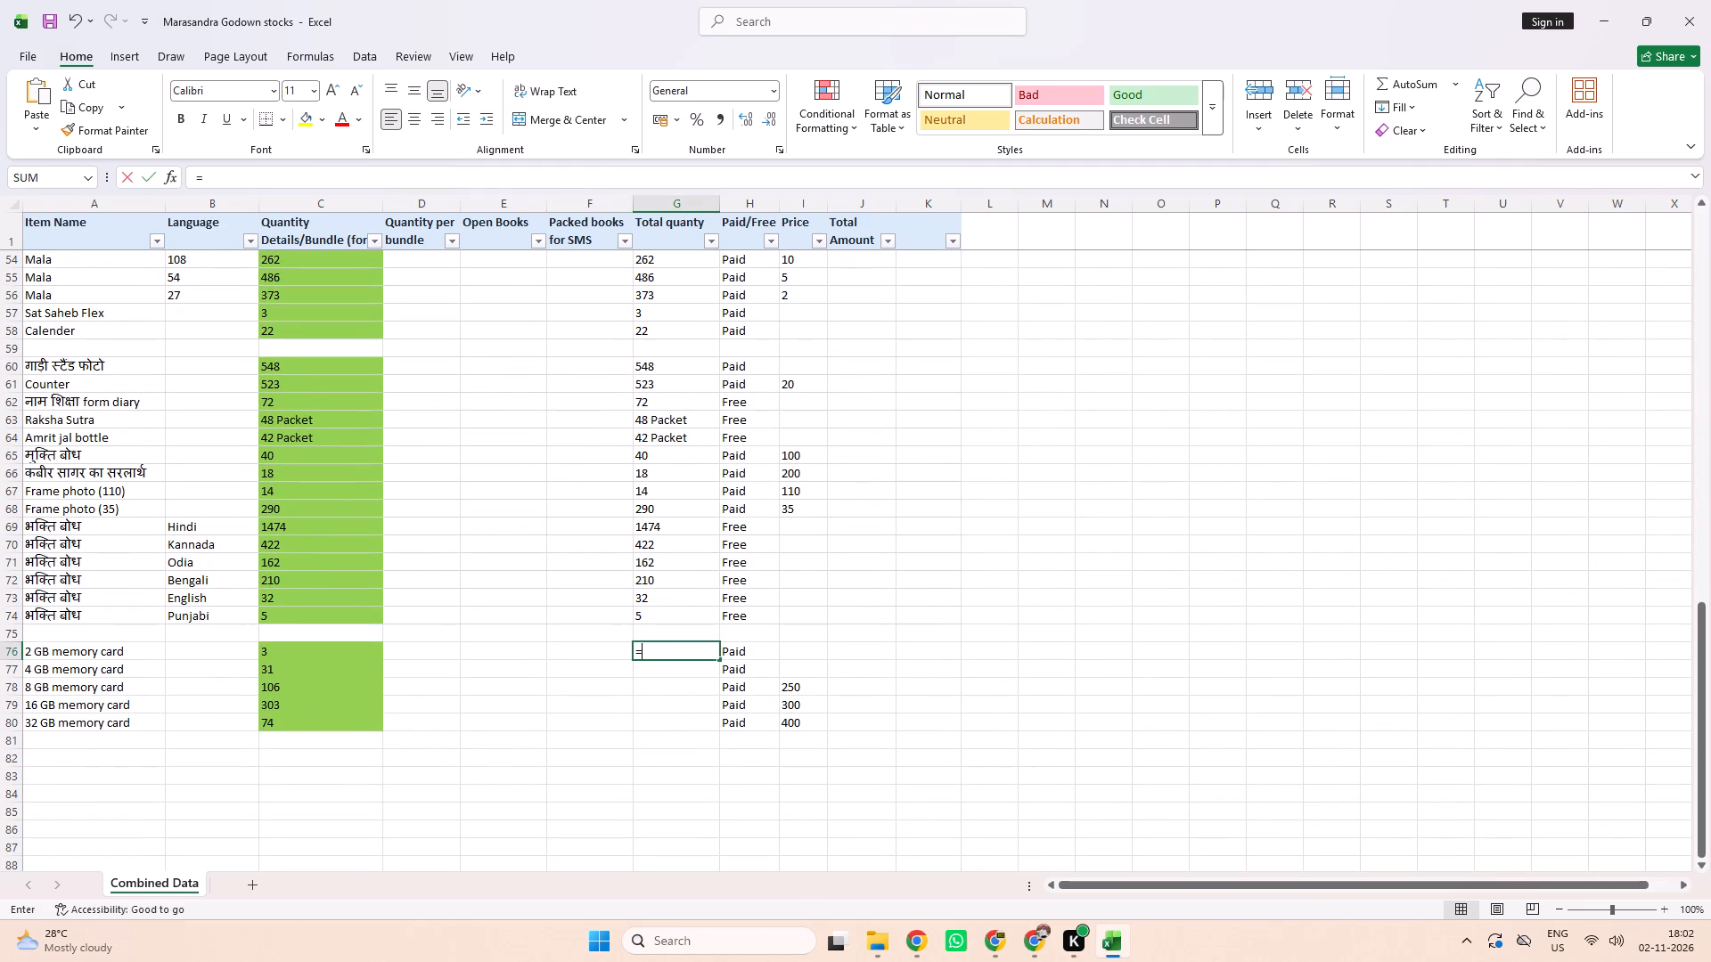
{"action": "left_click", "coordinate": [356, 656]}
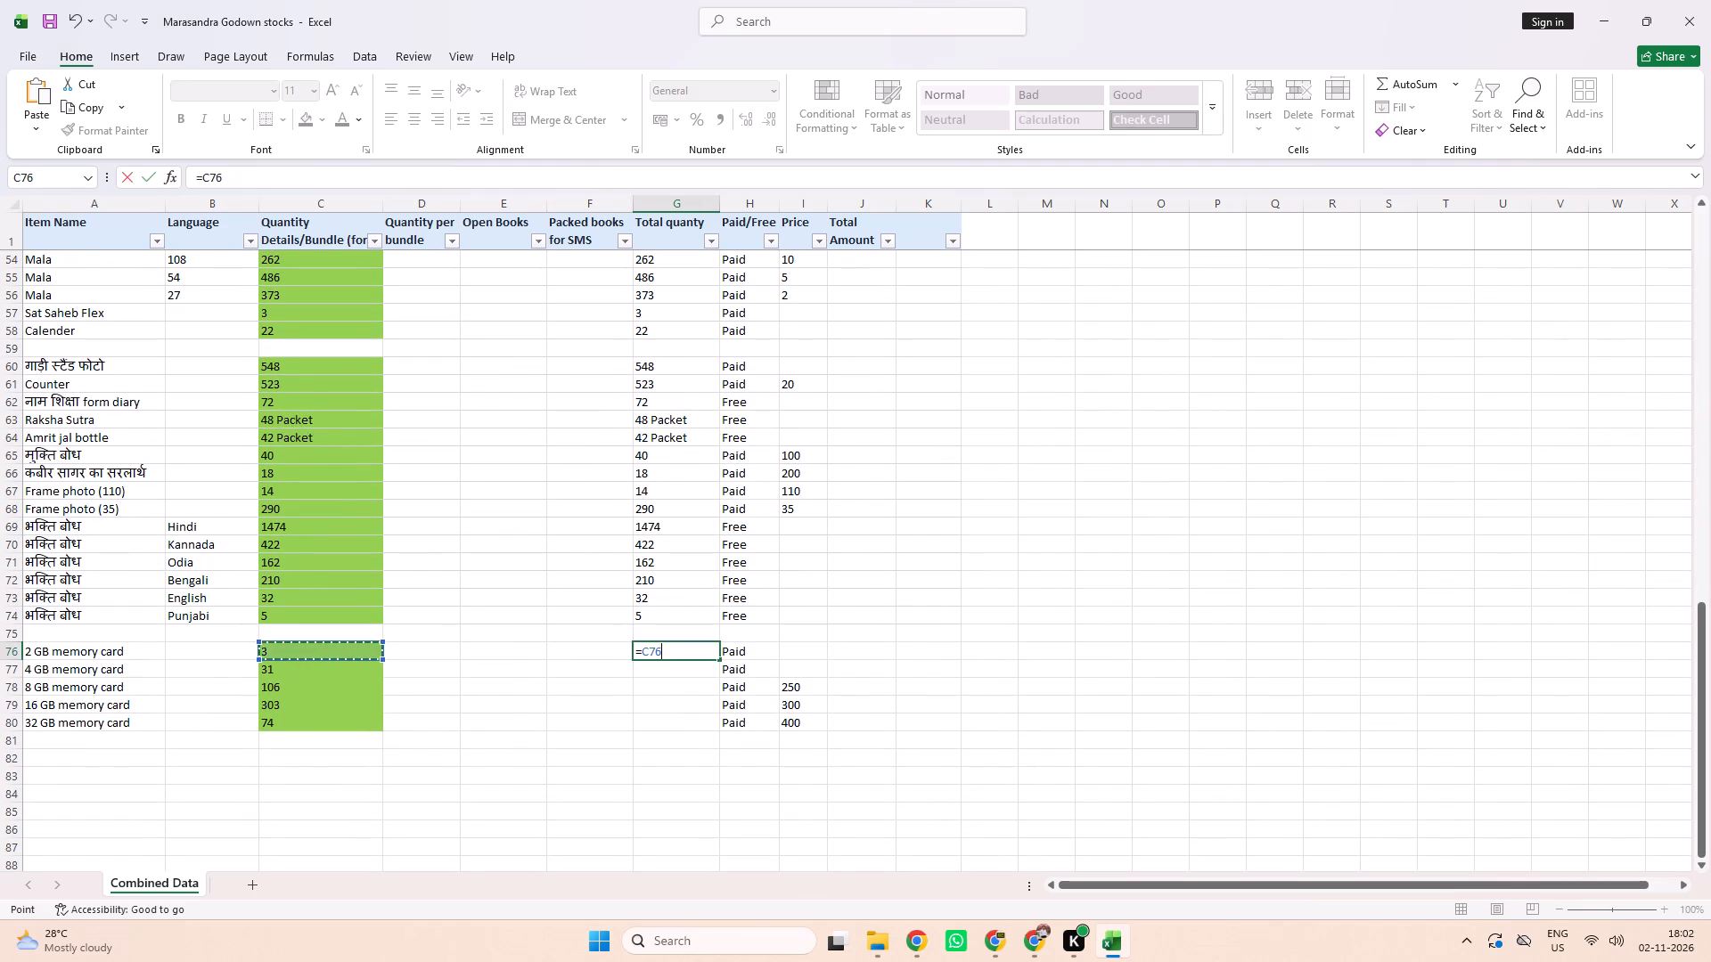
{"action": "key", "text": "shift+plus"}
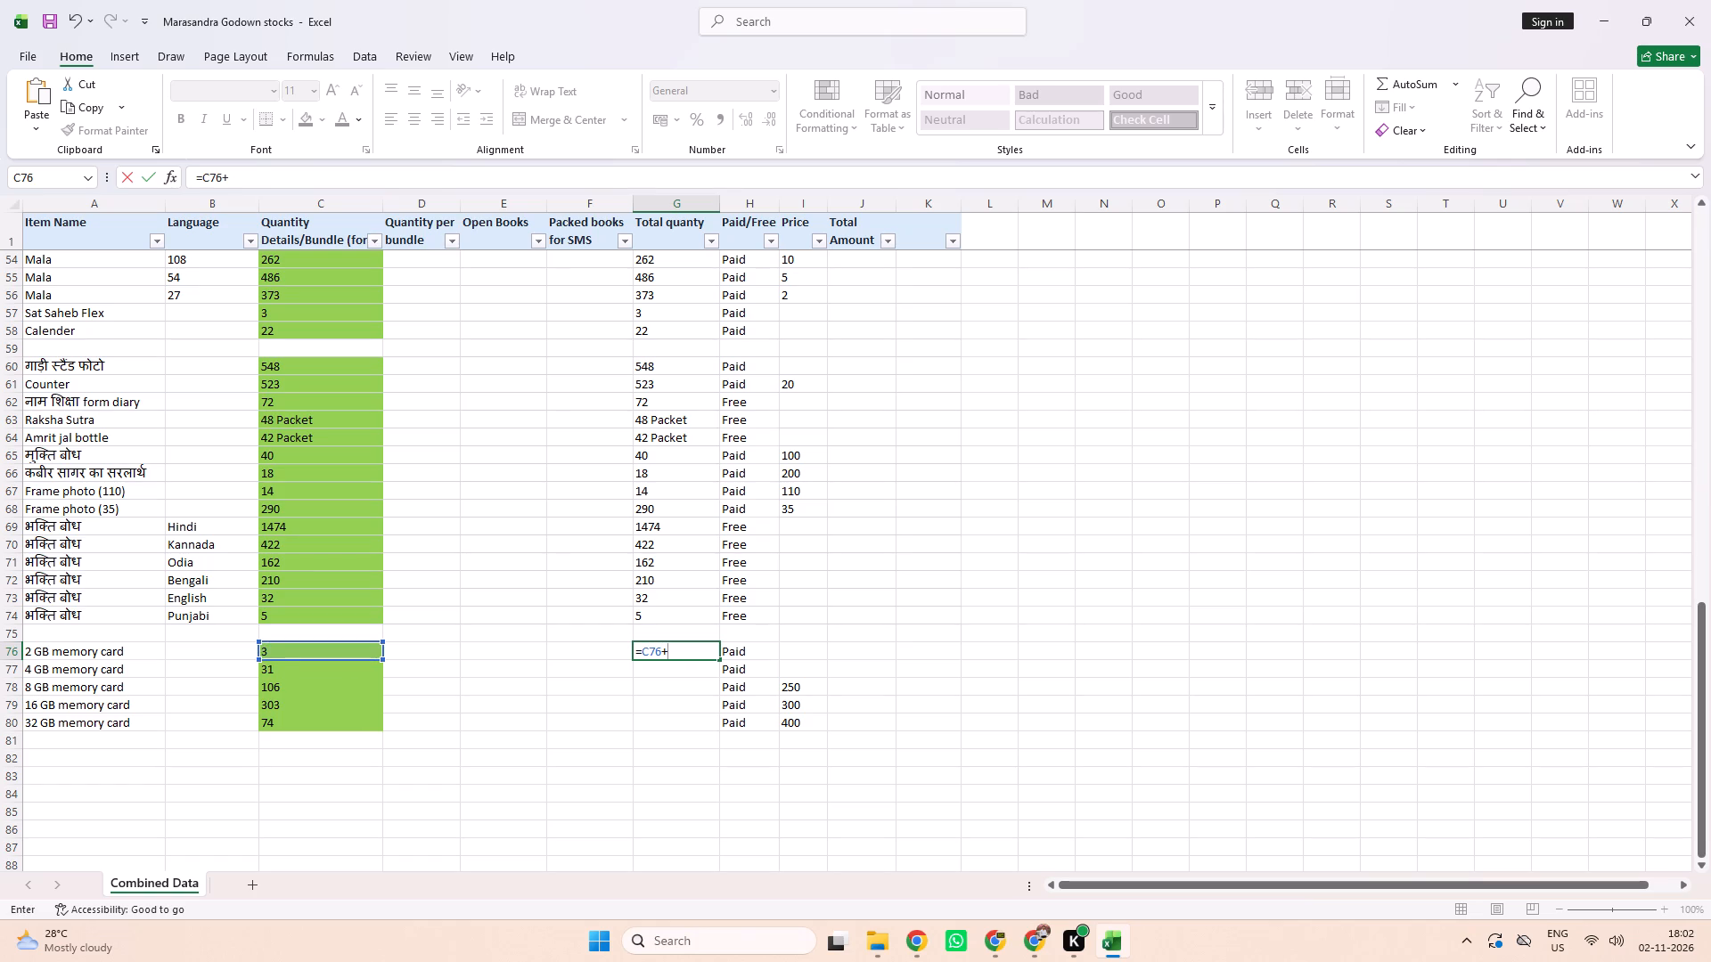
{"action": "left_click", "coordinate": [567, 656]}
{"action": "left_click", "coordinate": [510, 651]}
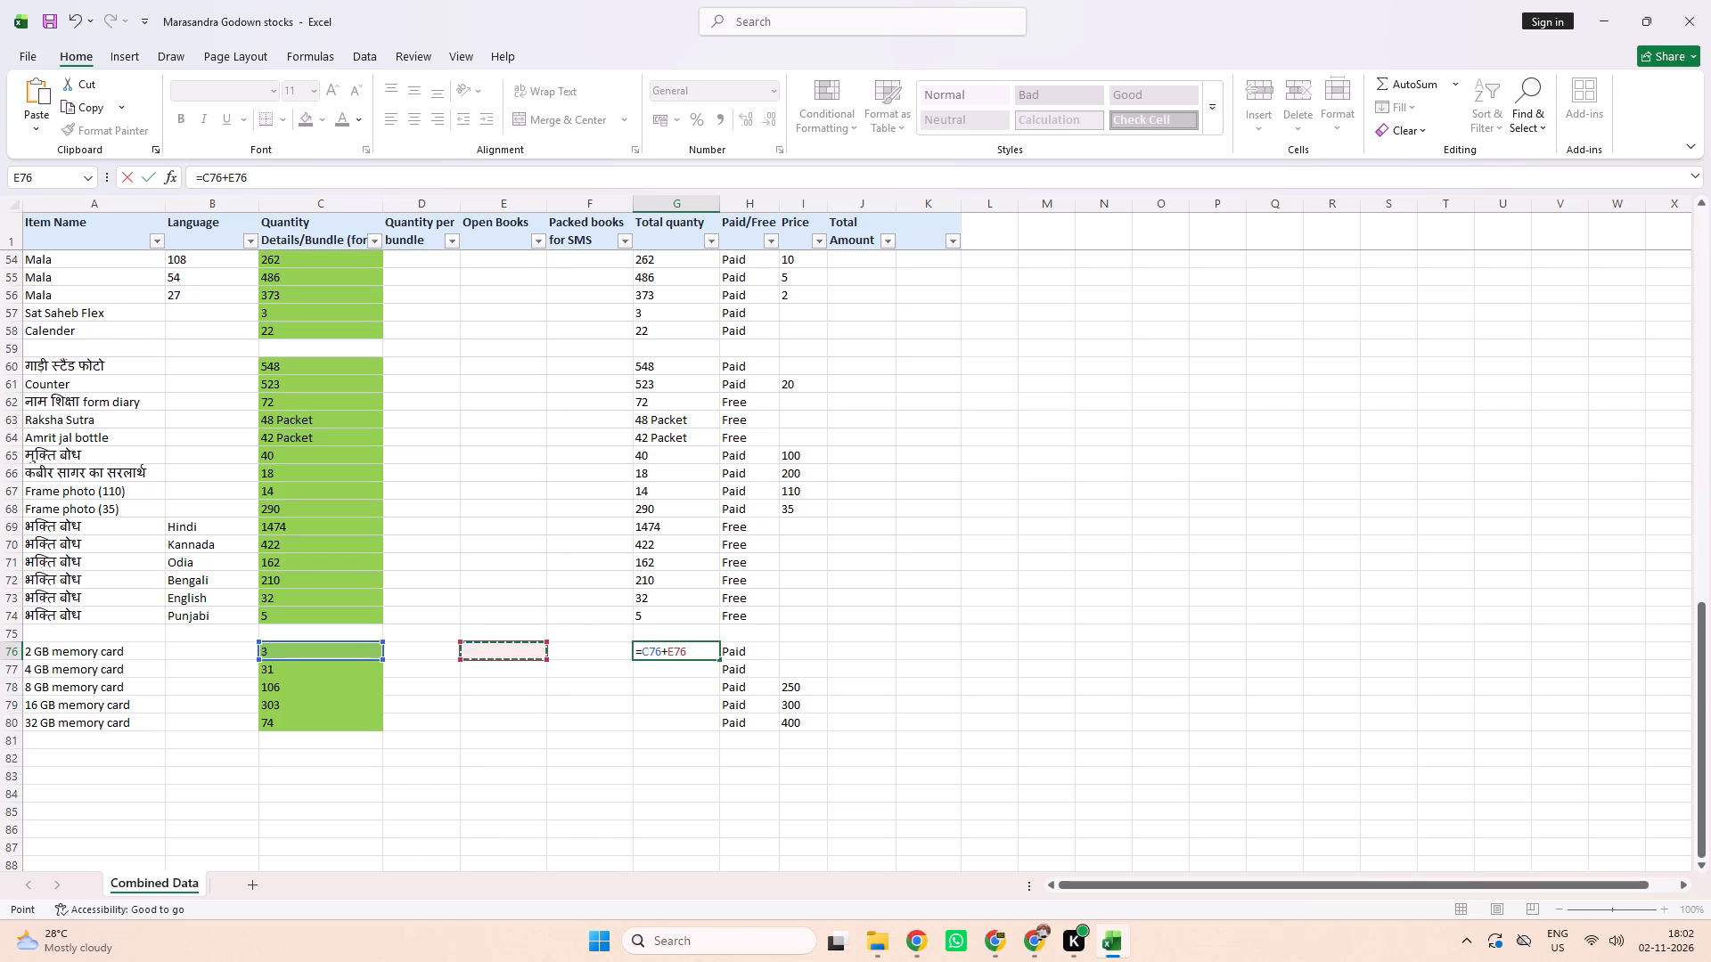
{"action": "key", "text": "Return"}
{"action": "left_click", "coordinate": [638, 651]}
{"action": "key", "text": "Return"}
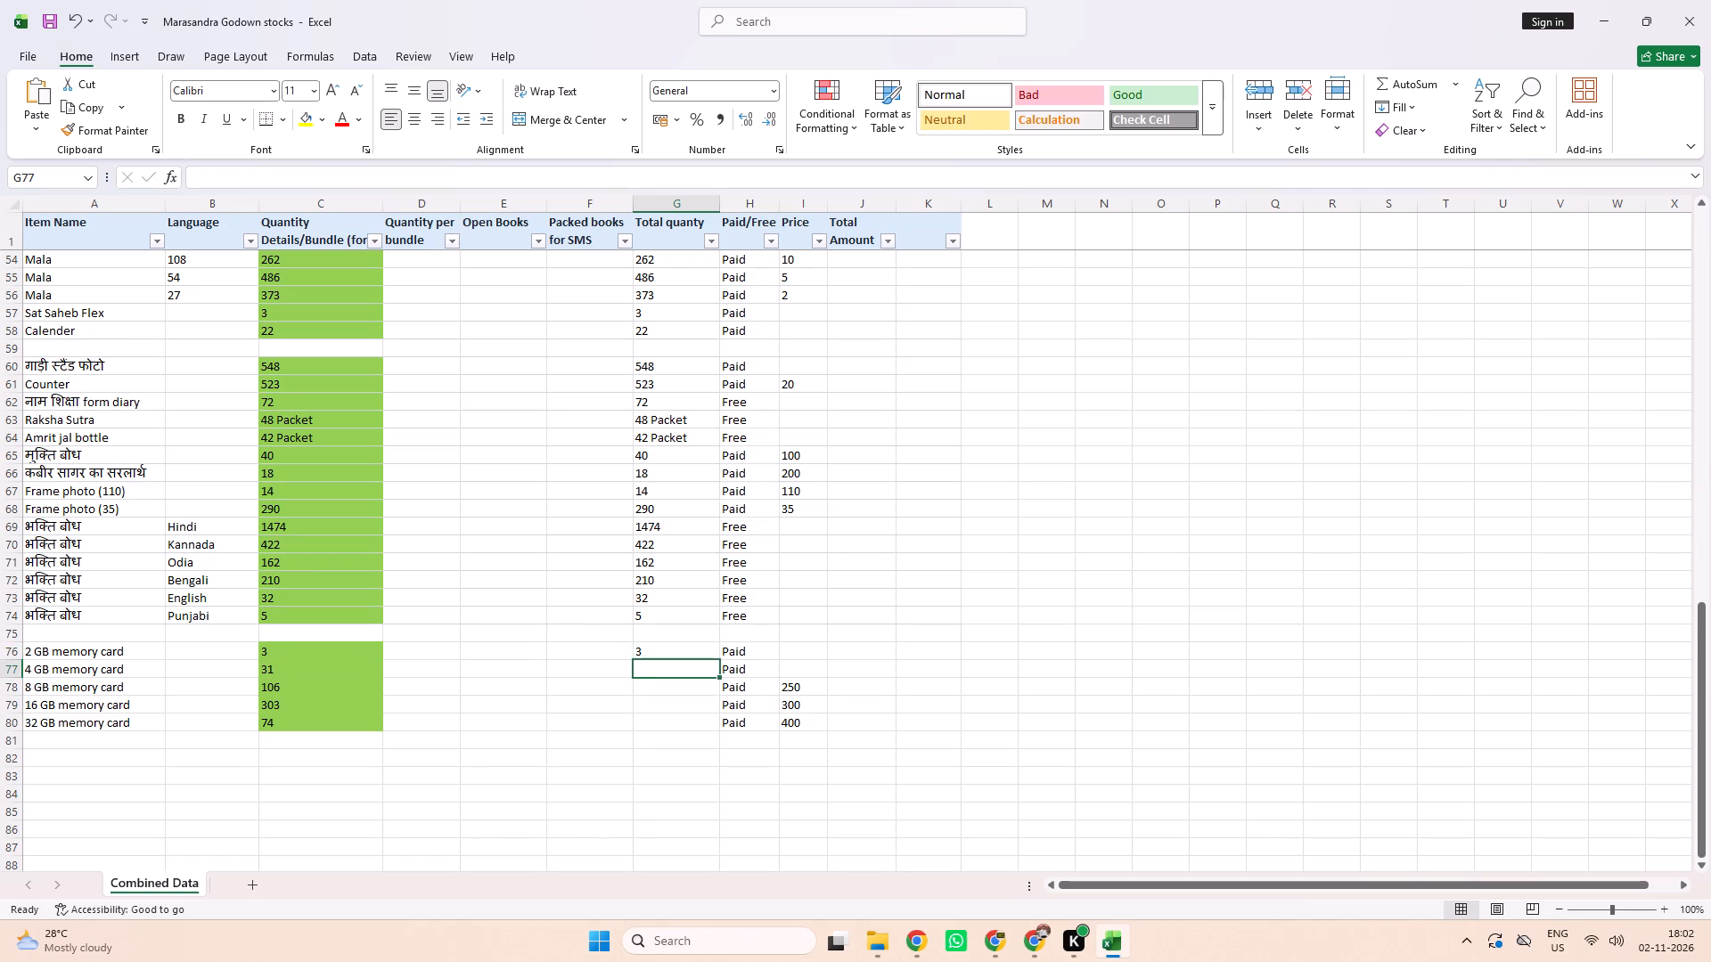
Fill the 2 GB memory card total quantity formula down to the 32 GB memory card row 80.
{"action": "key", "text": "Up"}
{"action": "key", "text": "shift+Down"}
{"action": "key", "text": "shift+Down"}
{"action": "key", "text": "shift+Down"}
{"action": "key", "text": "shift+Down"}
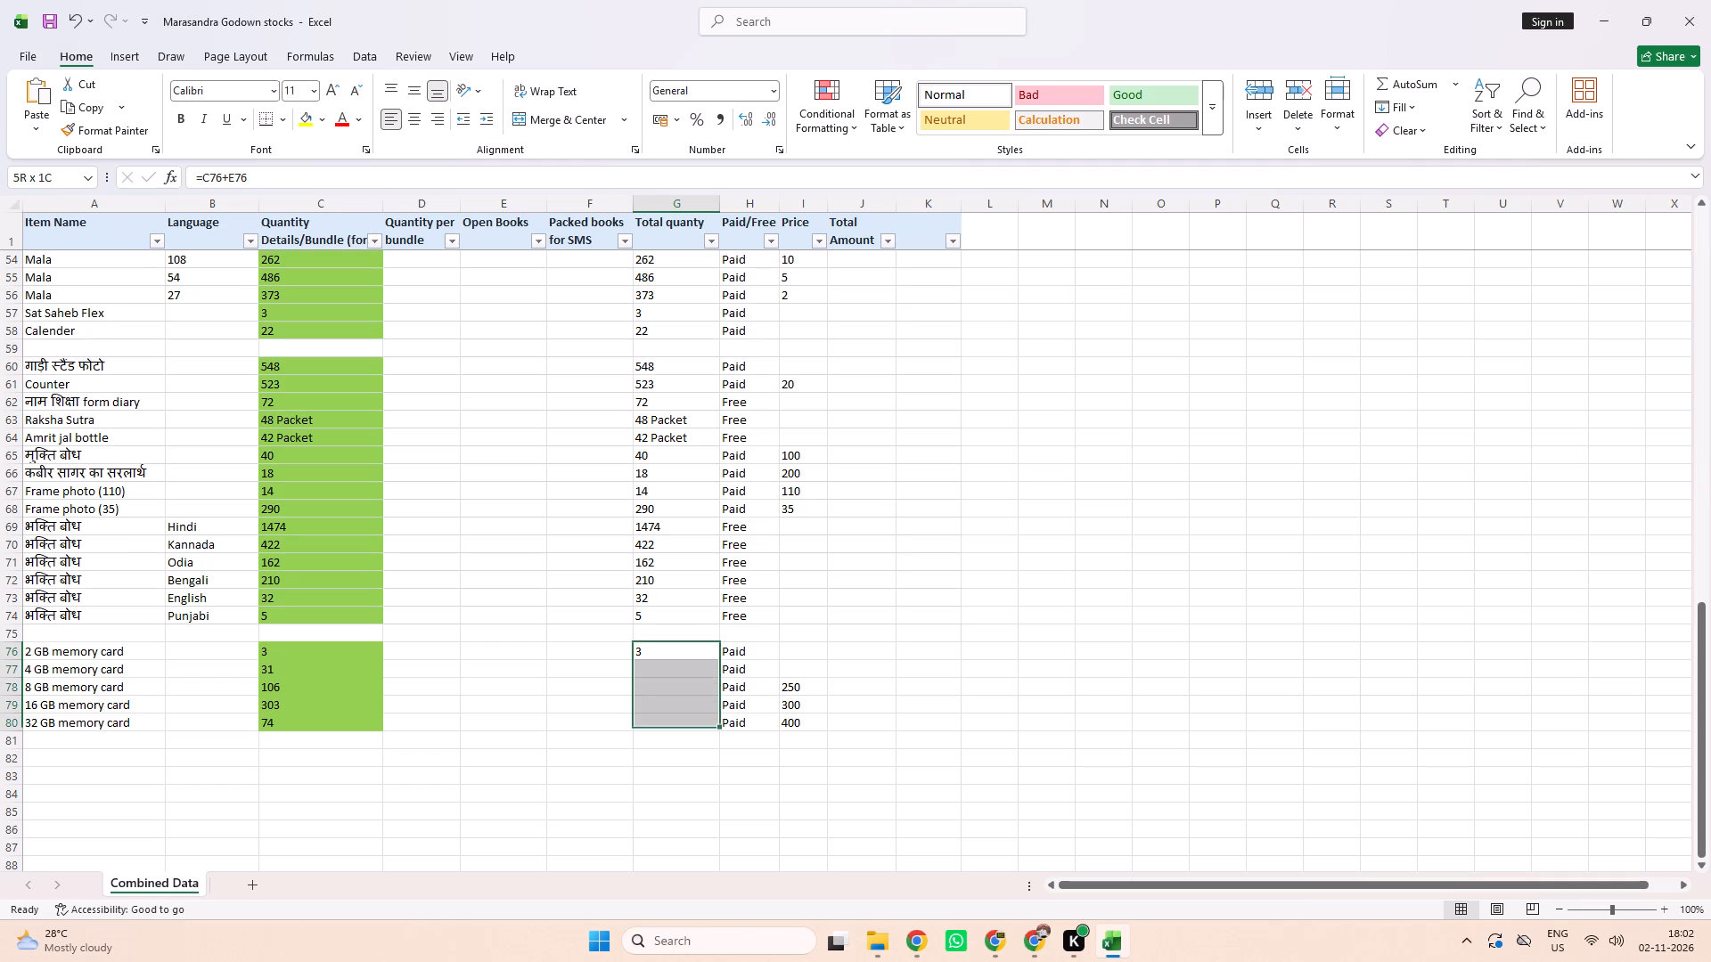
{"action": "key", "text": "ctrl+d"}
{"action": "left_click", "coordinate": [601, 728]}
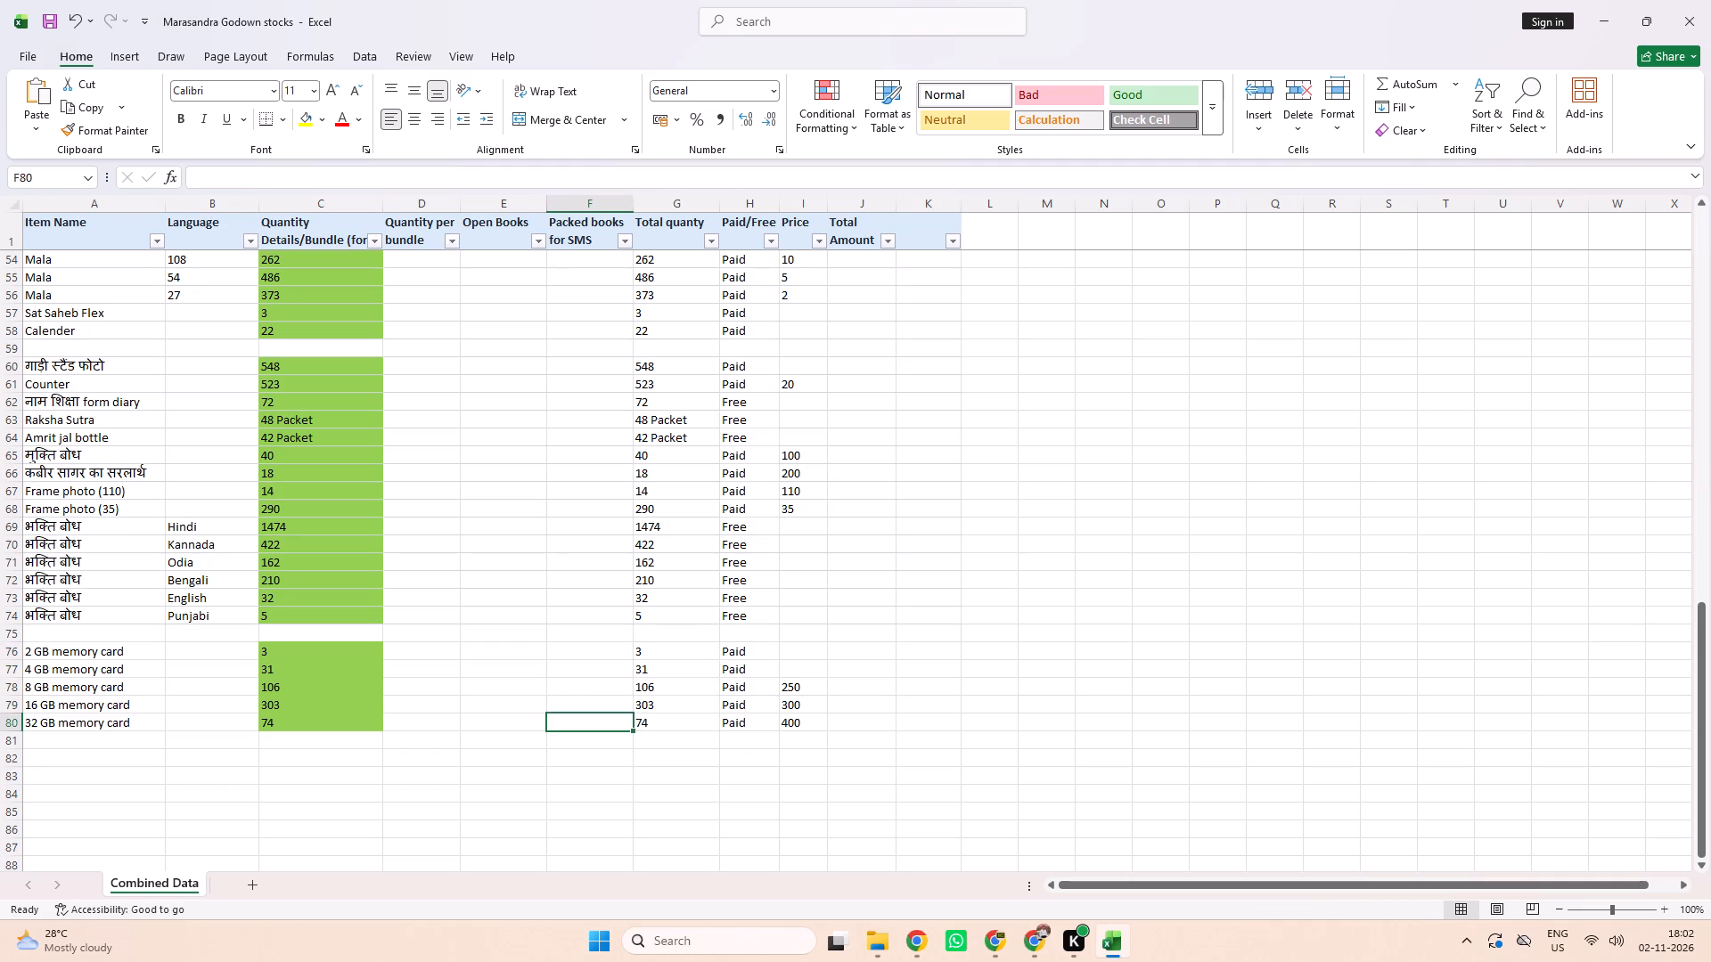
Save the workbook.
{"action": "key", "text": "ctrl+s"}
Remove the green fill from the Quantity Details/Bundle cells from Flex (70) in row 40 down through the memory card rows.
{"action": "scroll", "coordinate": [599, 695], "scroll_direction": "up", "scroll_amount": 1}
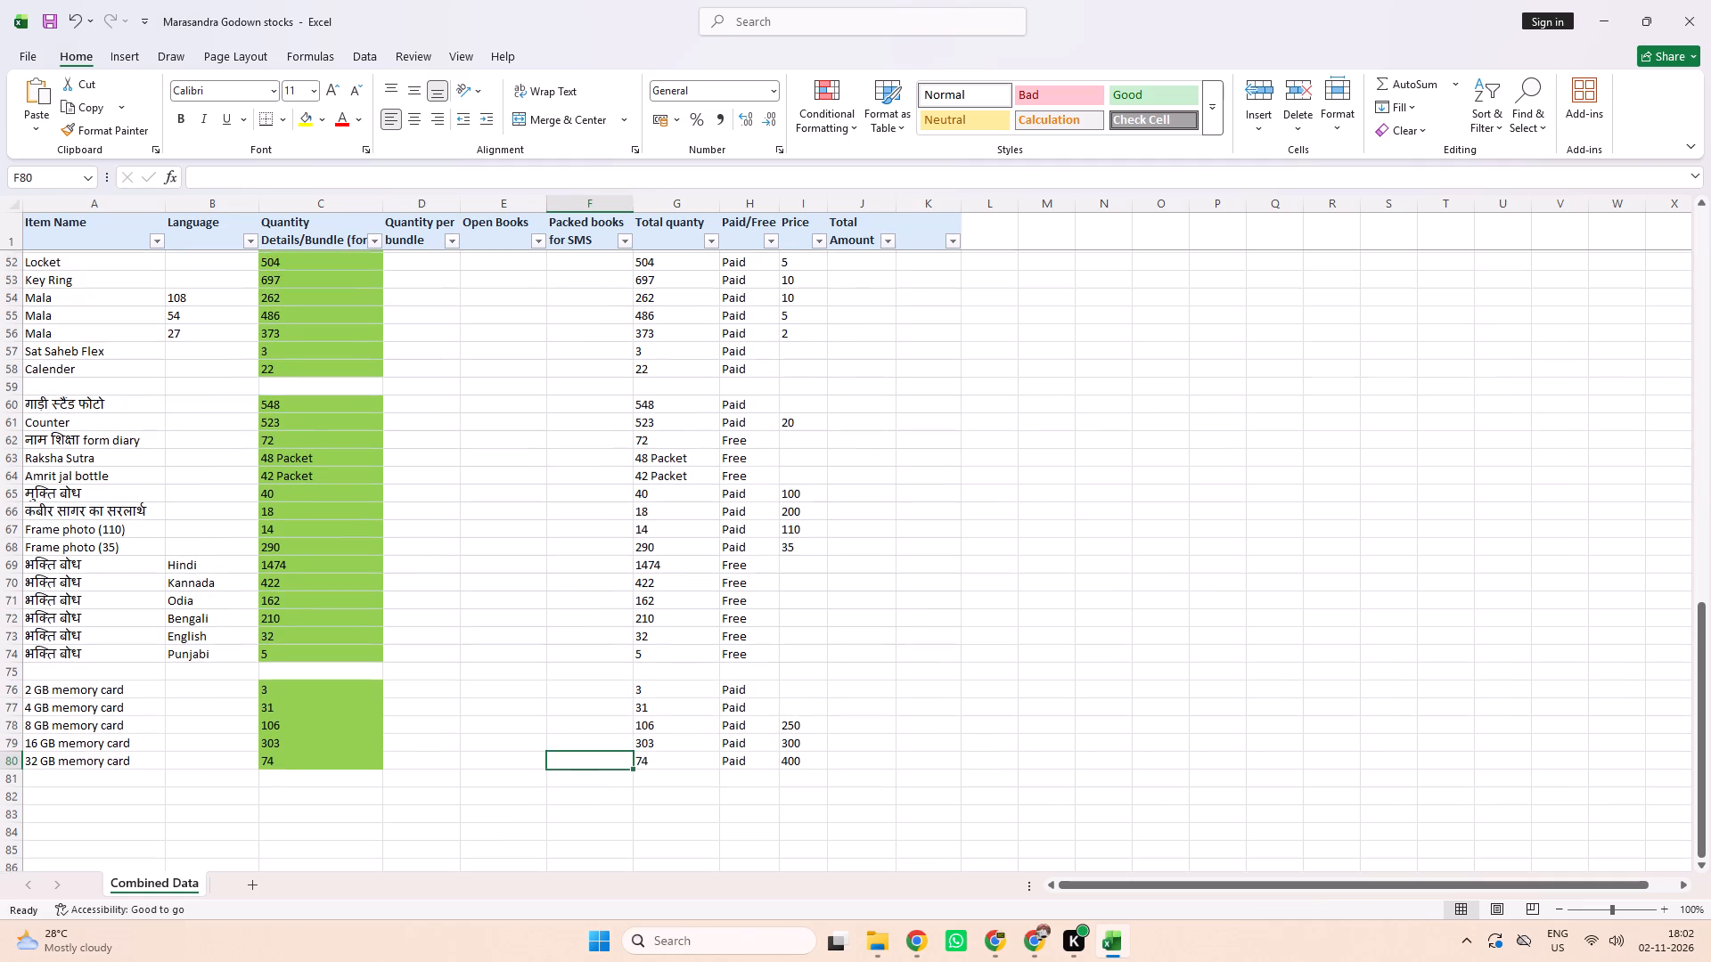
{"action": "scroll", "coordinate": [599, 695], "scroll_direction": "up", "scroll_amount": 2}
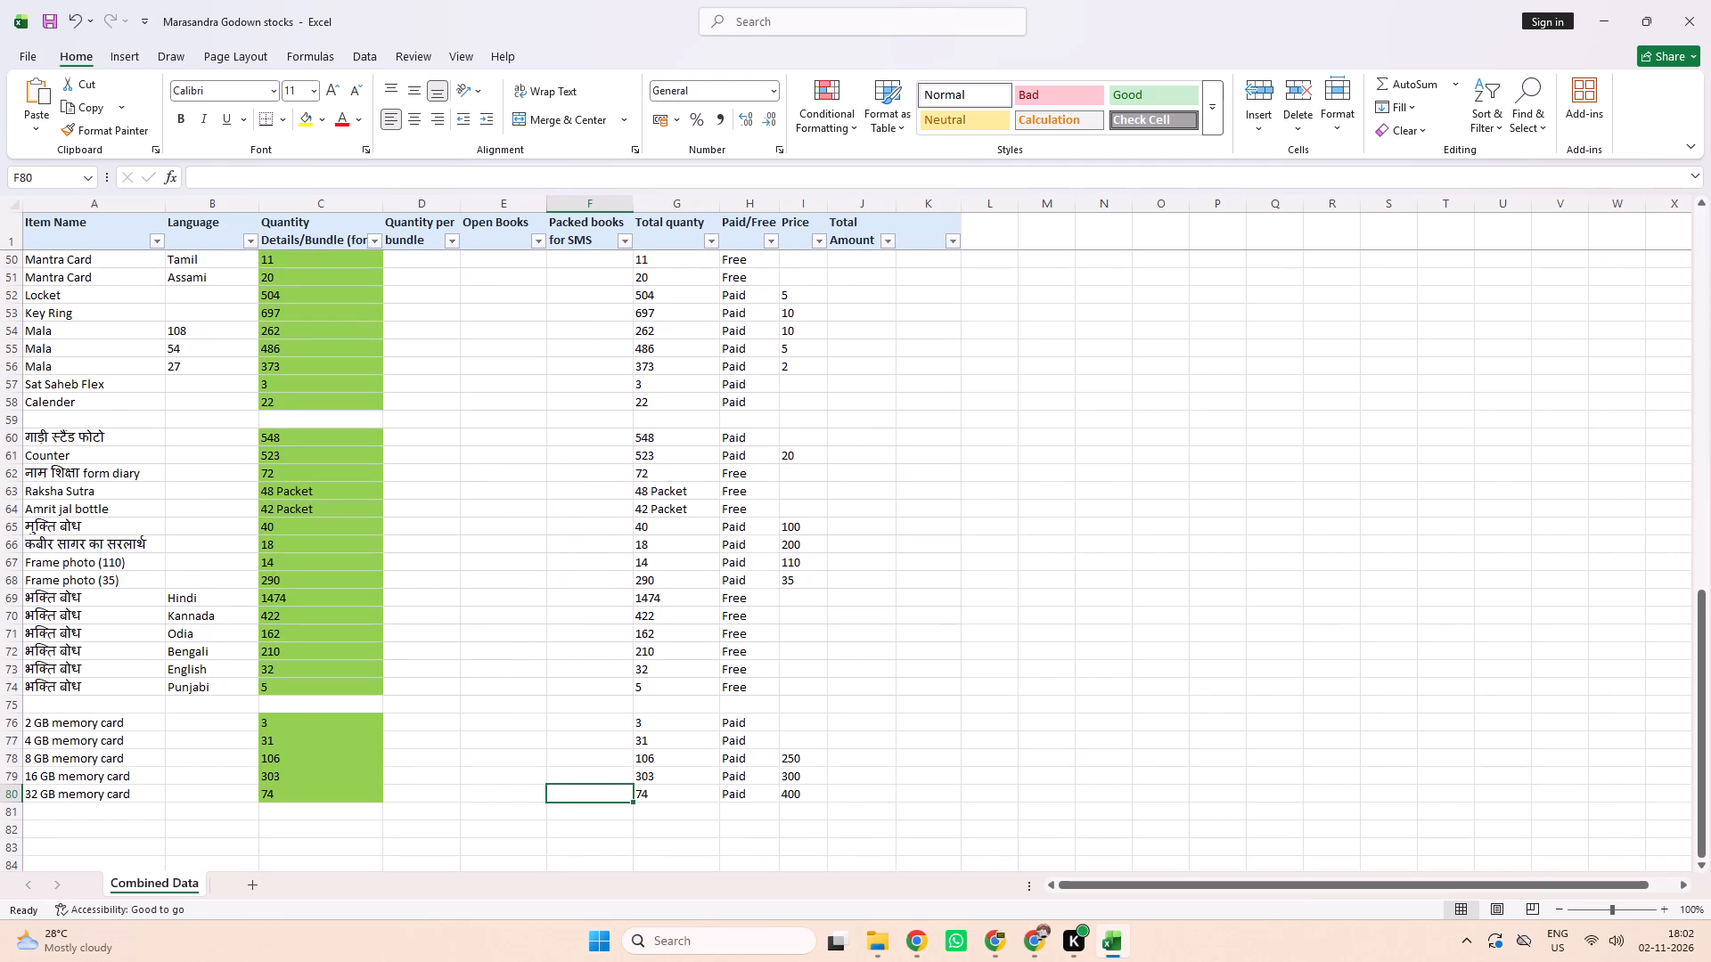
{"action": "scroll", "coordinate": [667, 795], "scroll_direction": "up", "scroll_amount": 3}
{"action": "scroll", "coordinate": [667, 795], "scroll_direction": "down", "scroll_amount": 1}
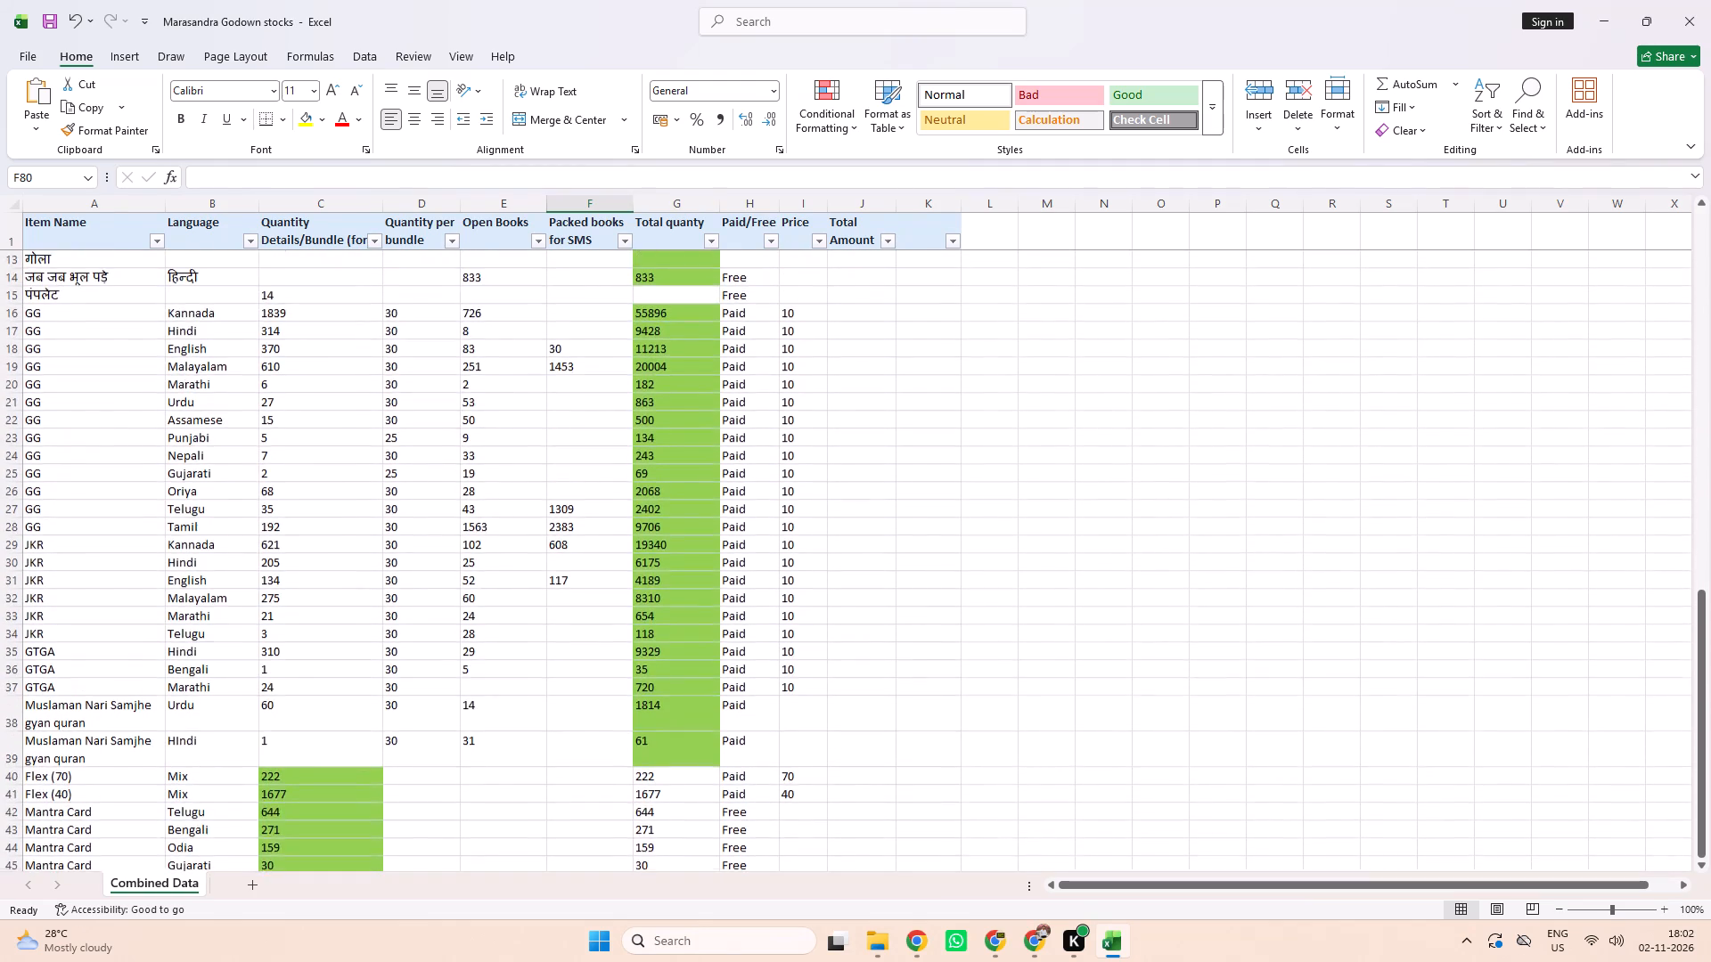
{"action": "scroll", "coordinate": [667, 795], "scroll_direction": "down", "scroll_amount": 1}
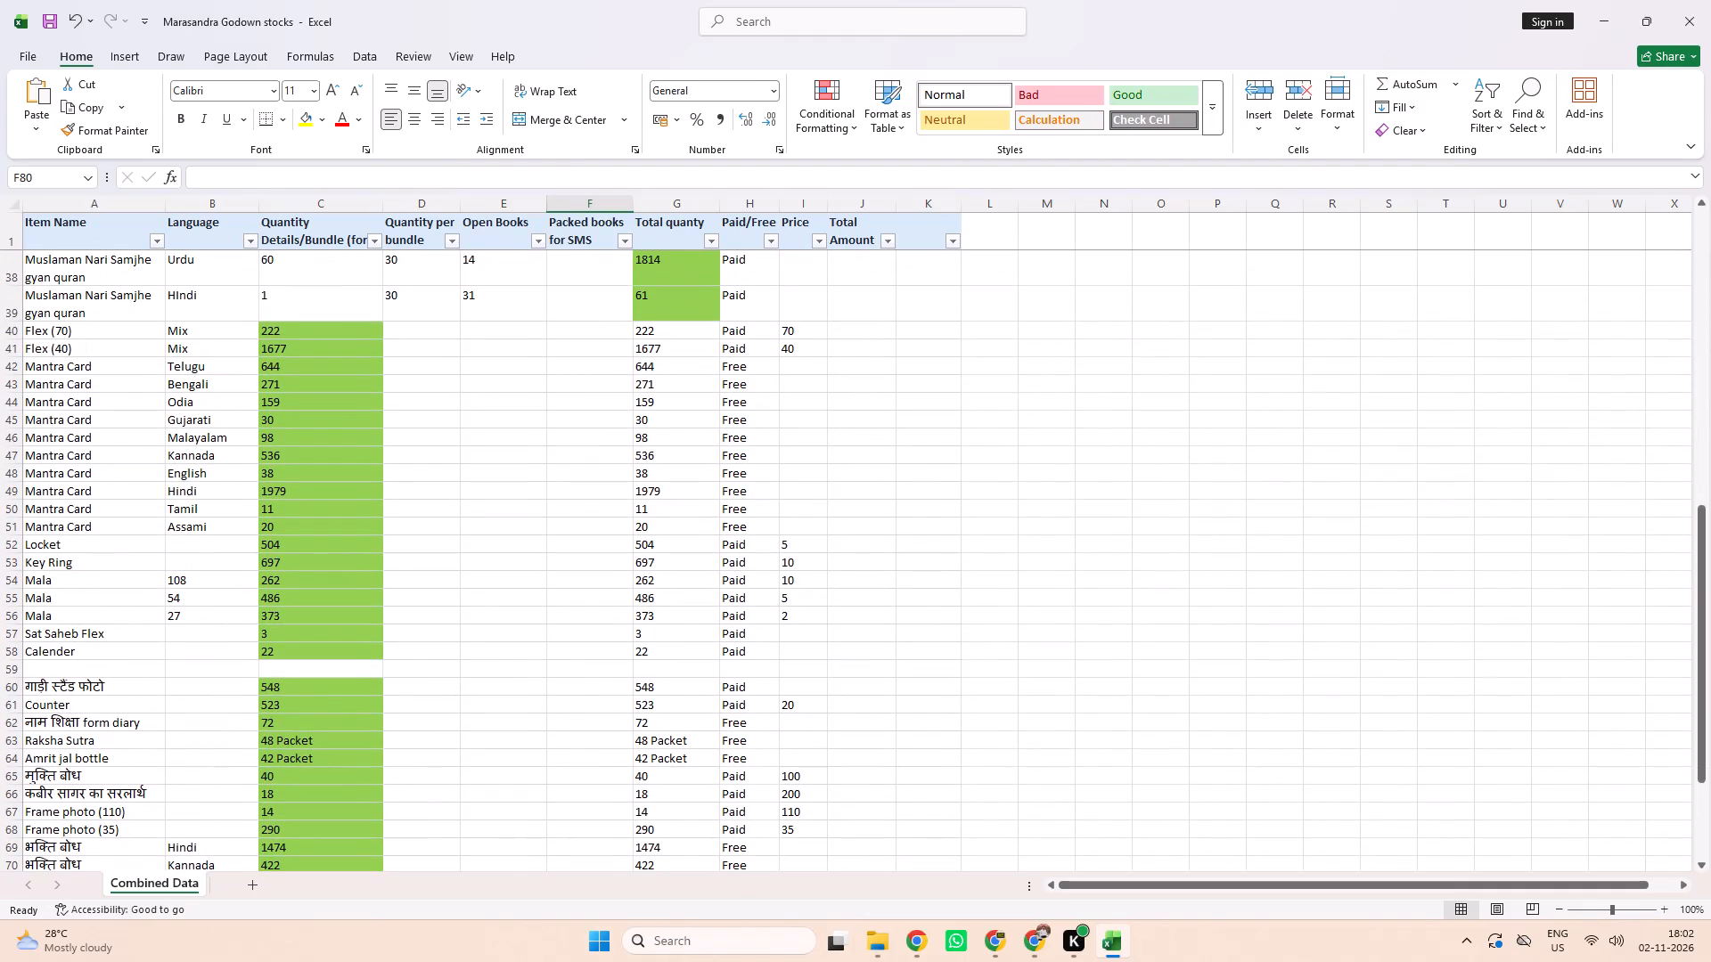
{"action": "left_click_drag", "start_coordinate": [321, 332], "coordinate": [357, 937]}
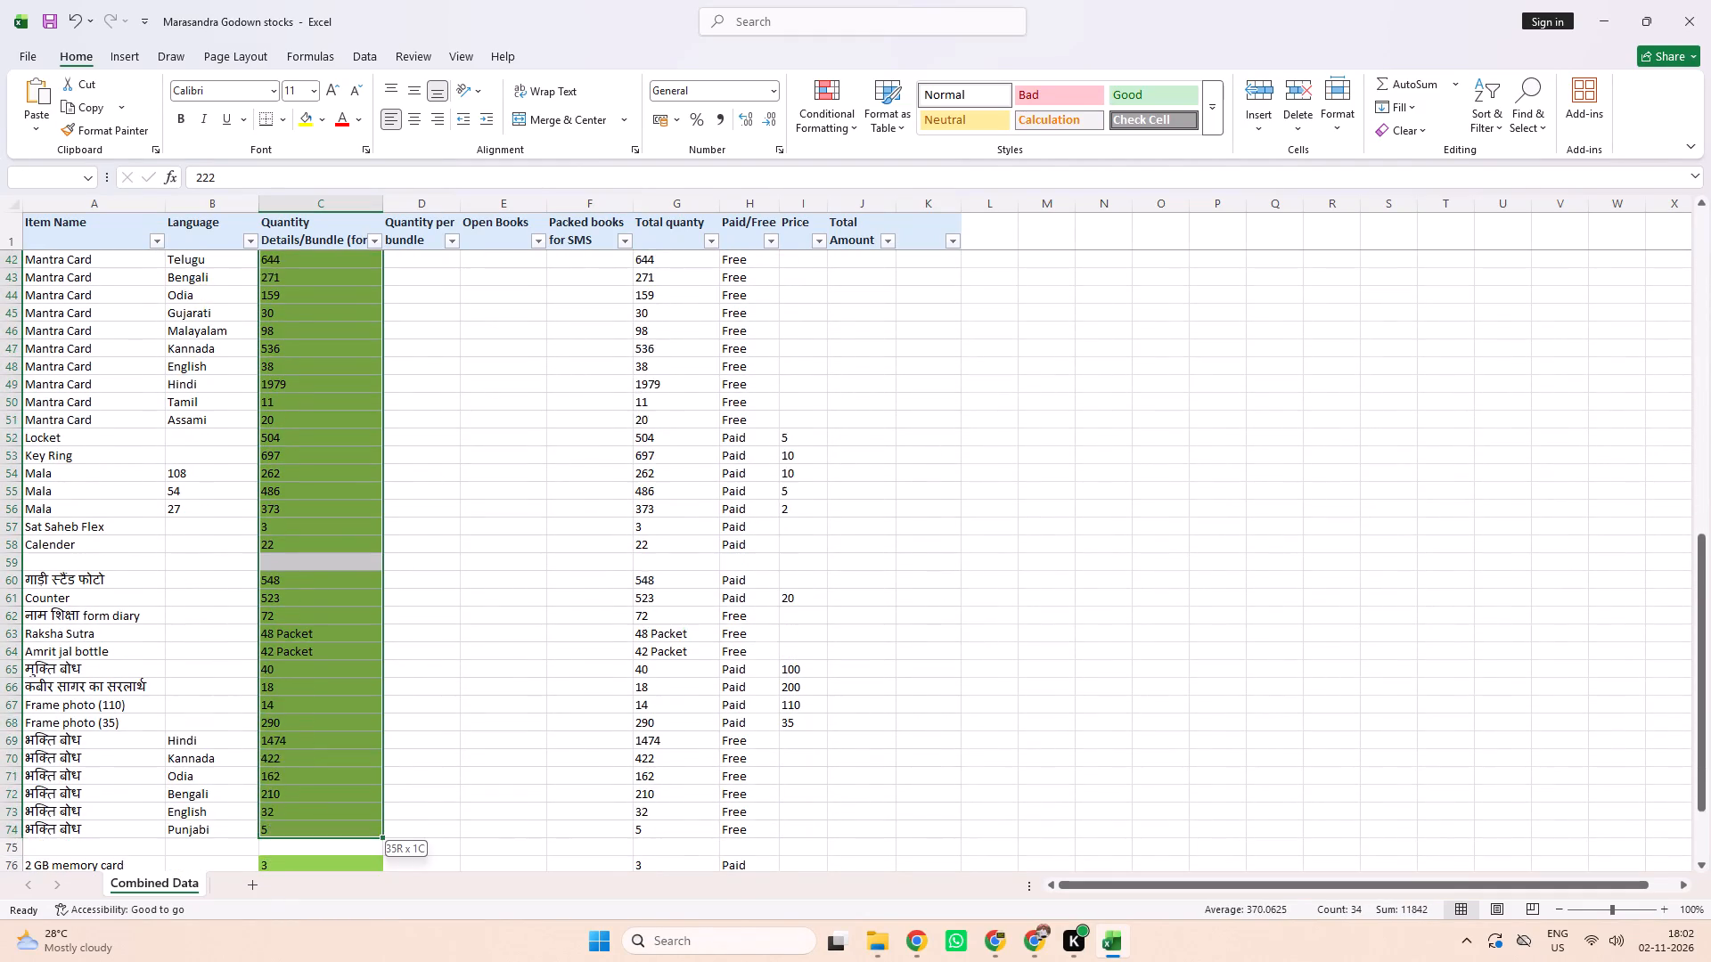
{"action": "left_click_drag", "start_coordinate": [357, 937], "coordinate": [341, 925]}
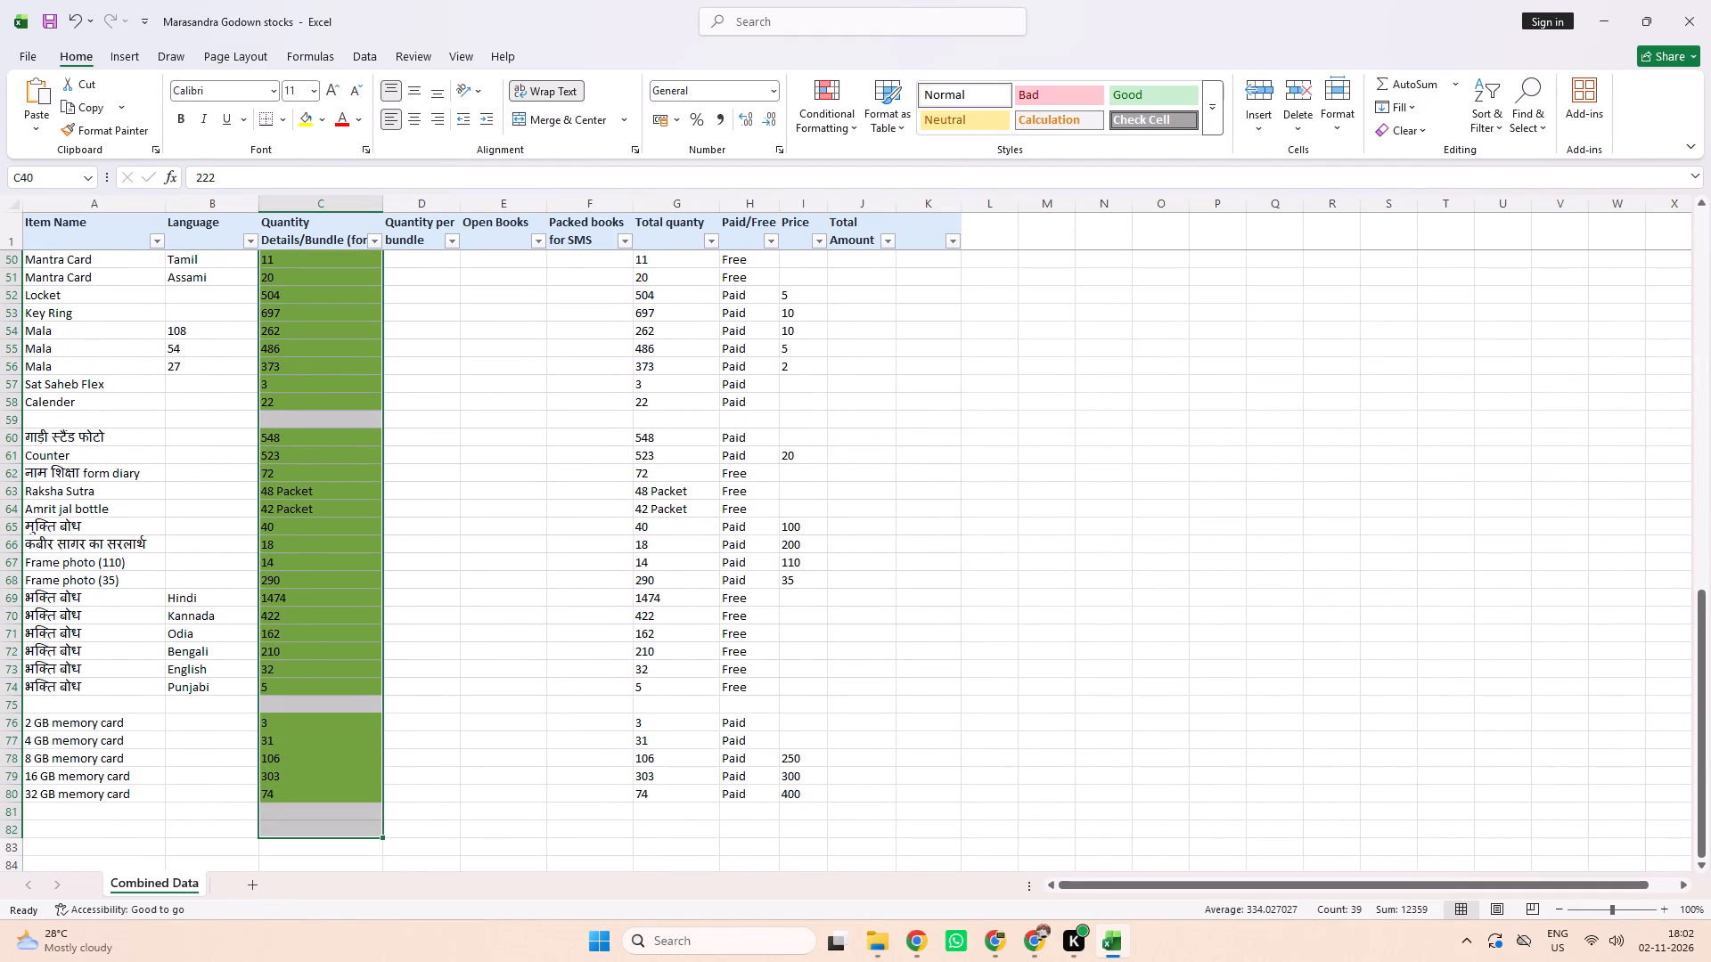
{"action": "left_click_drag", "start_coordinate": [322, 134], "coordinate": [320, 124]}
{"action": "left_click", "coordinate": [320, 124]}
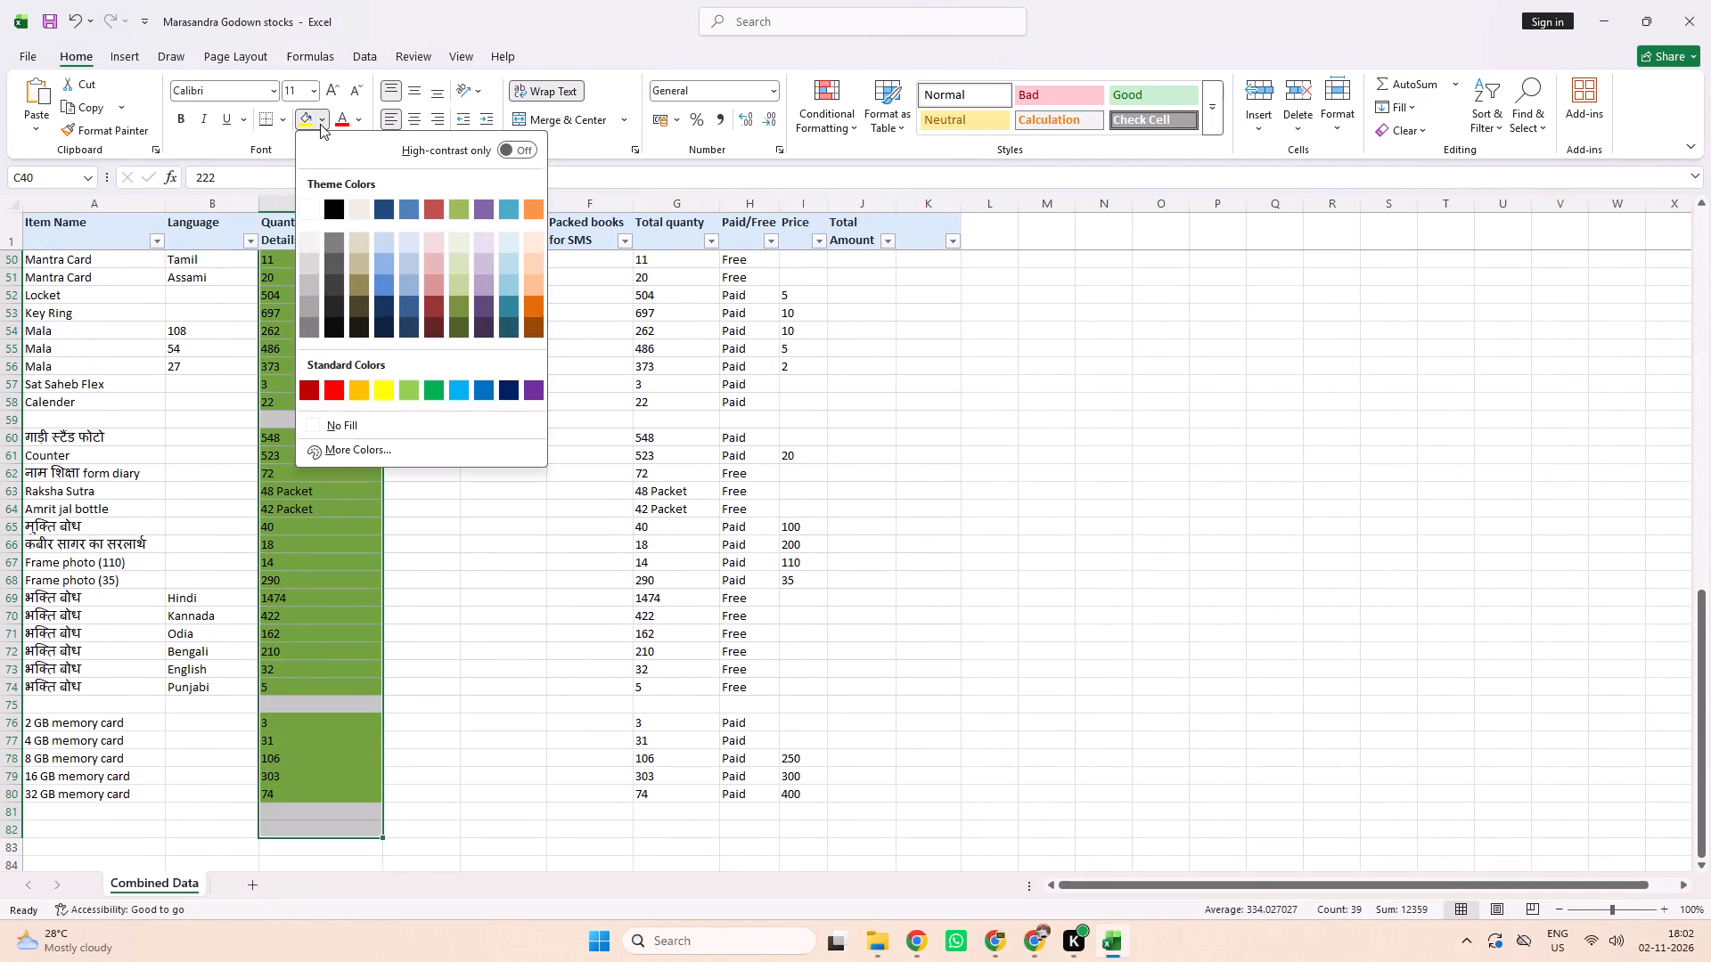
{"action": "left_click", "coordinate": [383, 423]}
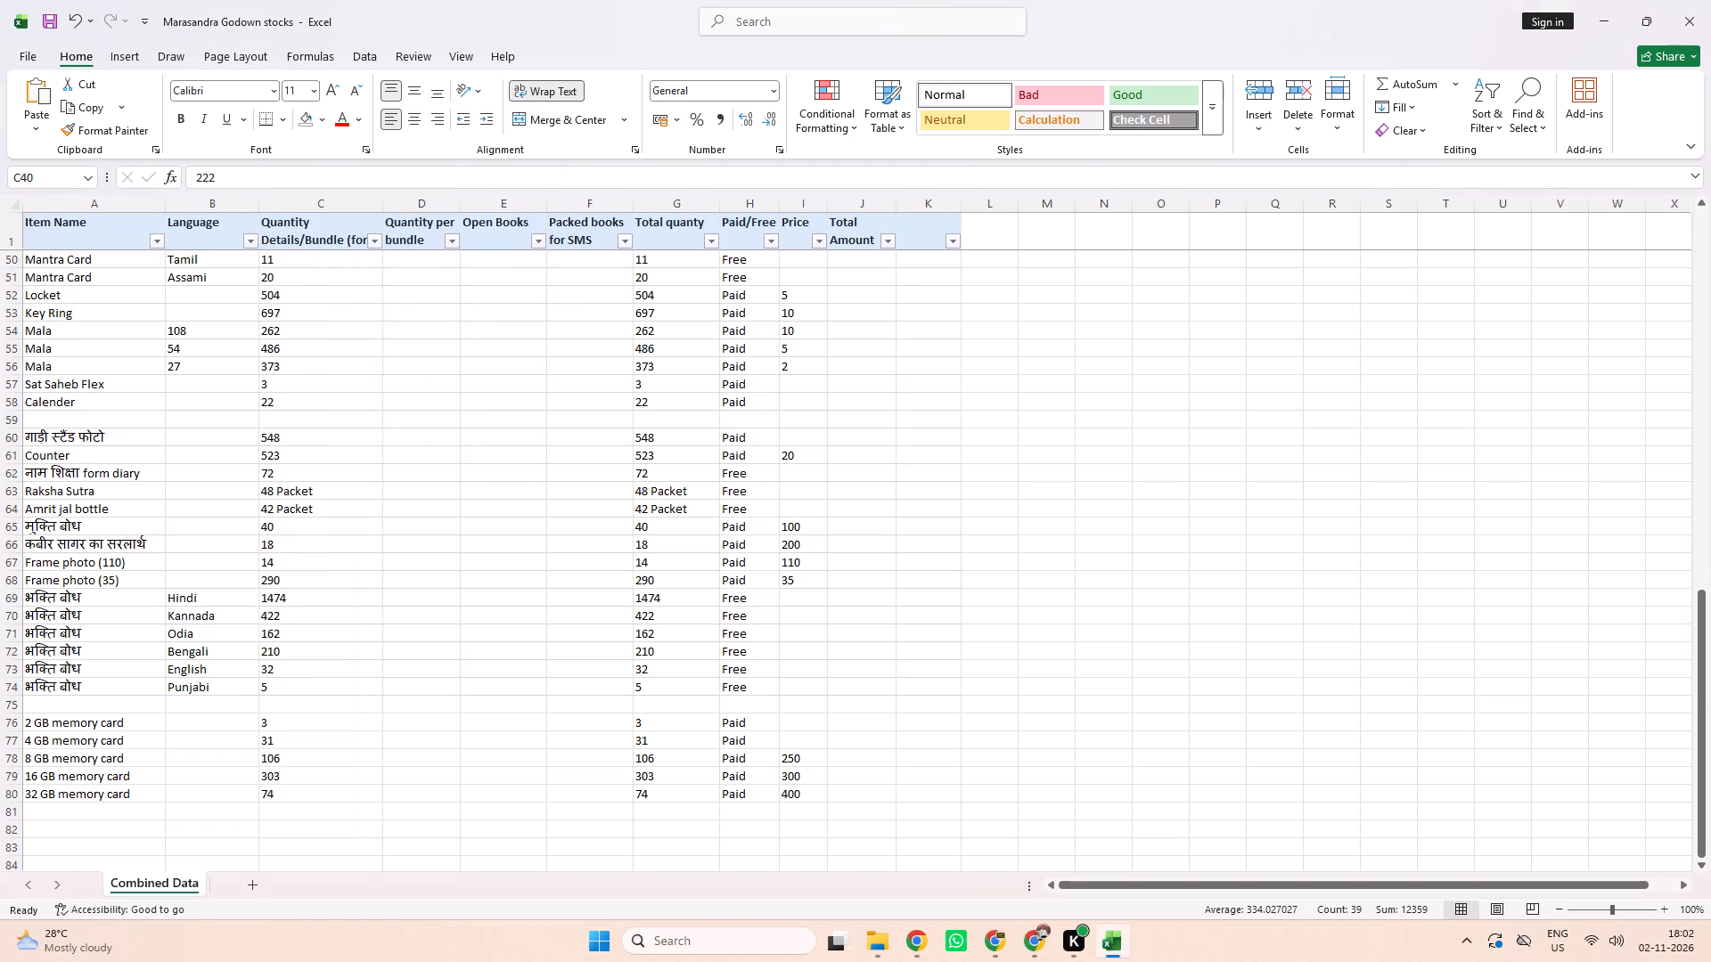
Apply the standard light green fill to the Total quanty cells in rows 76–80, 60–74 and 39–58.
{"action": "left_click_drag", "start_coordinate": [678, 800], "coordinate": [716, 383]}
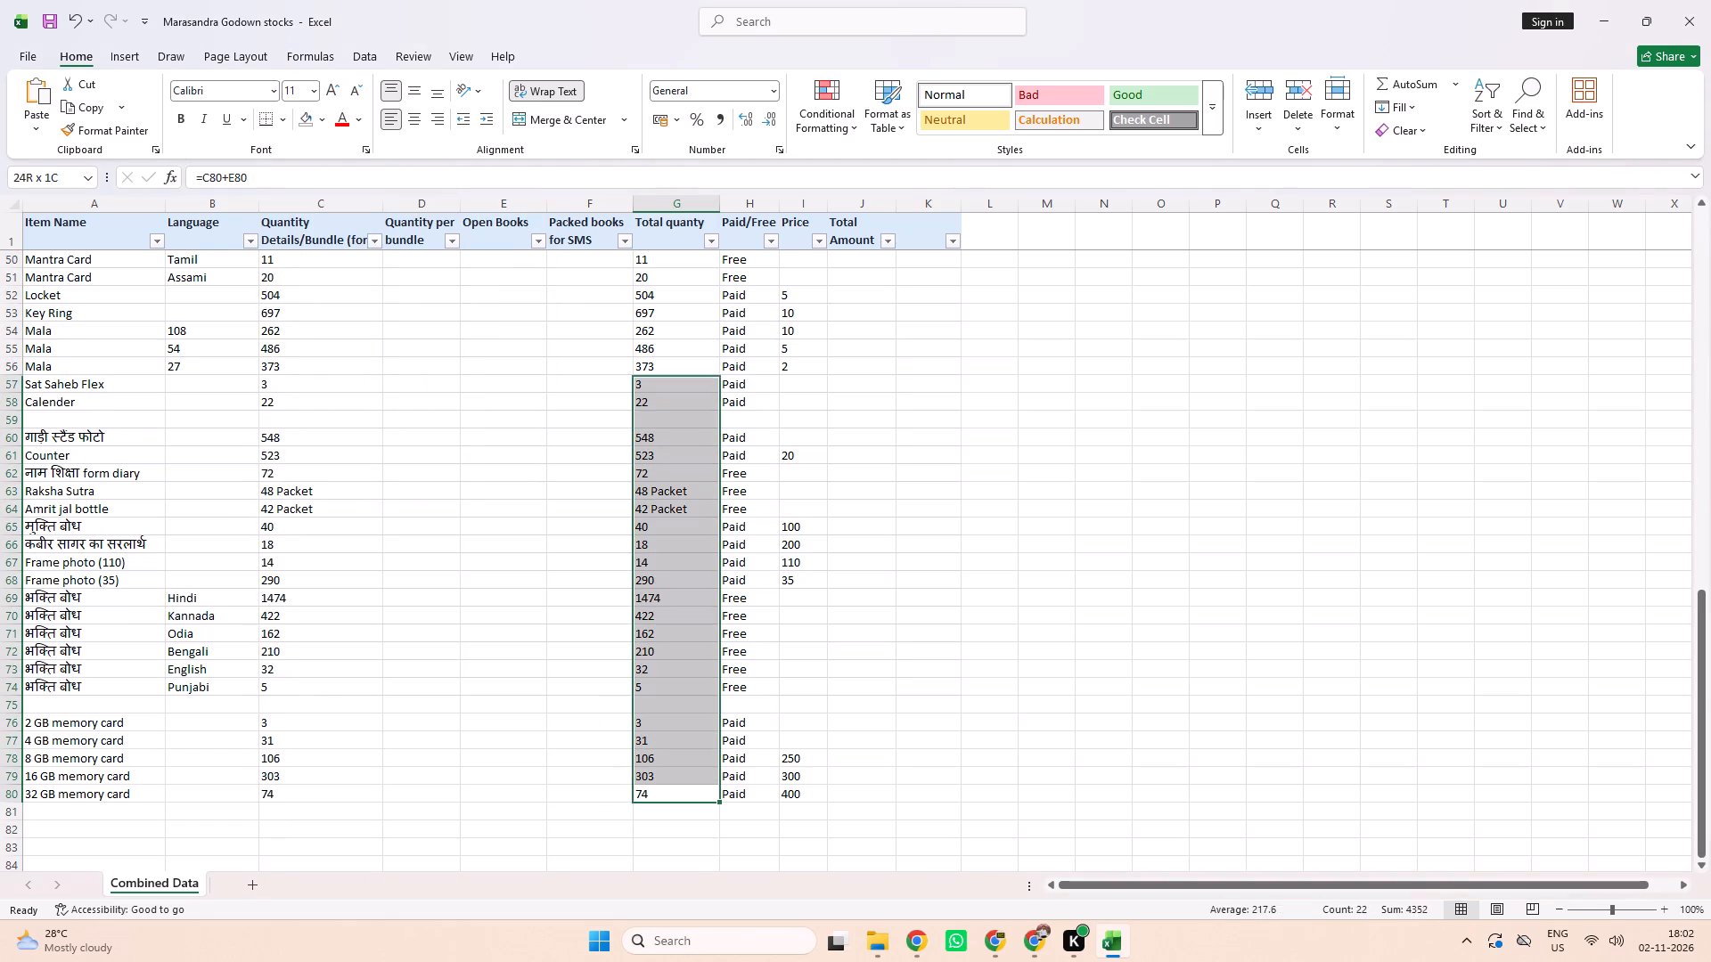
{"action": "left_click_drag", "start_coordinate": [716, 383], "coordinate": [675, 537]}
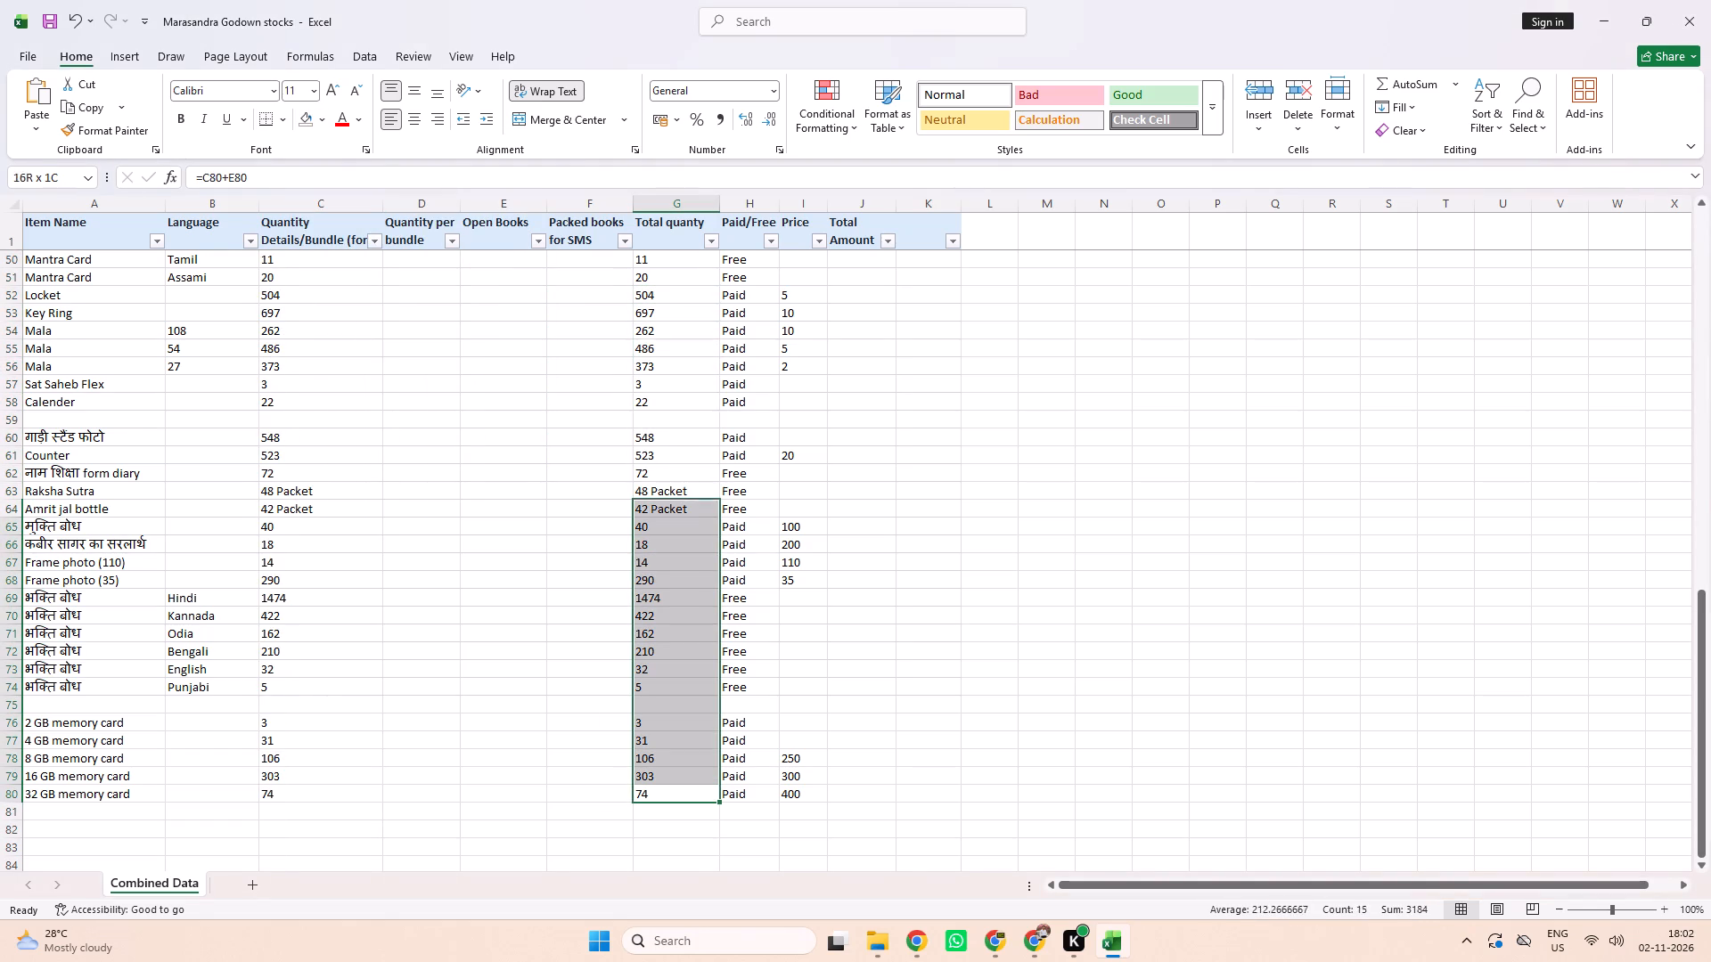
{"action": "left_click_drag", "start_coordinate": [675, 537], "coordinate": [670, 773]}
{"action": "left_click_drag", "start_coordinate": [671, 721], "coordinate": [669, 777]}
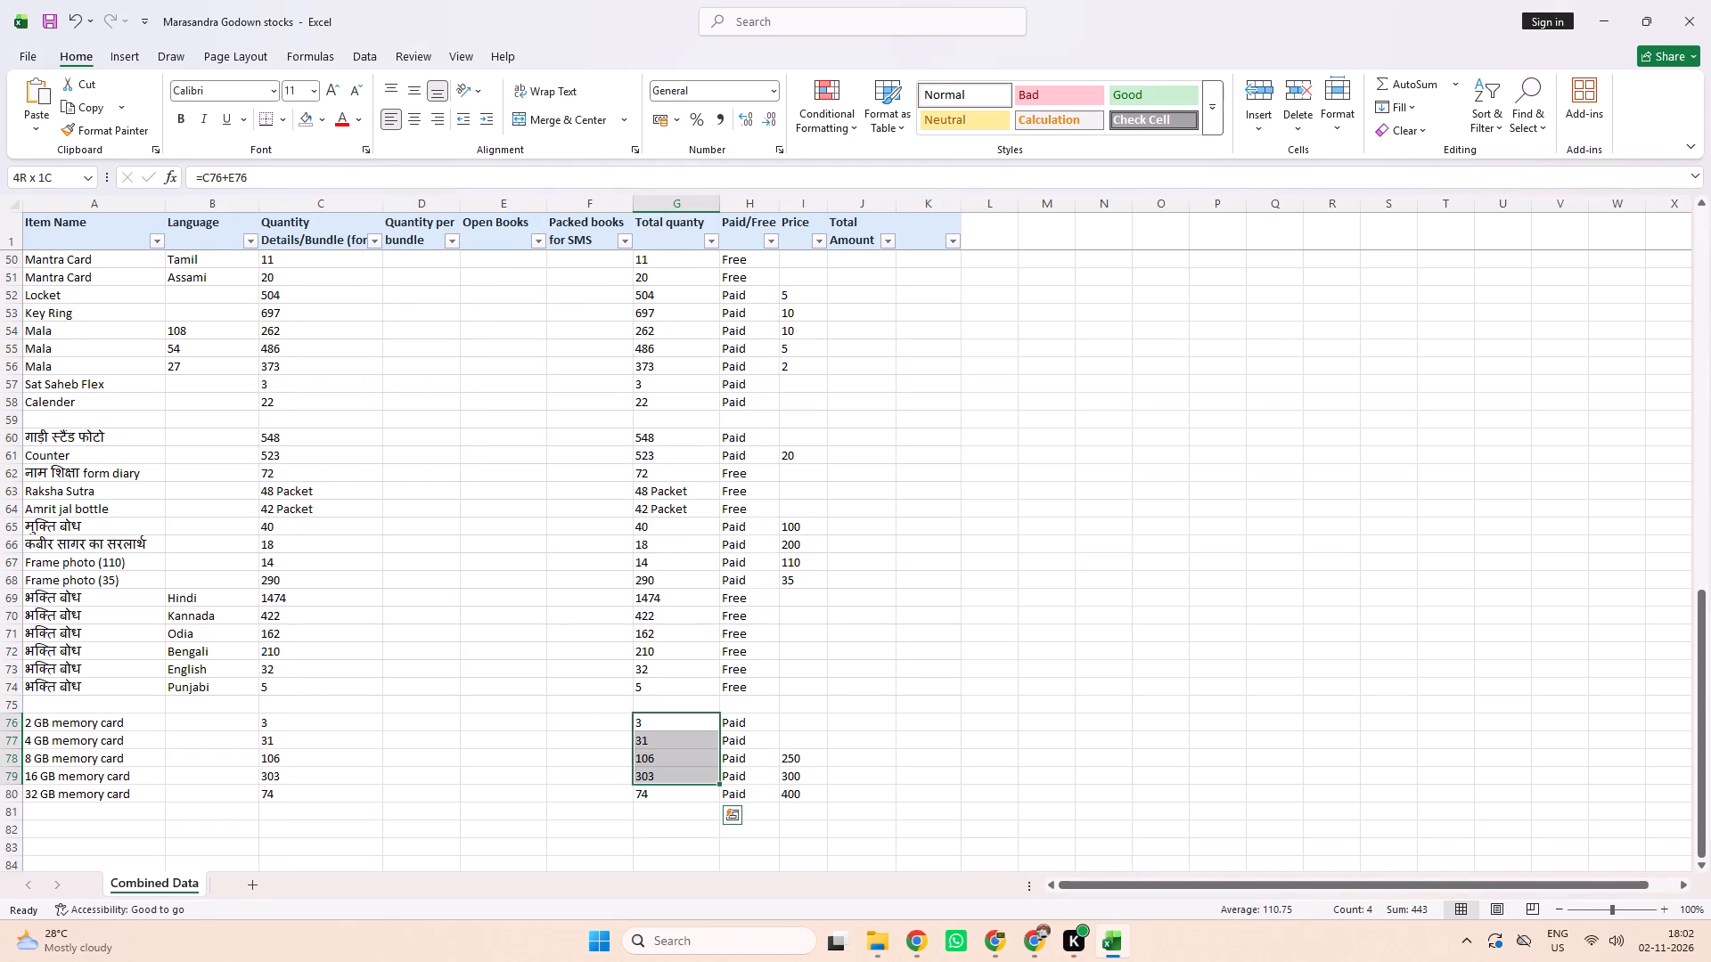
{"action": "left_click_drag", "start_coordinate": [669, 777], "coordinate": [667, 787]}
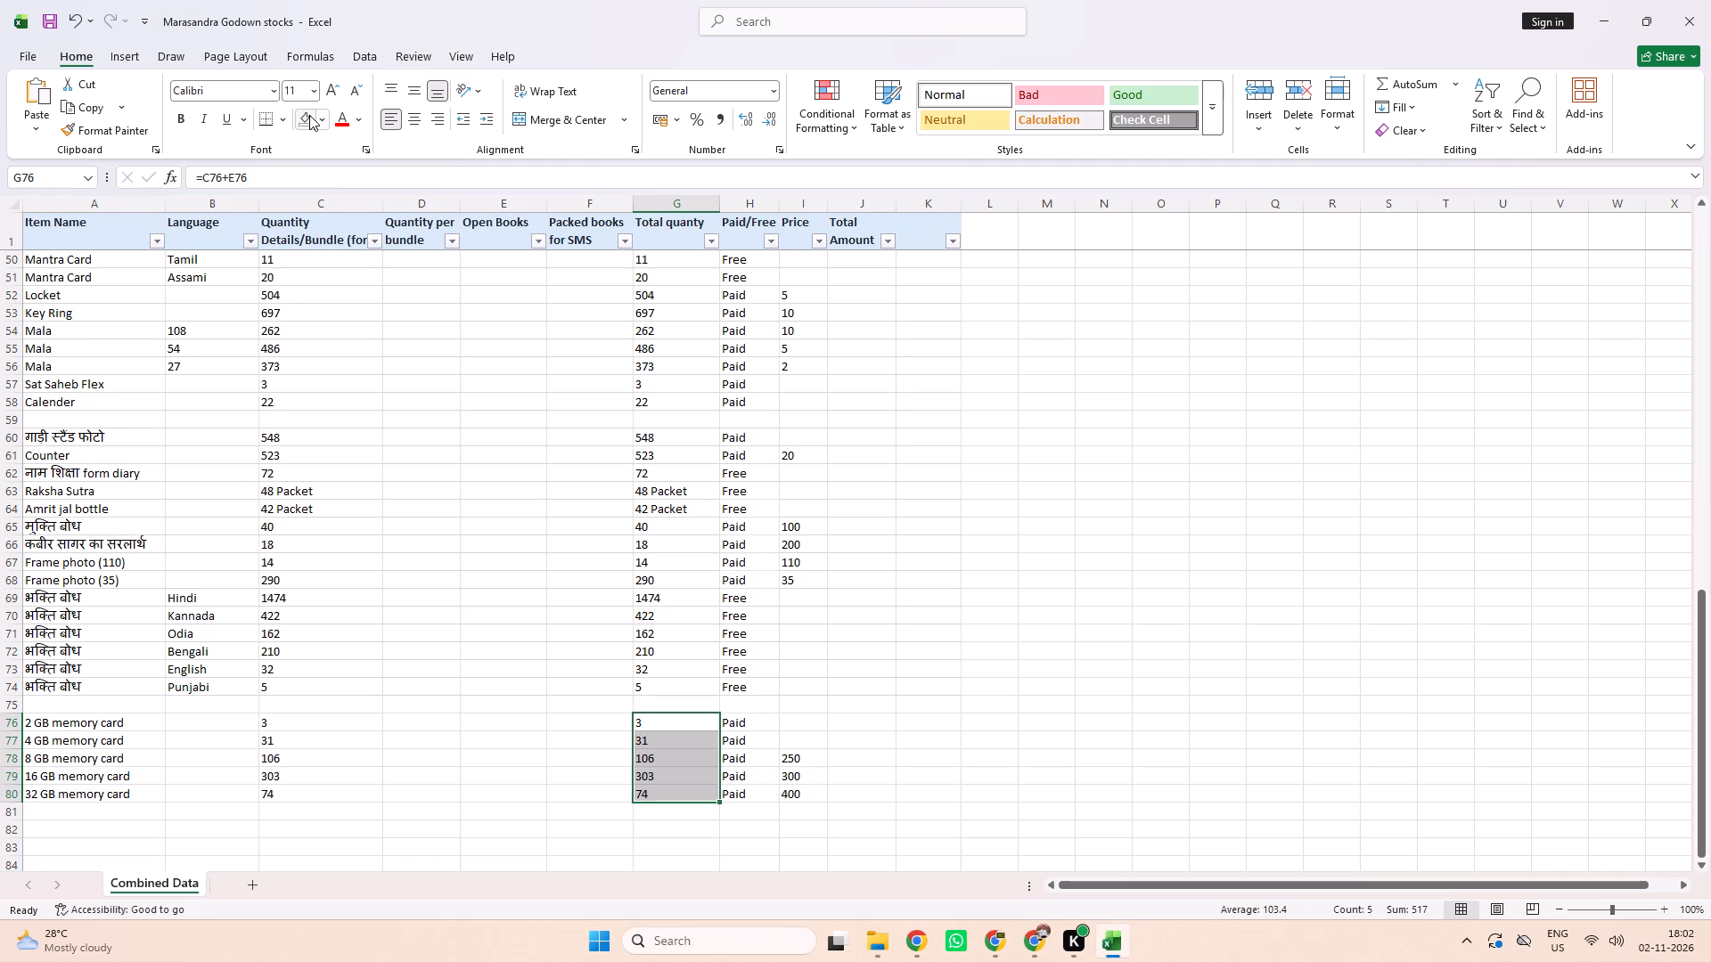
{"action": "left_click", "coordinate": [329, 126]}
{"action": "left_click", "coordinate": [410, 387]}
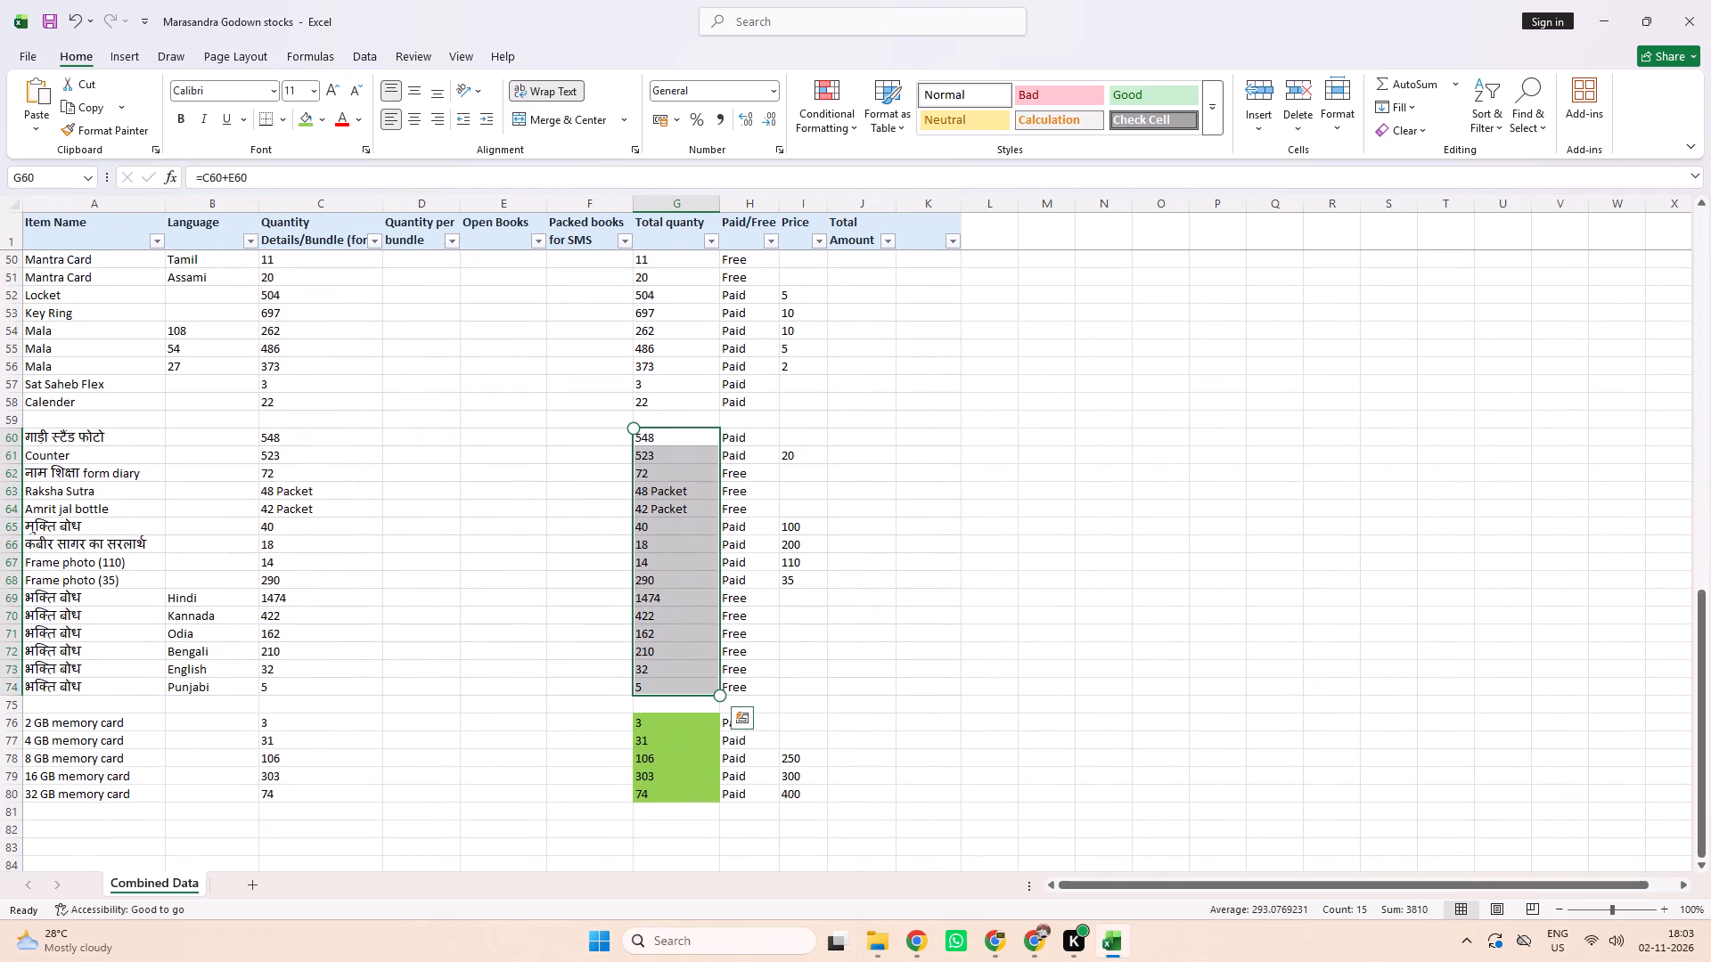
{"action": "left_click", "coordinate": [324, 122]}
{"action": "left_click", "coordinate": [305, 124]}
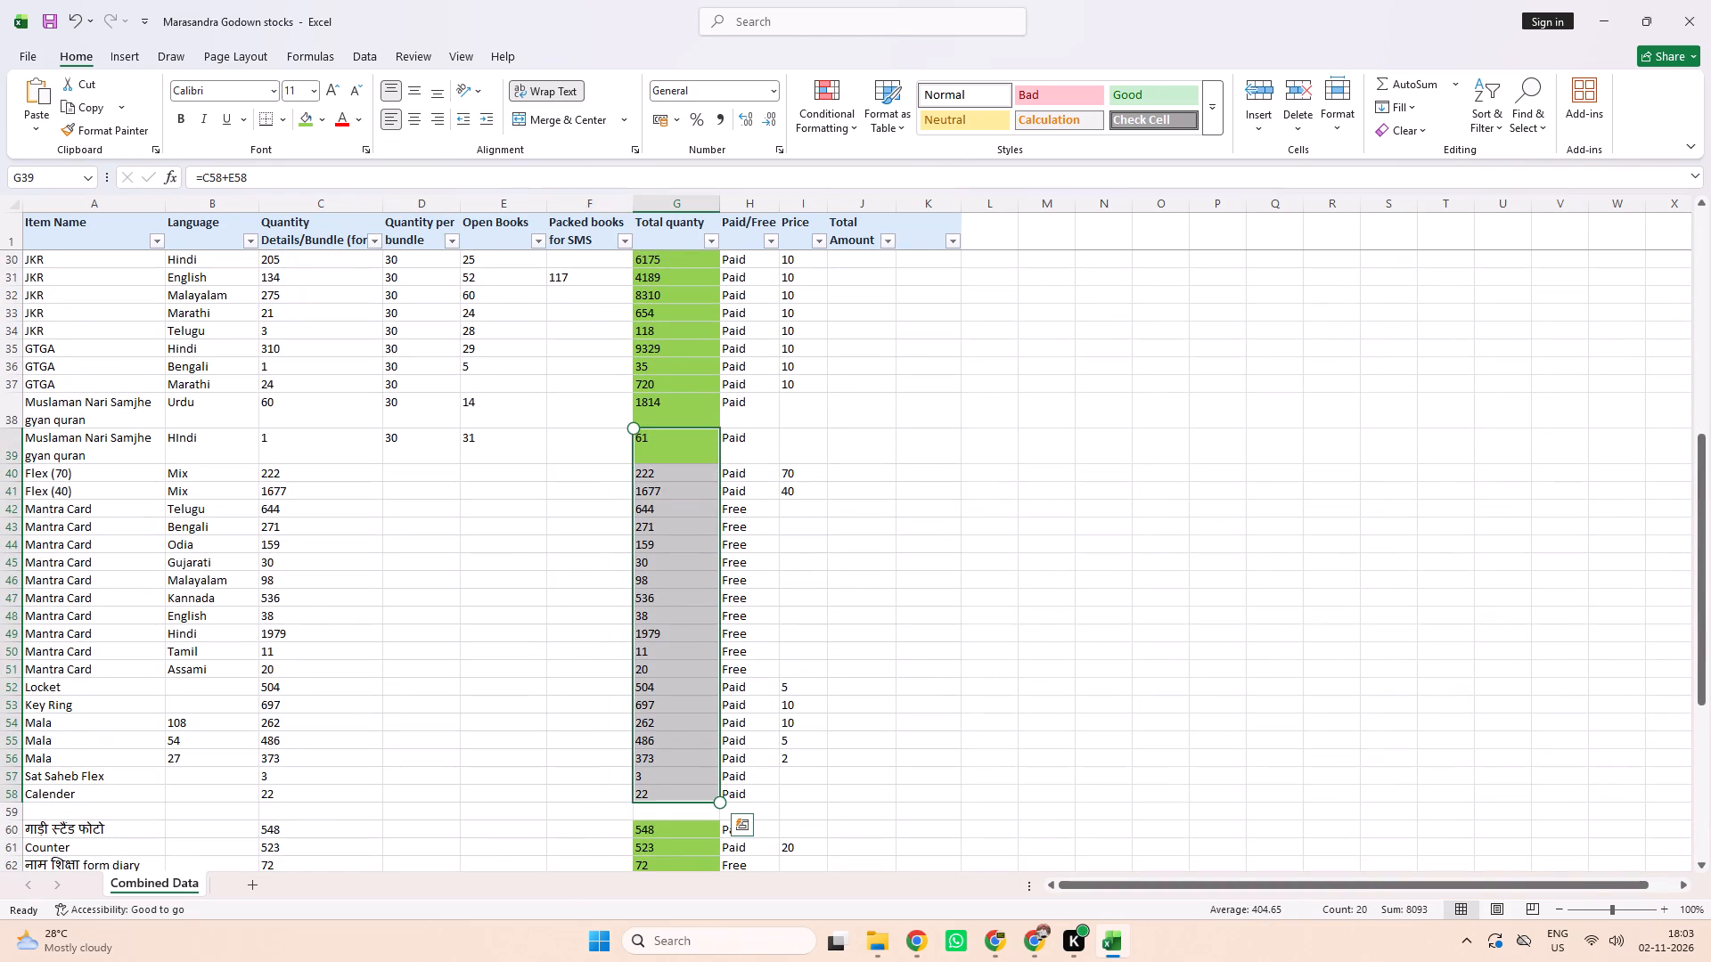
{"action": "left_click", "coordinate": [317, 129]}
{"action": "left_click", "coordinate": [438, 439]}
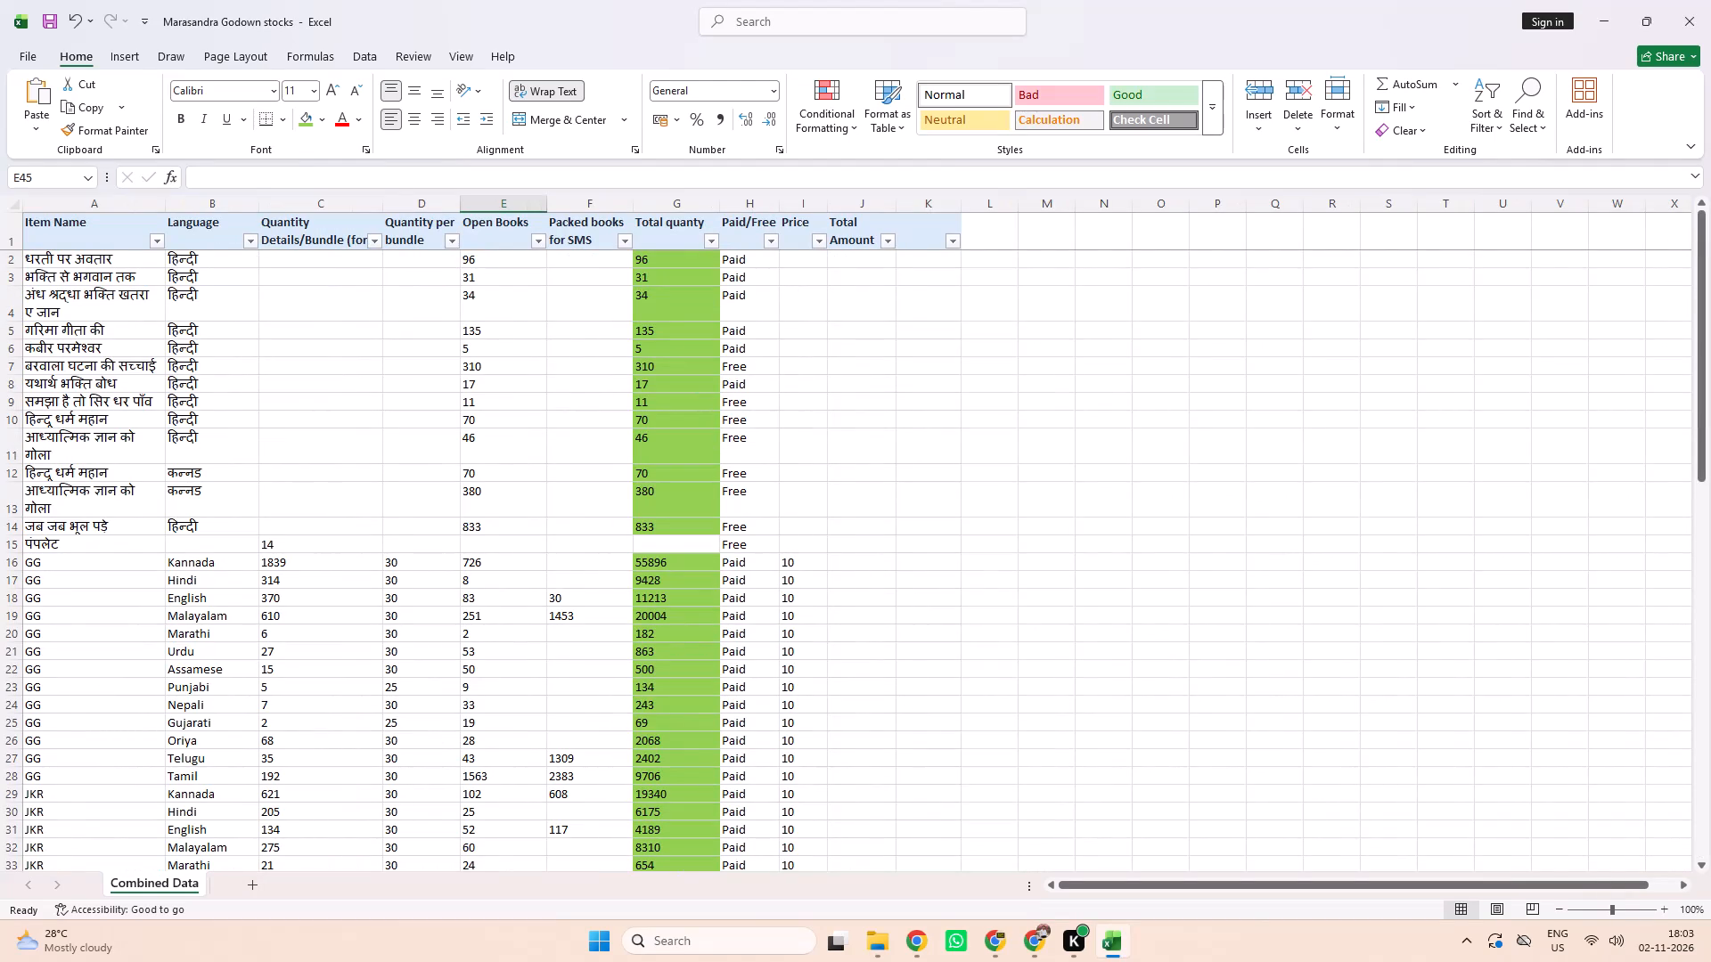
Enter the formula =G2*I2 in the first item's Total Amount cell, J2, multiplying total quantity by price.
{"action": "key", "text": "equal"}
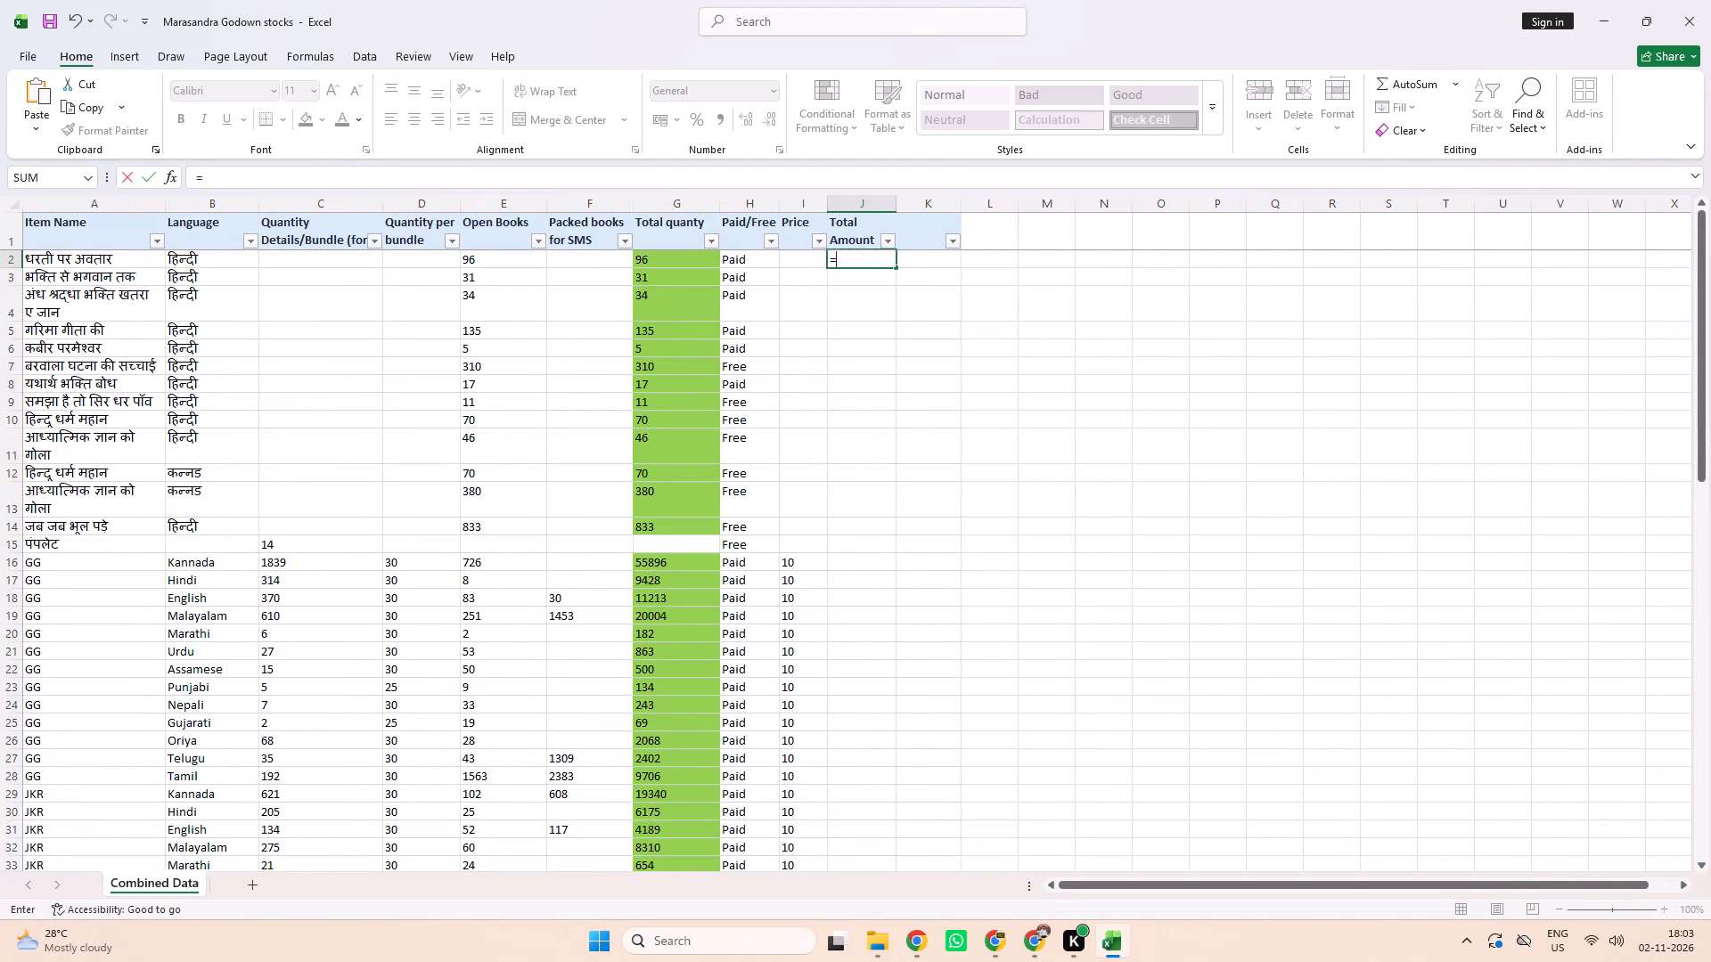
{"action": "left_click", "coordinate": [662, 259]}
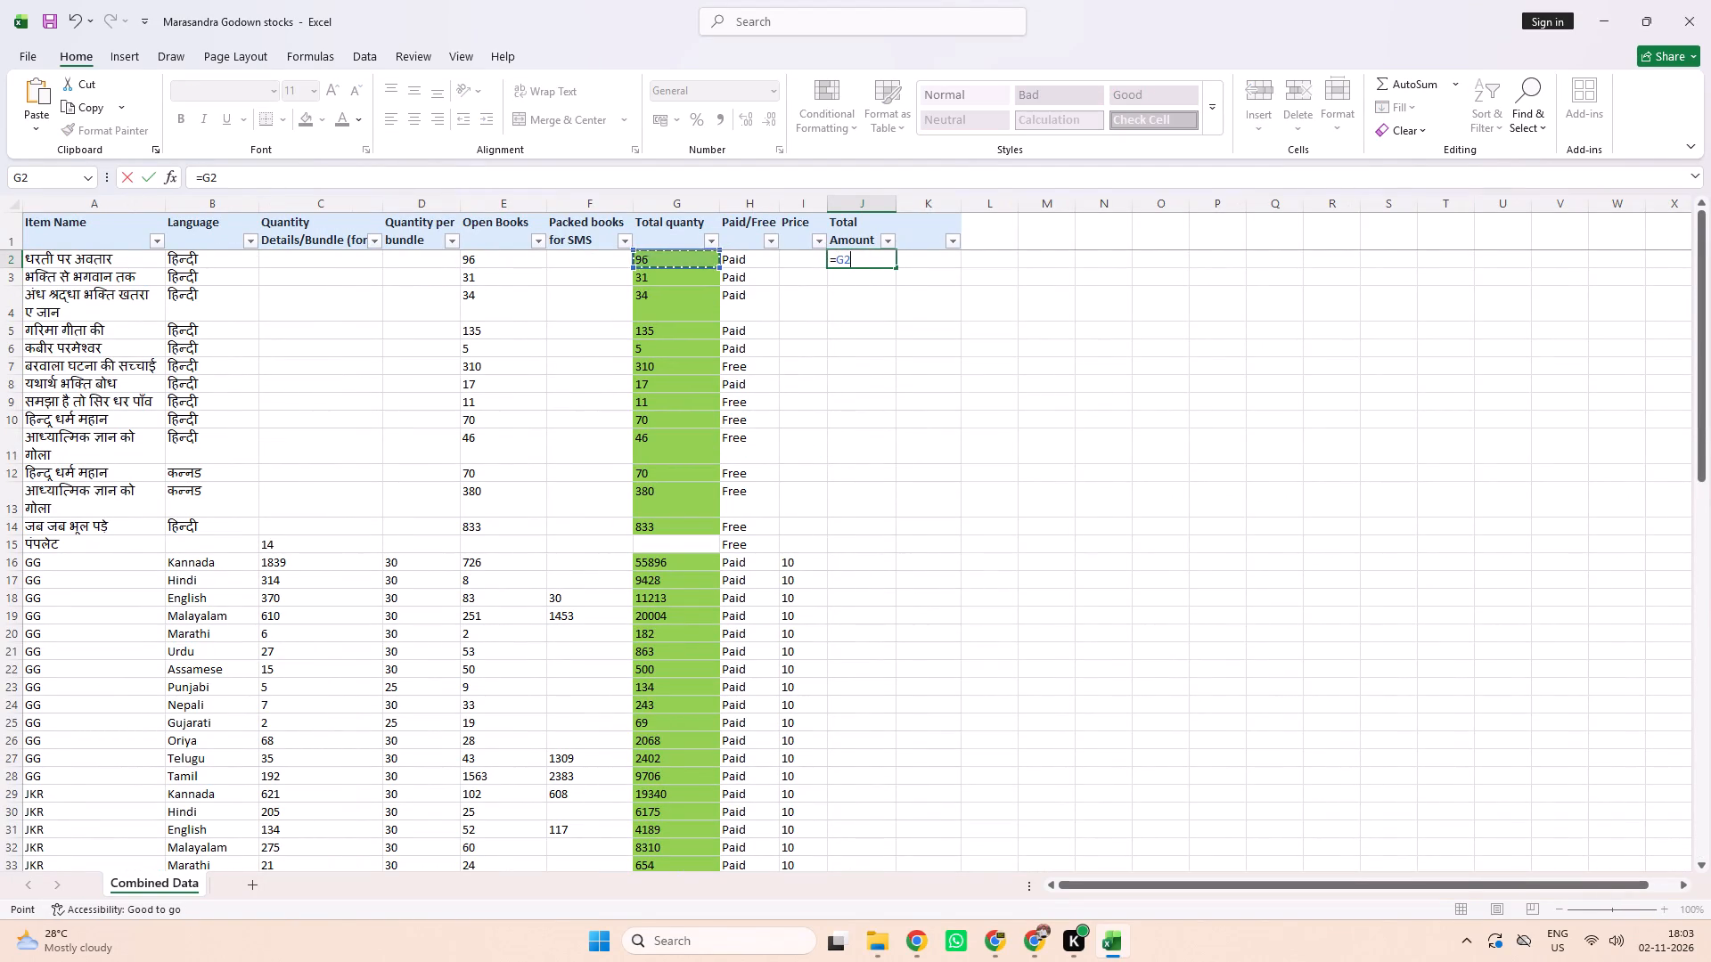
{"action": "key", "text": "shift+asterisk"}
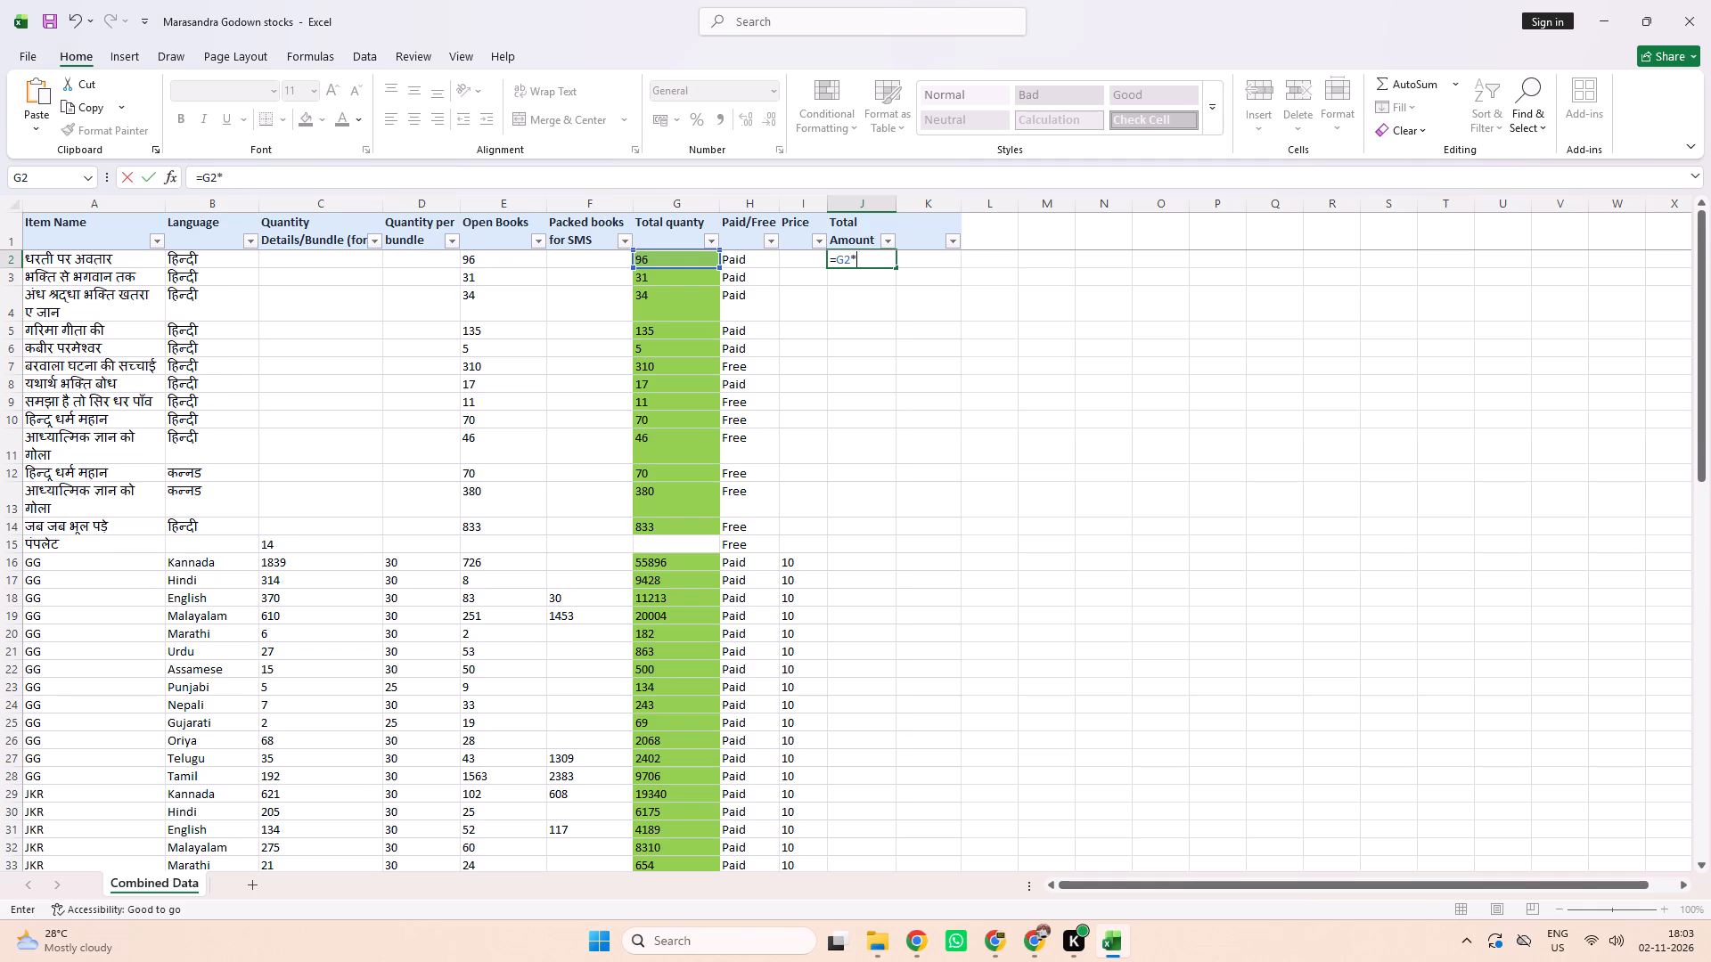
{"action": "left_click", "coordinate": [799, 264]}
{"action": "key", "text": "Return"}
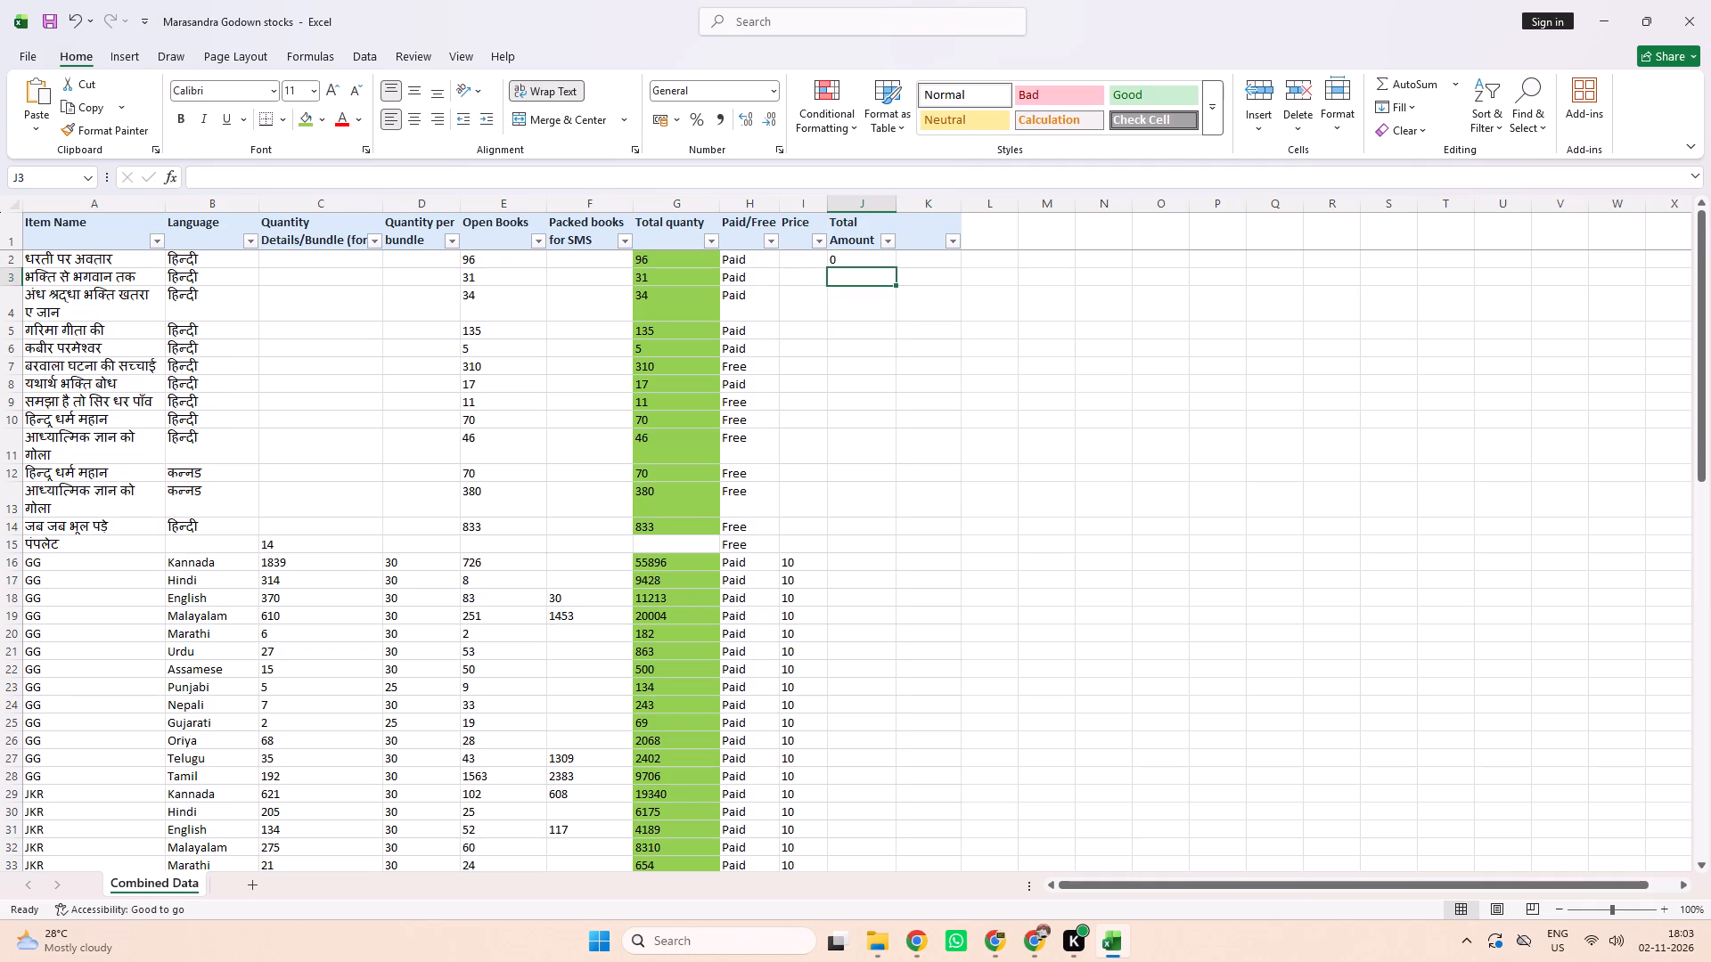
Fill the J2 formula down the Total Amount column to the 32 GB memory card row 80.
{"action": "left_click", "coordinate": [850, 254]}
{"action": "triple_click", "coordinate": [895, 266]}
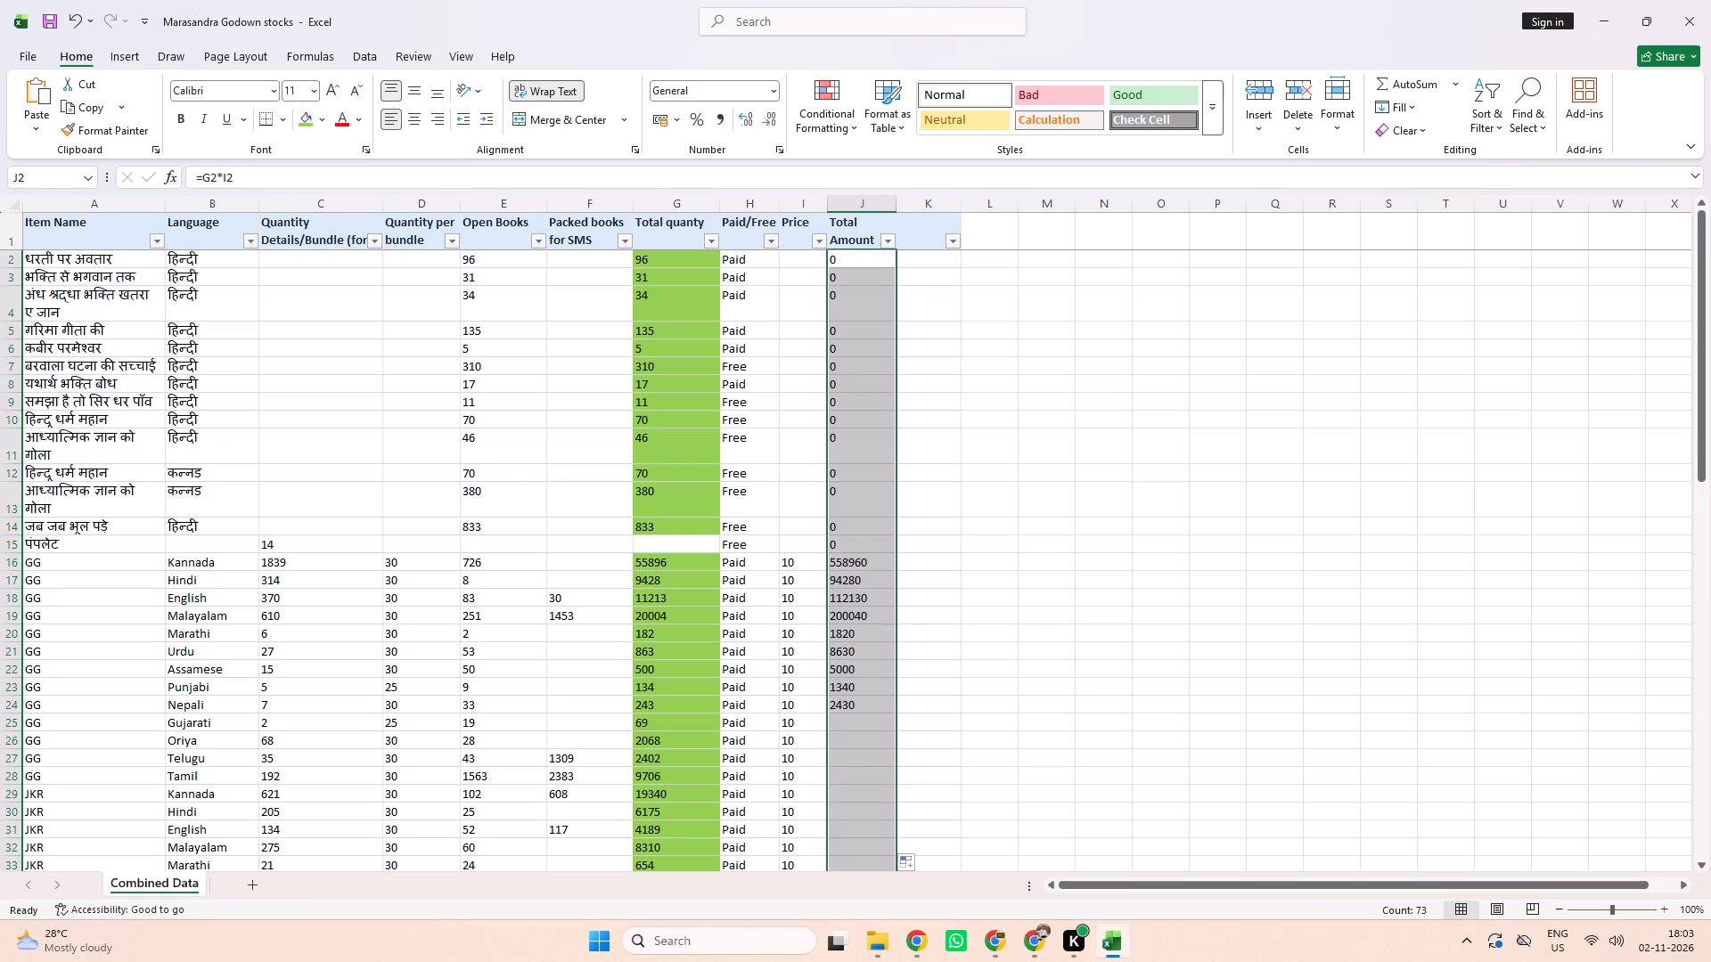
{"action": "scroll", "coordinate": [850, 542], "scroll_direction": "down", "scroll_amount": 1}
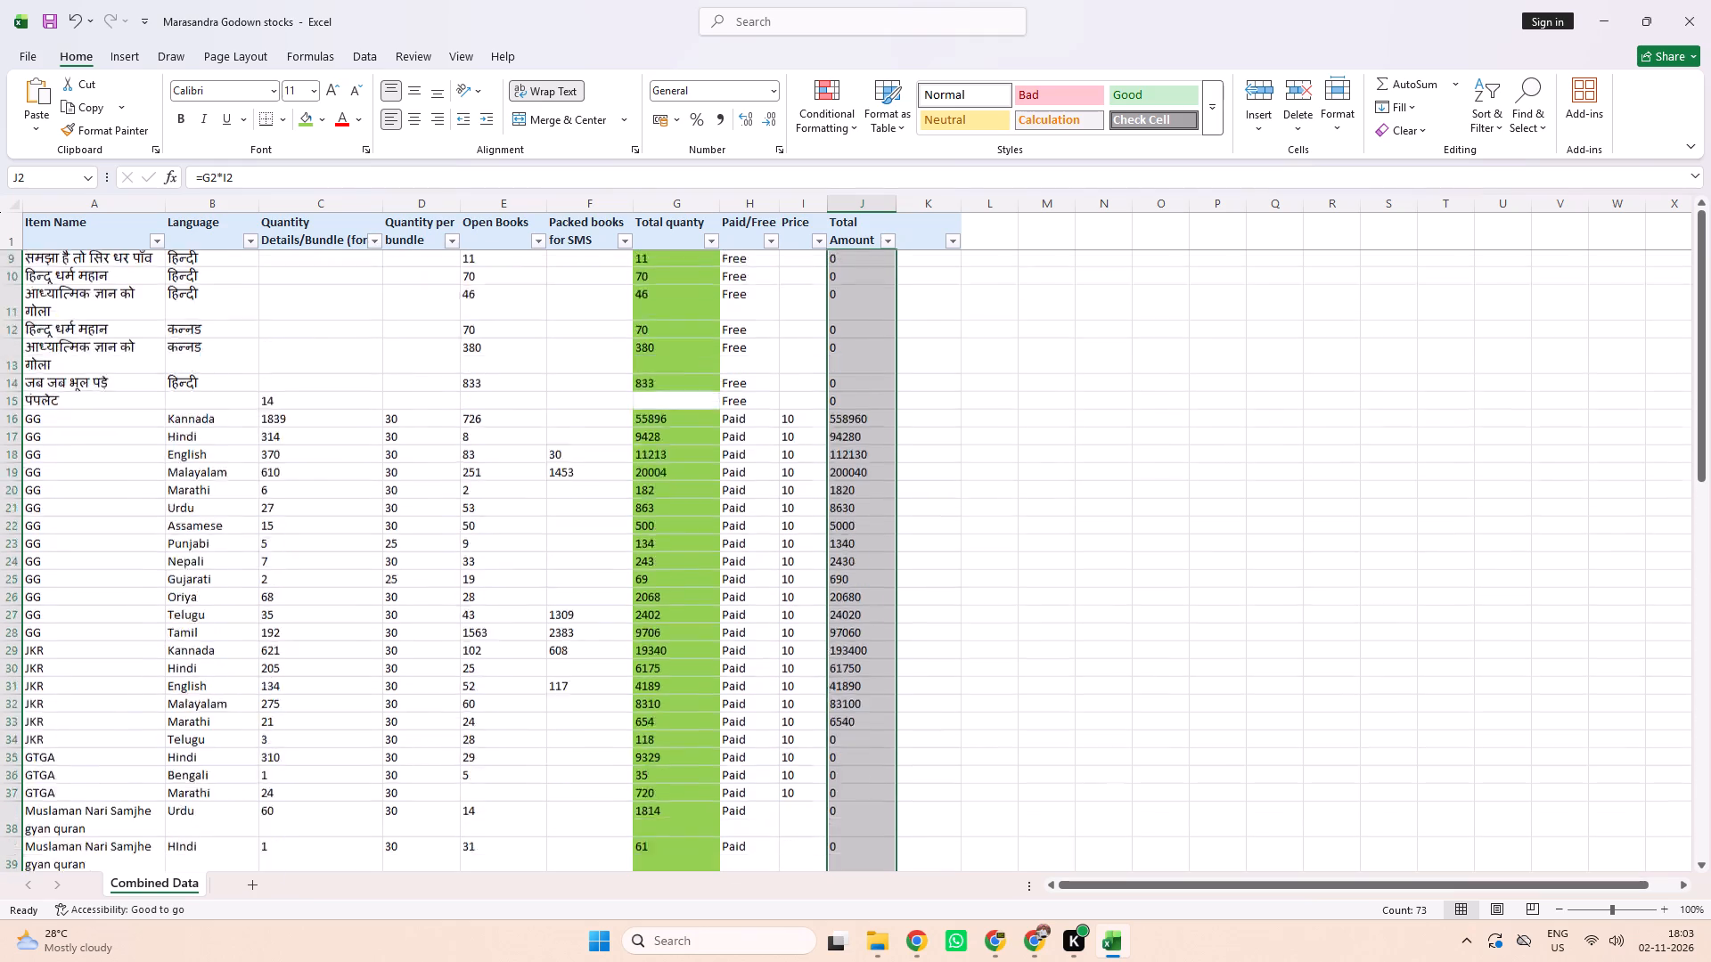
{"action": "scroll", "coordinate": [850, 542], "scroll_direction": "down", "scroll_amount": 4}
{"action": "scroll", "coordinate": [850, 542], "scroll_direction": "up", "scroll_amount": 1}
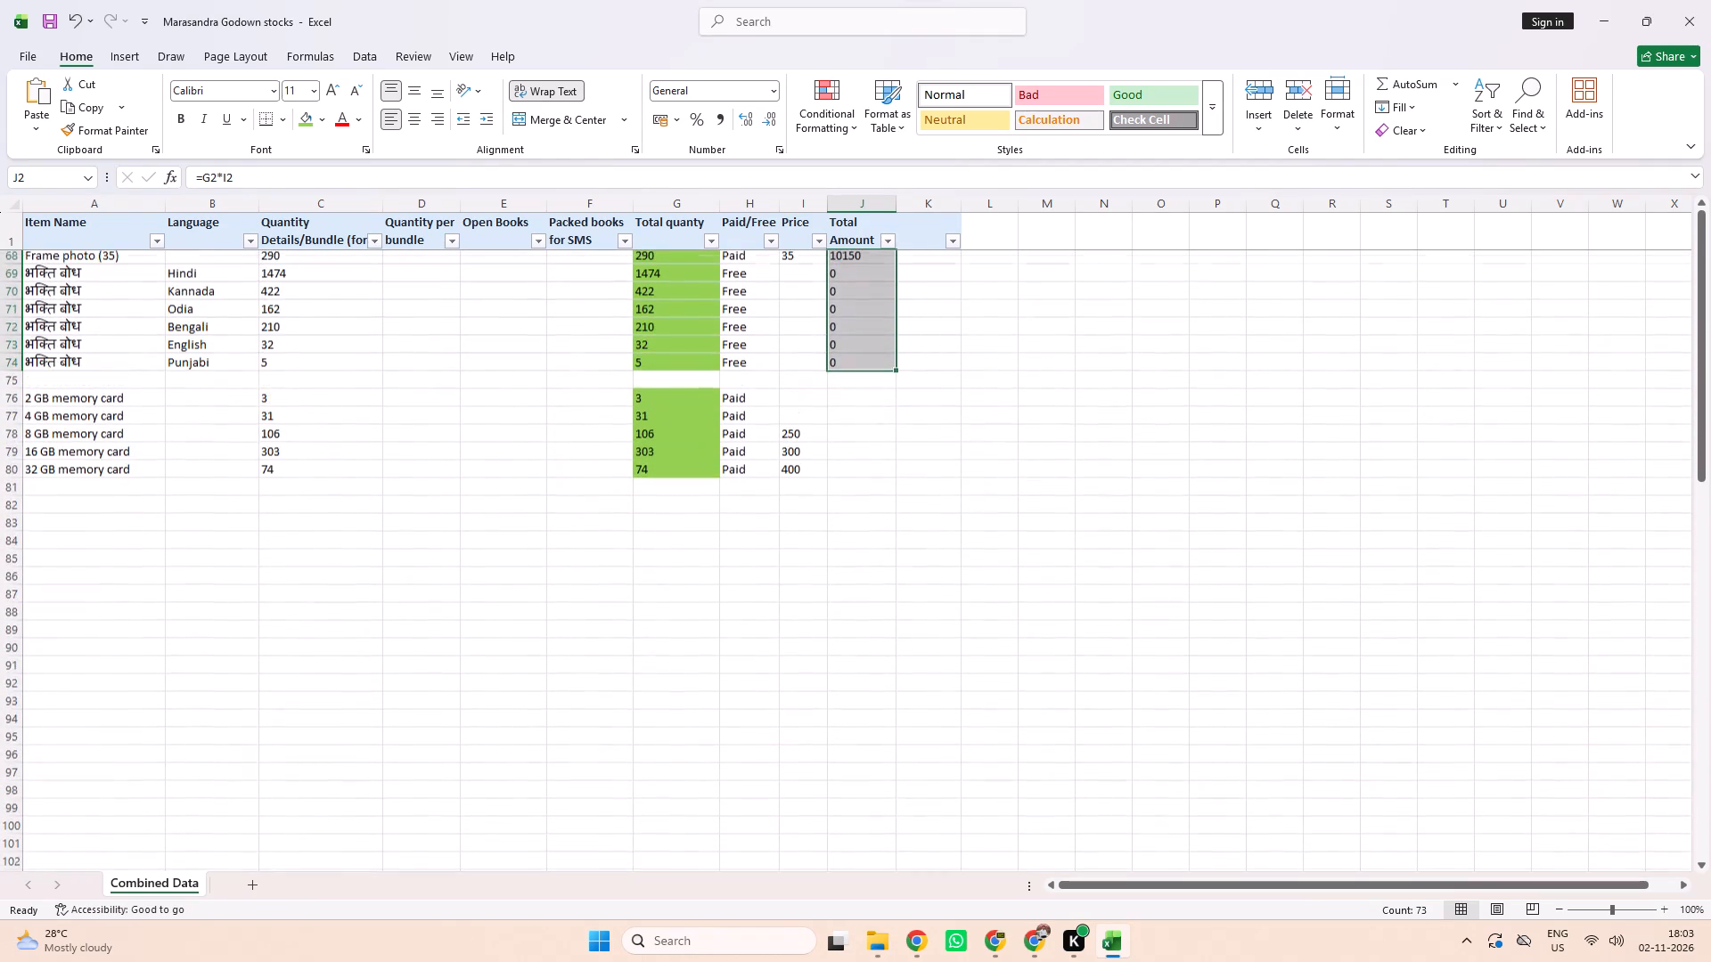
{"action": "scroll", "coordinate": [850, 542], "scroll_direction": "up", "scroll_amount": 1}
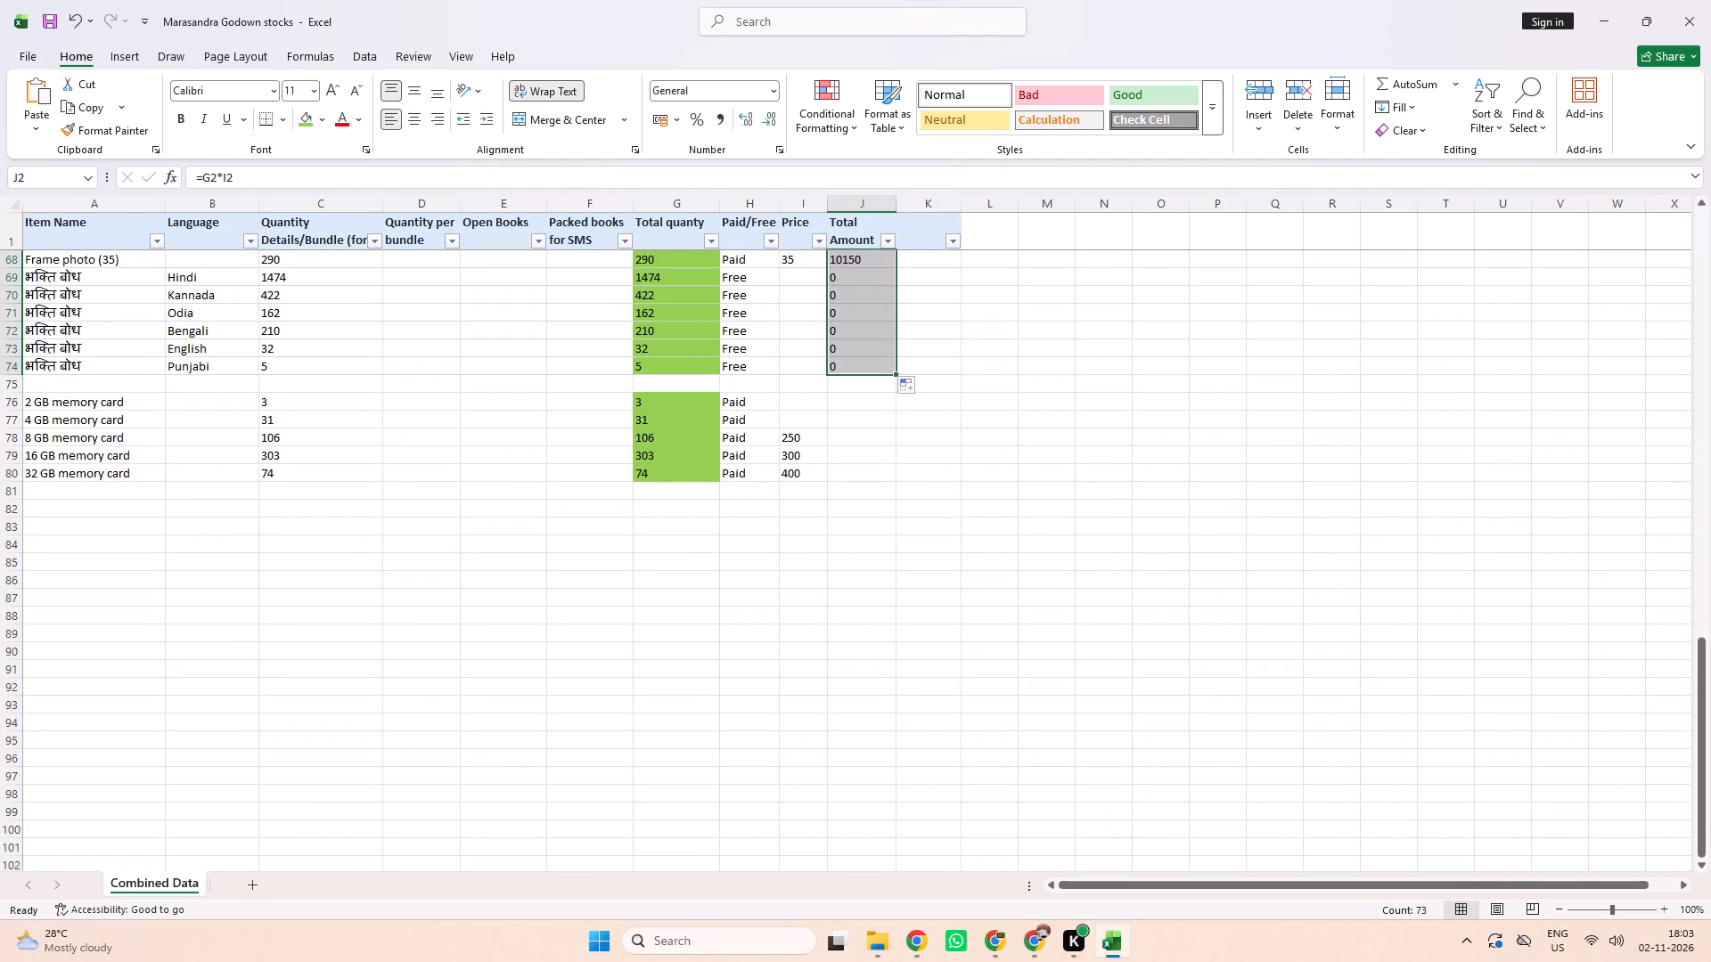
{"action": "left_click_drag", "start_coordinate": [896, 374], "coordinate": [893, 476]}
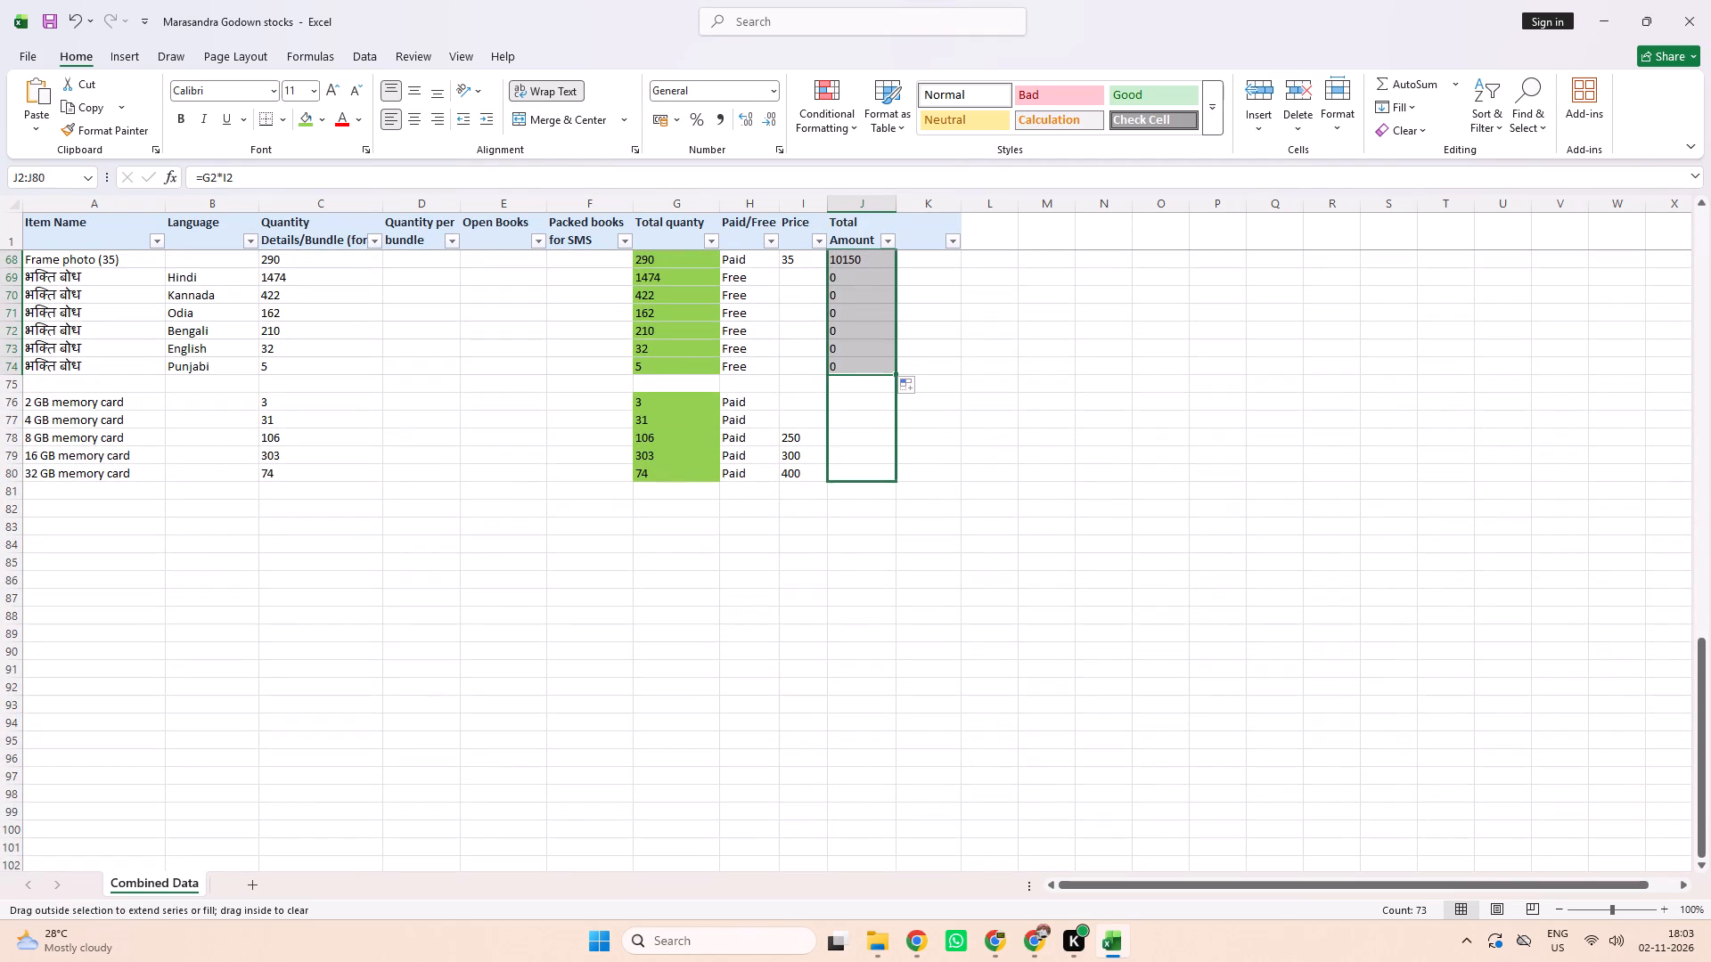
{"action": "left_click", "coordinate": [860, 365]}
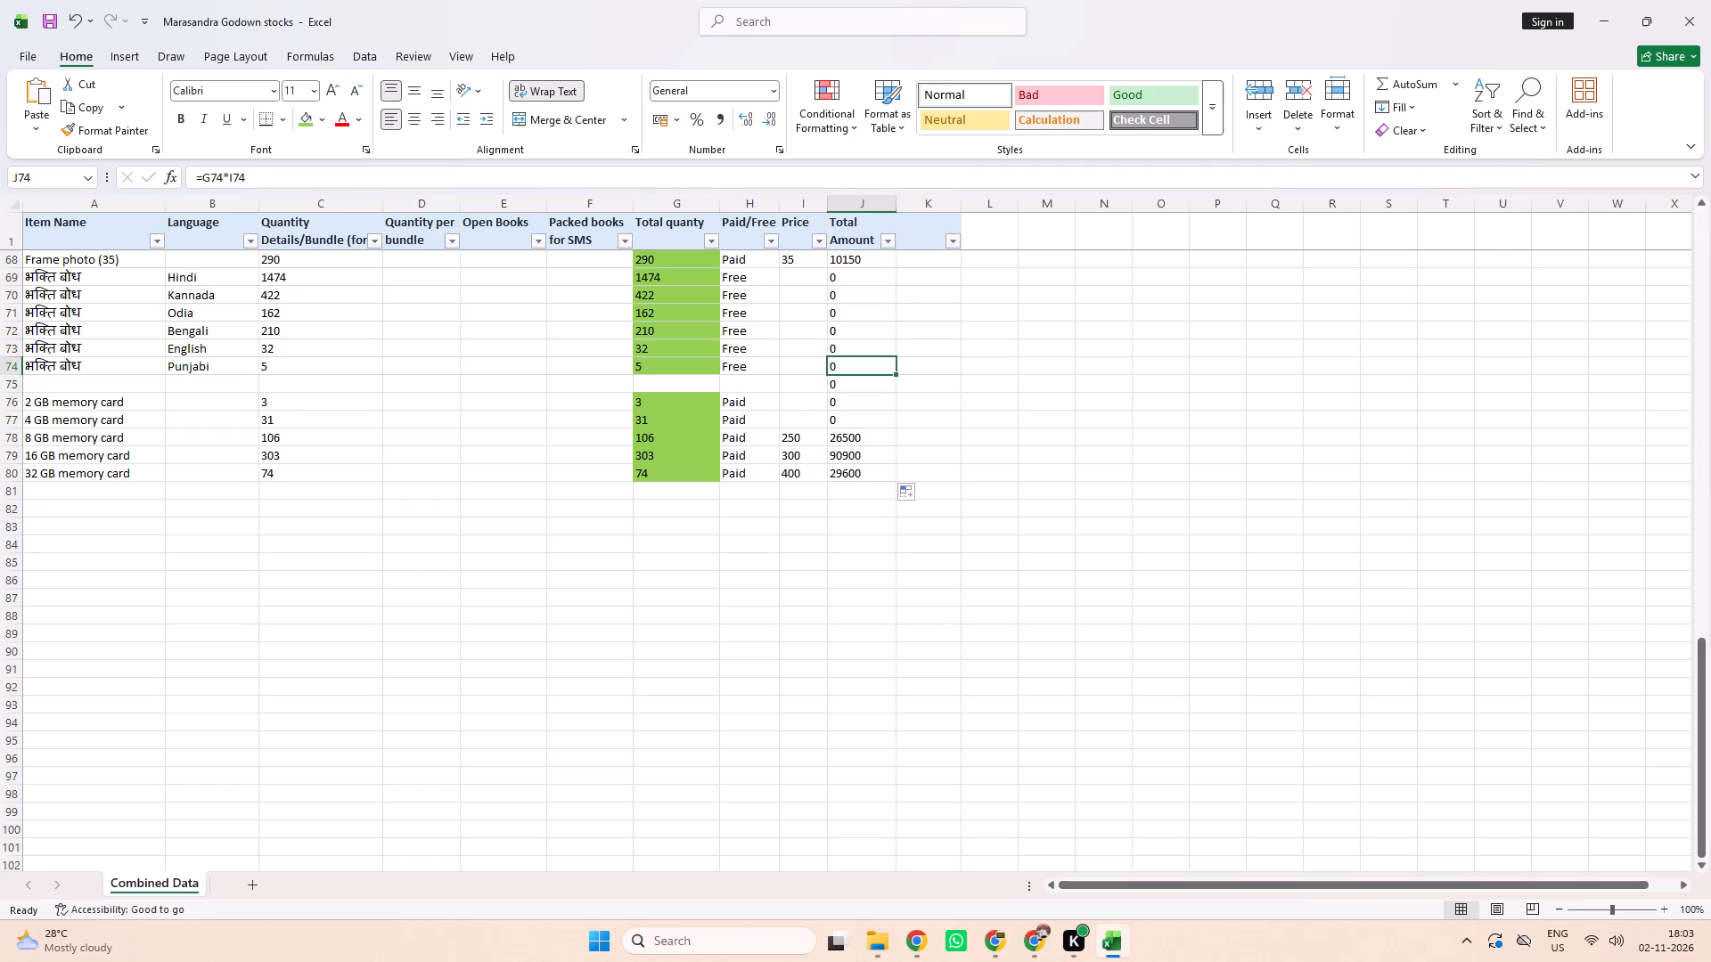
Clear the Total Amount cell in blank row 75, above the memory card rows.
{"action": "left_click", "coordinate": [851, 385]}
{"action": "key", "text": "Delete"}
{"action": "left_click", "coordinate": [940, 476]}
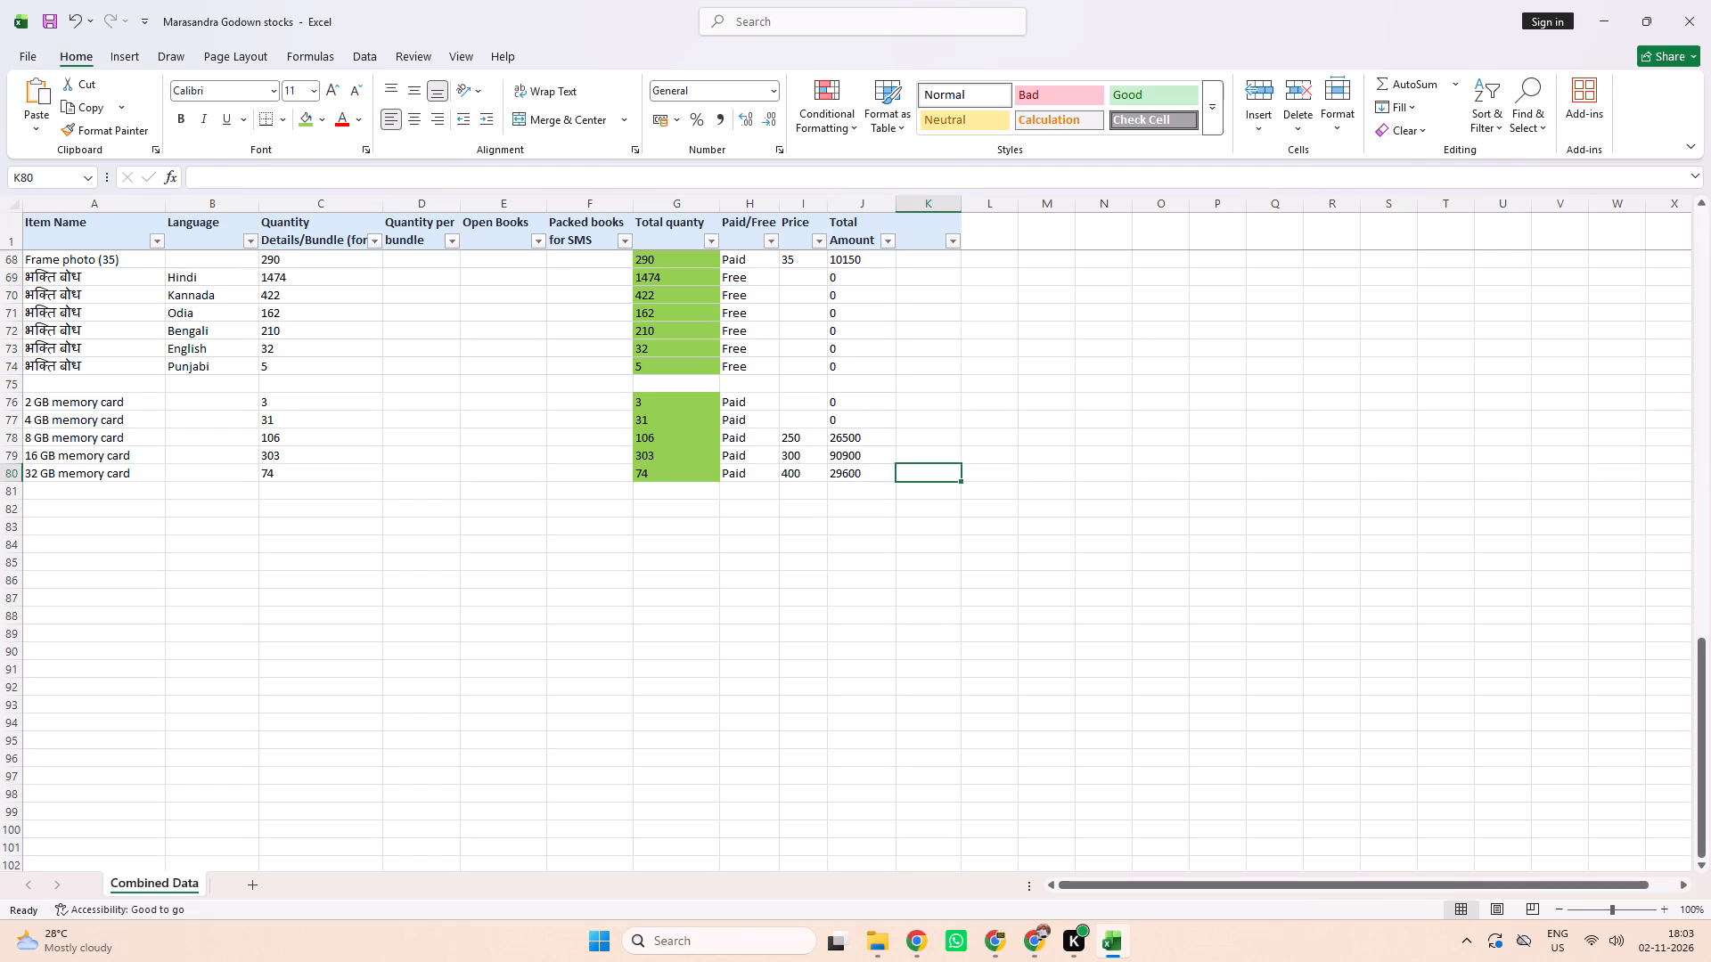
Save the workbook with the Total Amount column filled in.
{"action": "scroll", "coordinate": [940, 476], "scroll_direction": "up", "scroll_amount": 6}
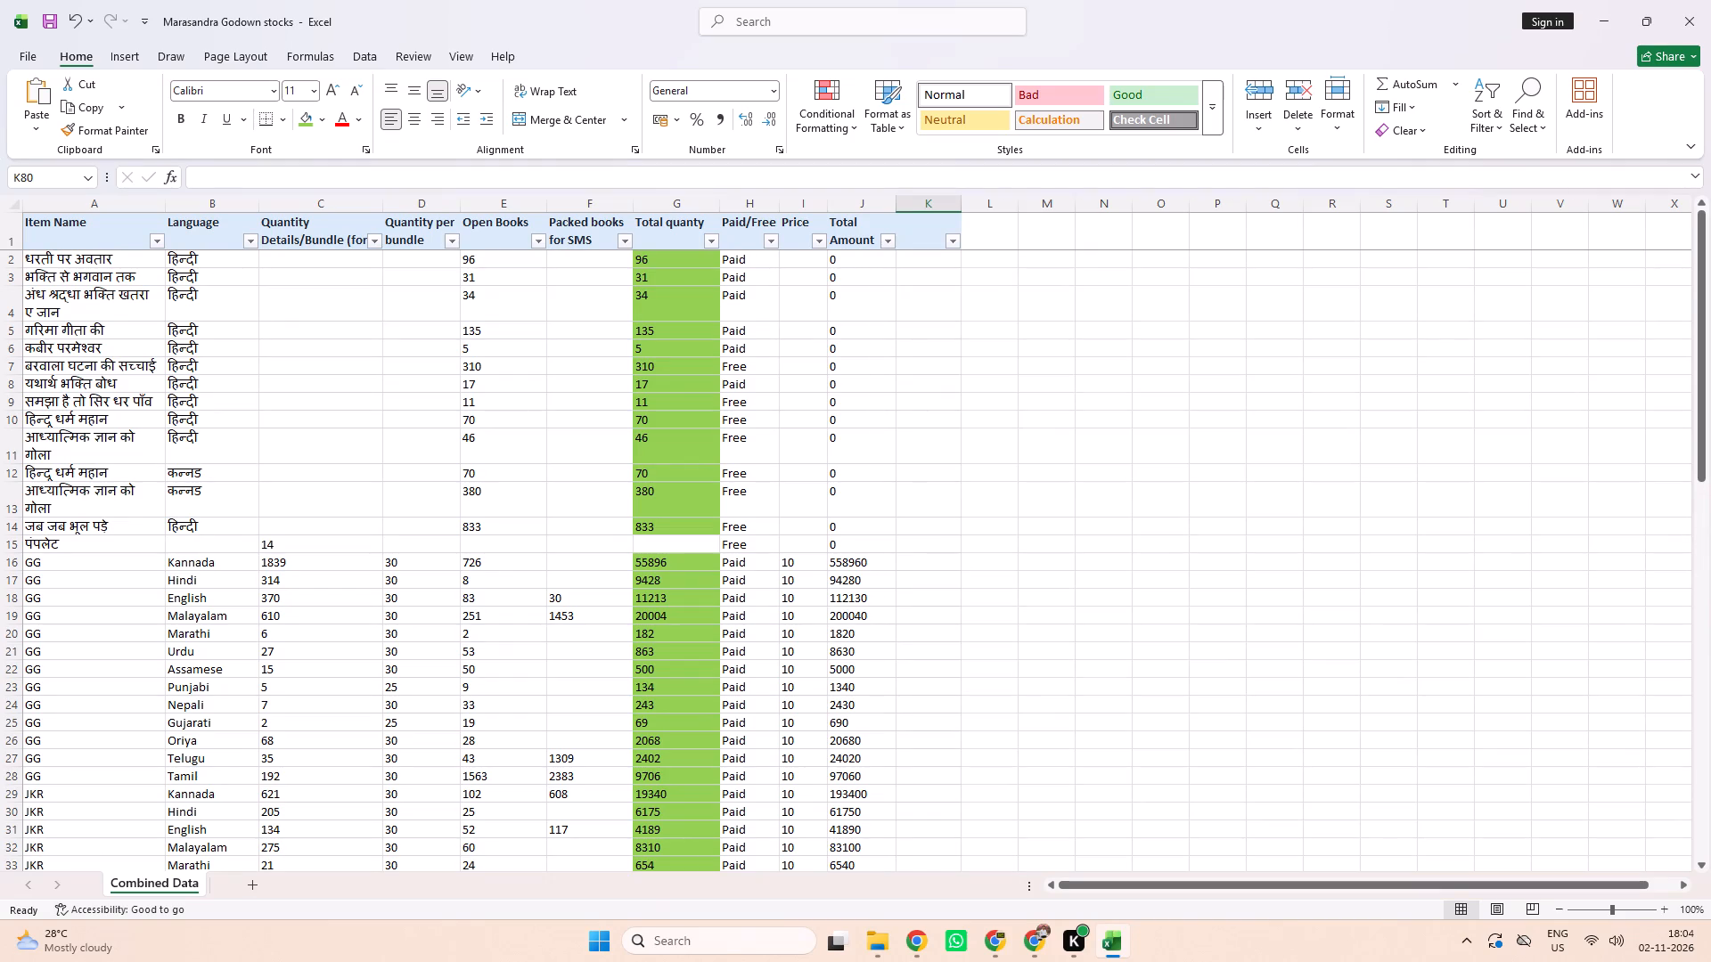
{"action": "key", "text": "ctrl+s"}
{"action": "scroll", "coordinate": [862, 543], "scroll_direction": "down", "scroll_amount": 1}
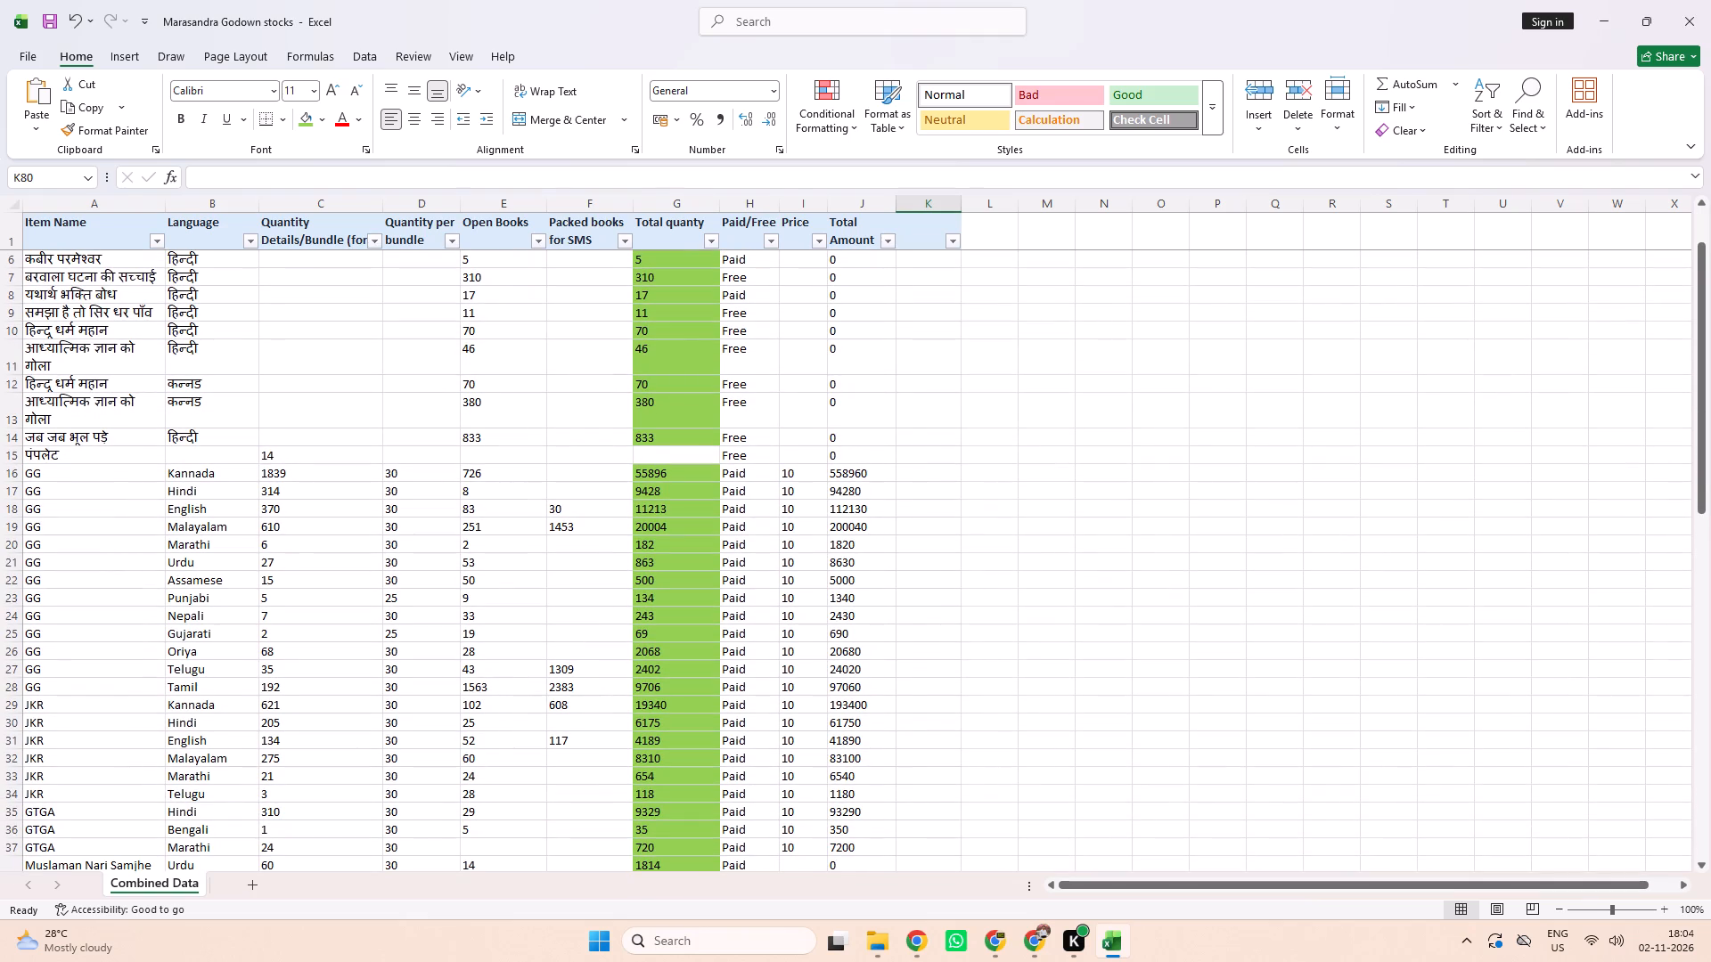
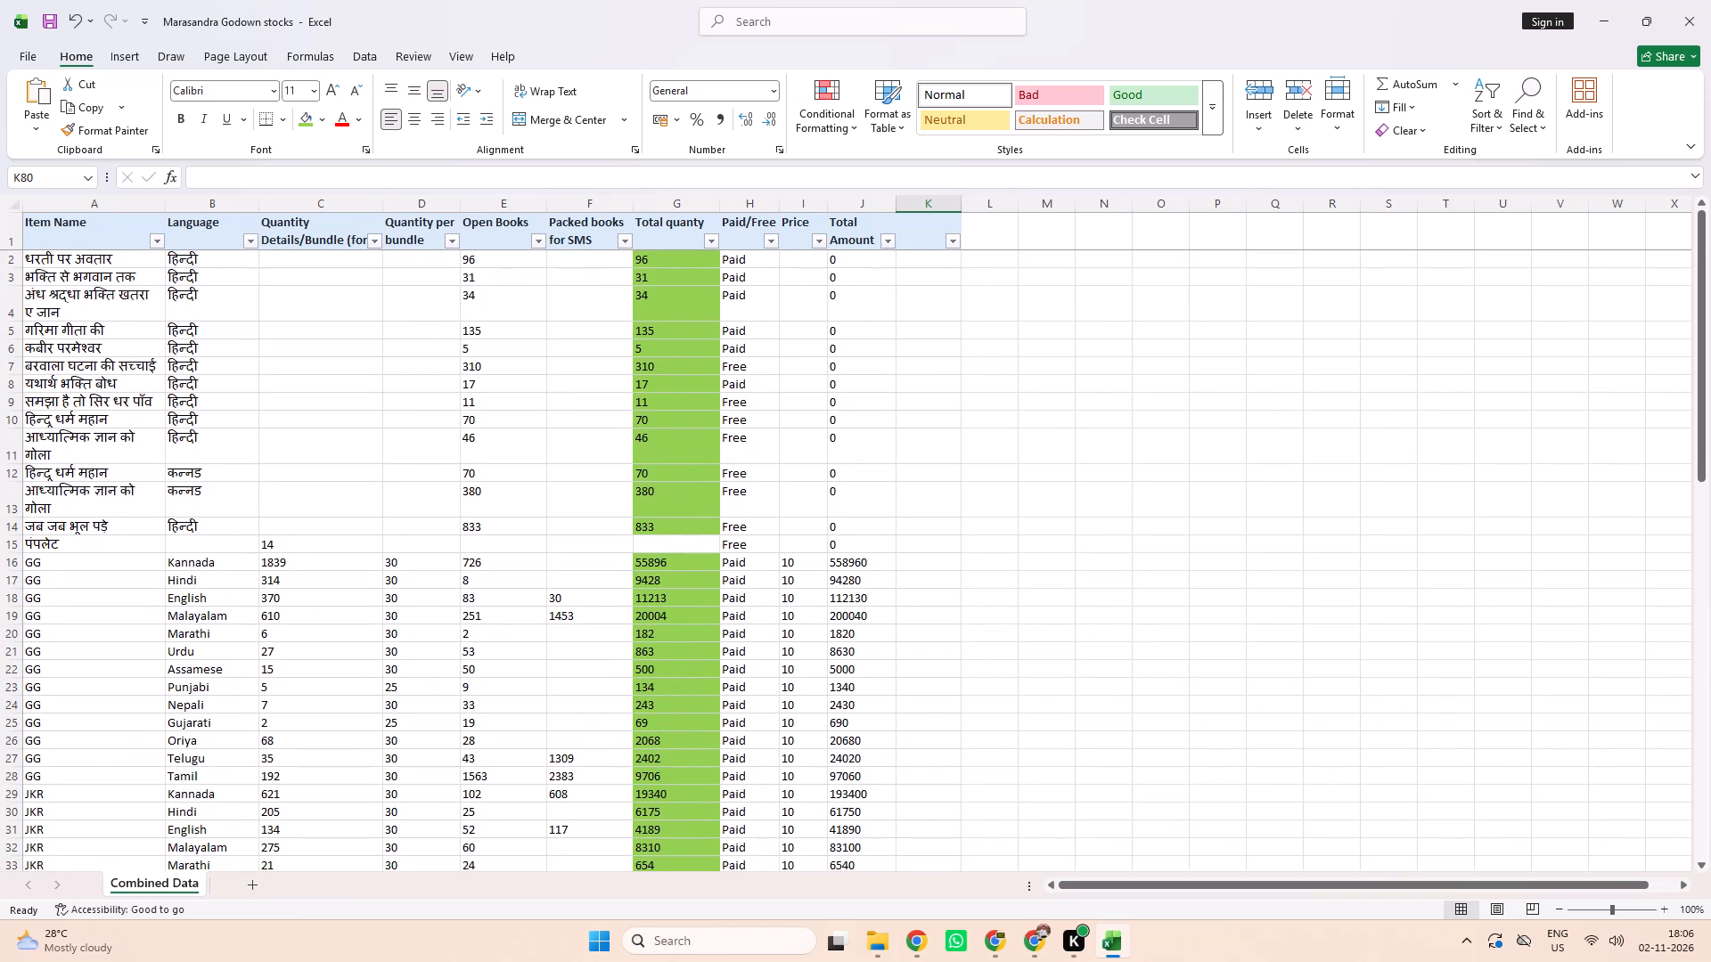
Review the Total quantity, Price and Total Amount columns from the first item down to the 32 GB memory card row.
{"action": "scroll", "coordinate": [946, 647], "scroll_direction": "down", "scroll_amount": 1}
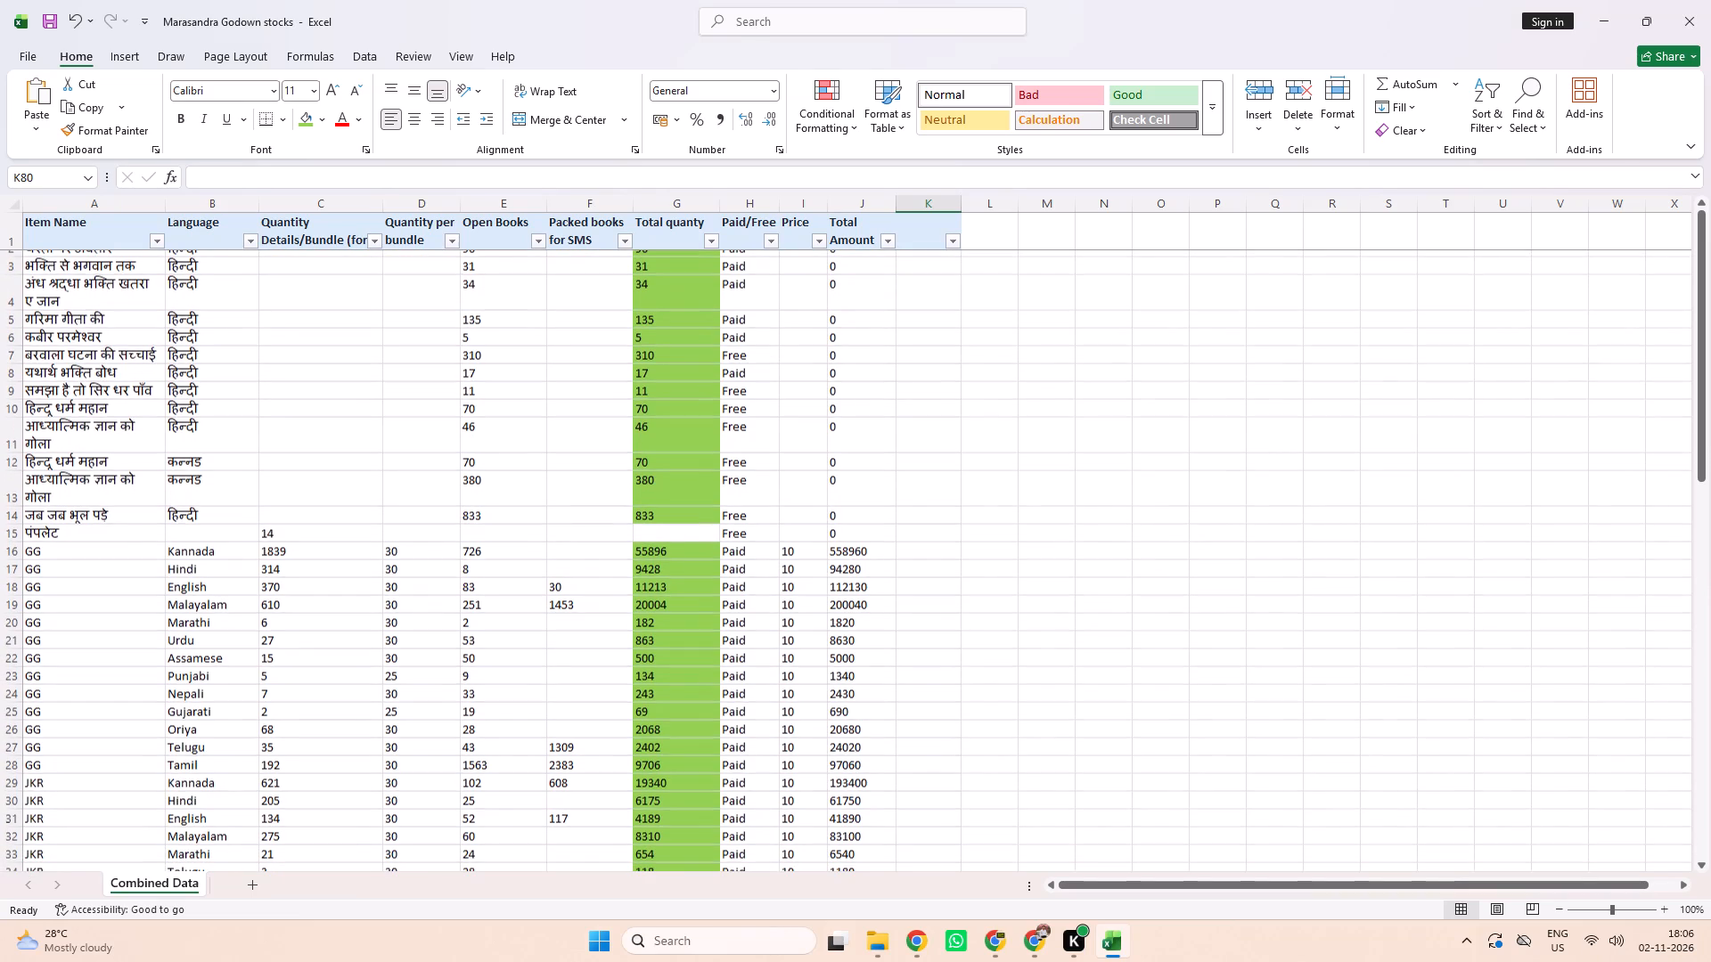
{"action": "scroll", "coordinate": [946, 647], "scroll_direction": "down", "scroll_amount": 3}
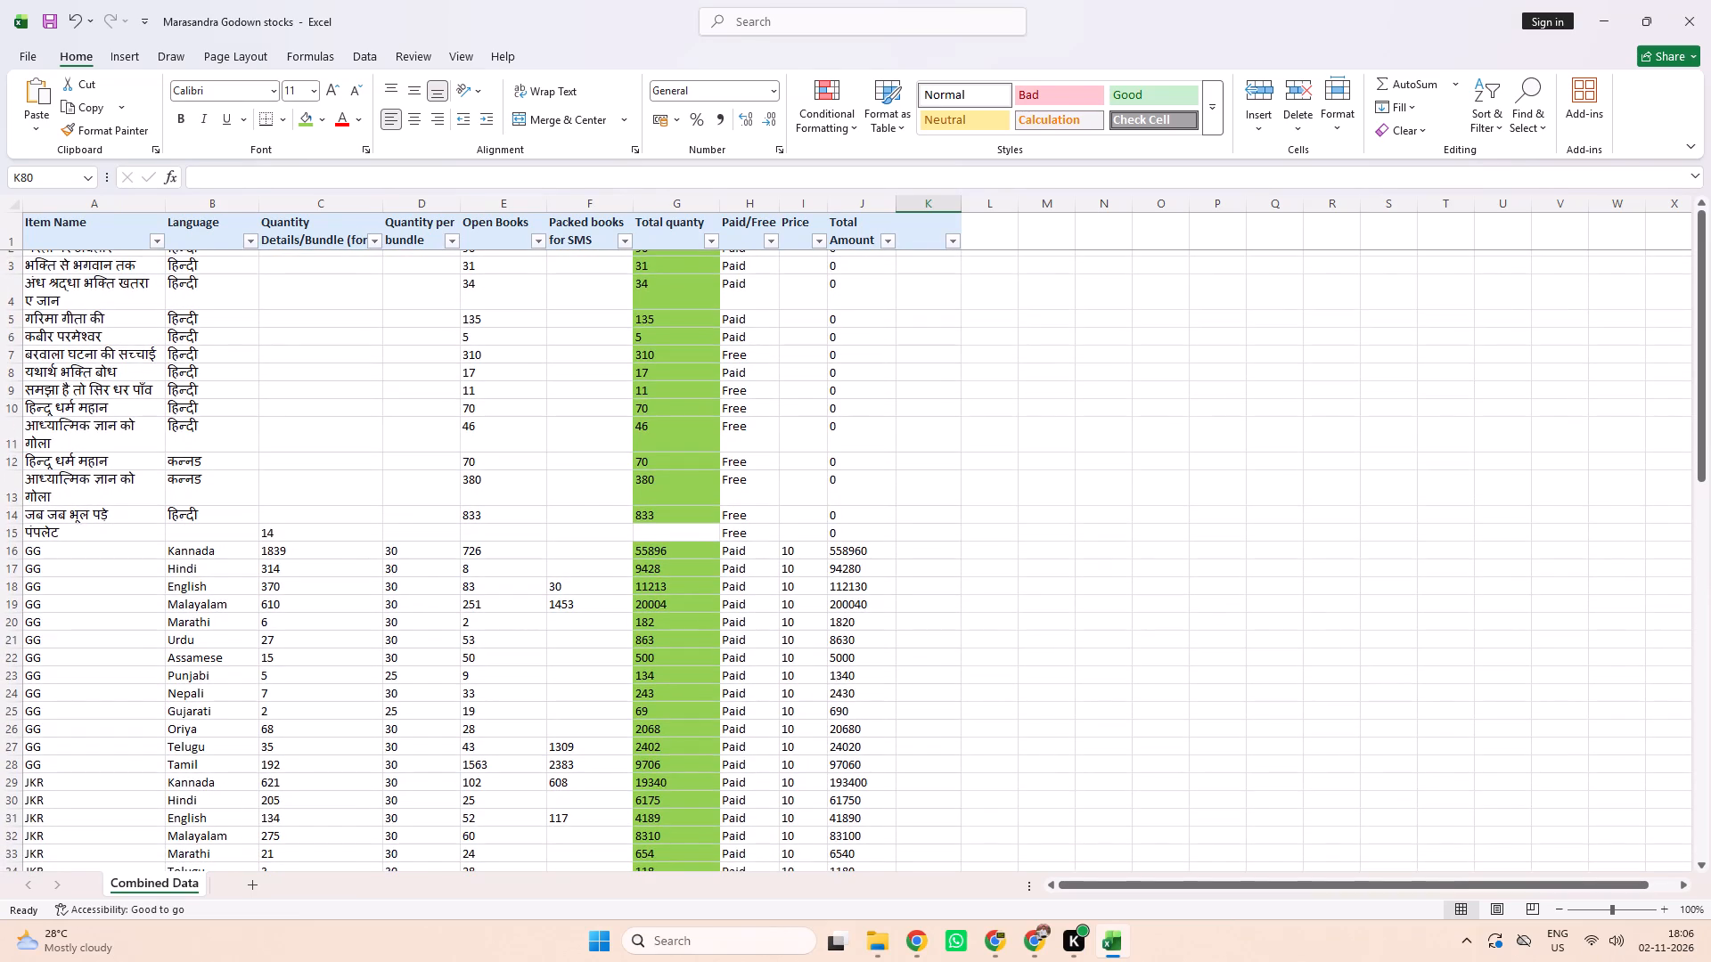
{"action": "scroll", "coordinate": [946, 647], "scroll_direction": "down", "scroll_amount": 2}
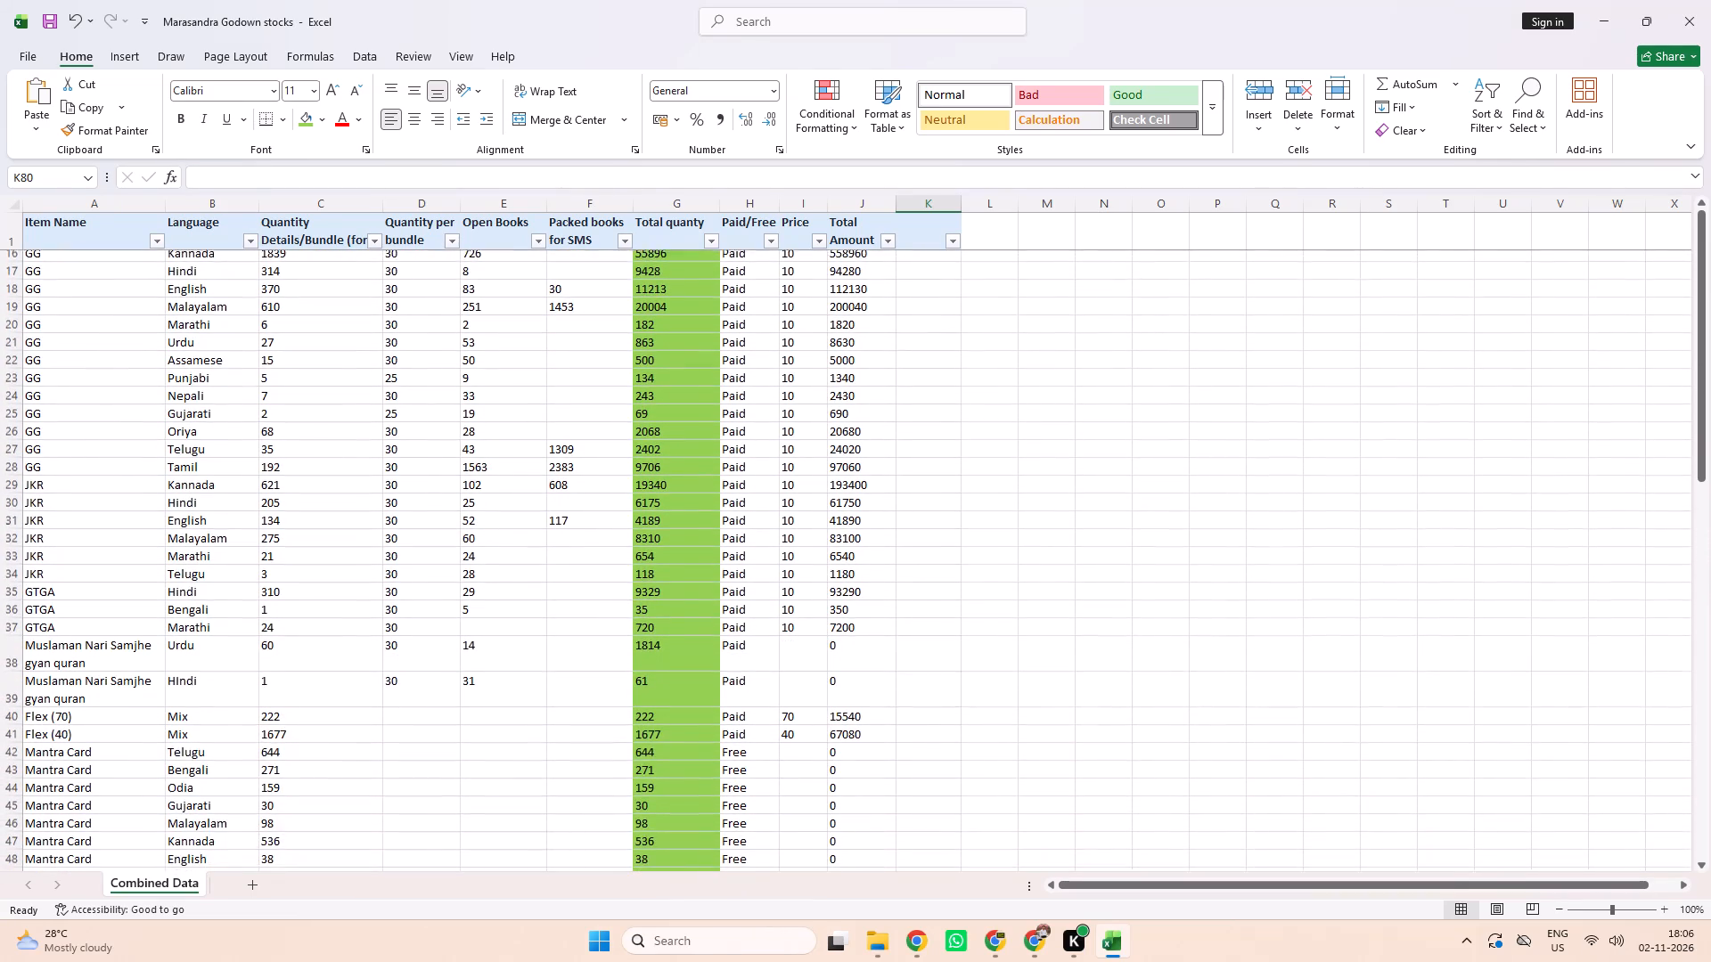
{"action": "scroll", "coordinate": [946, 647], "scroll_direction": "down", "scroll_amount": 1}
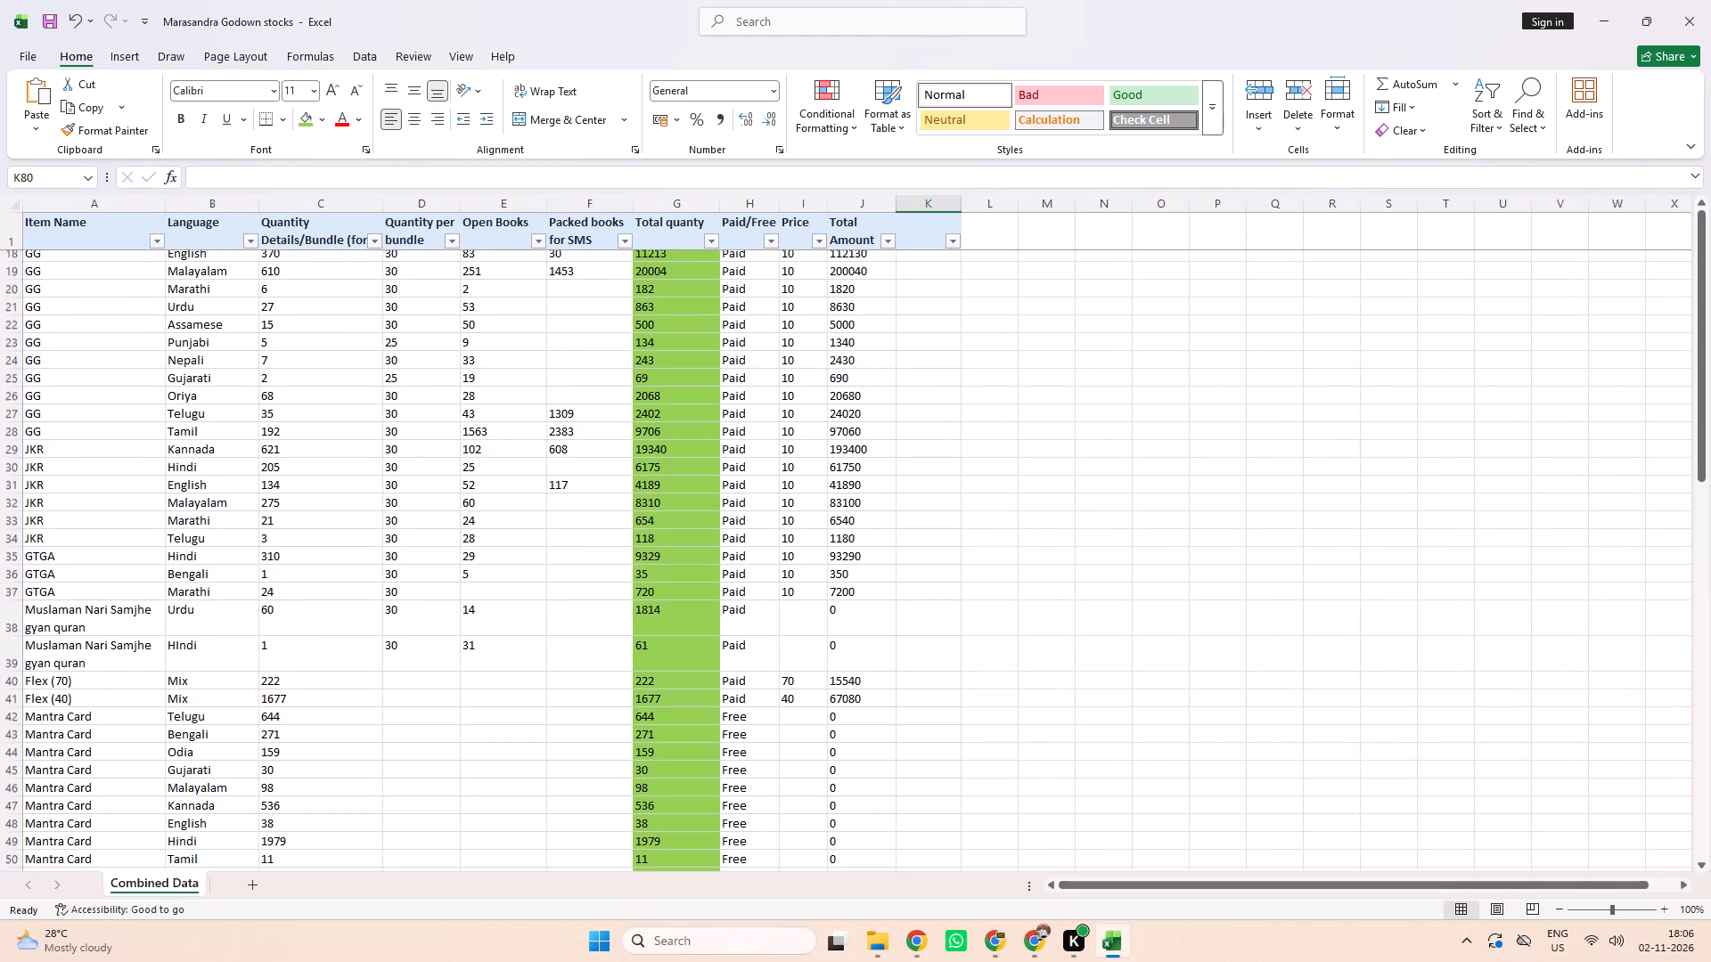
{"action": "scroll", "coordinate": [946, 647], "scroll_direction": "down", "scroll_amount": 3}
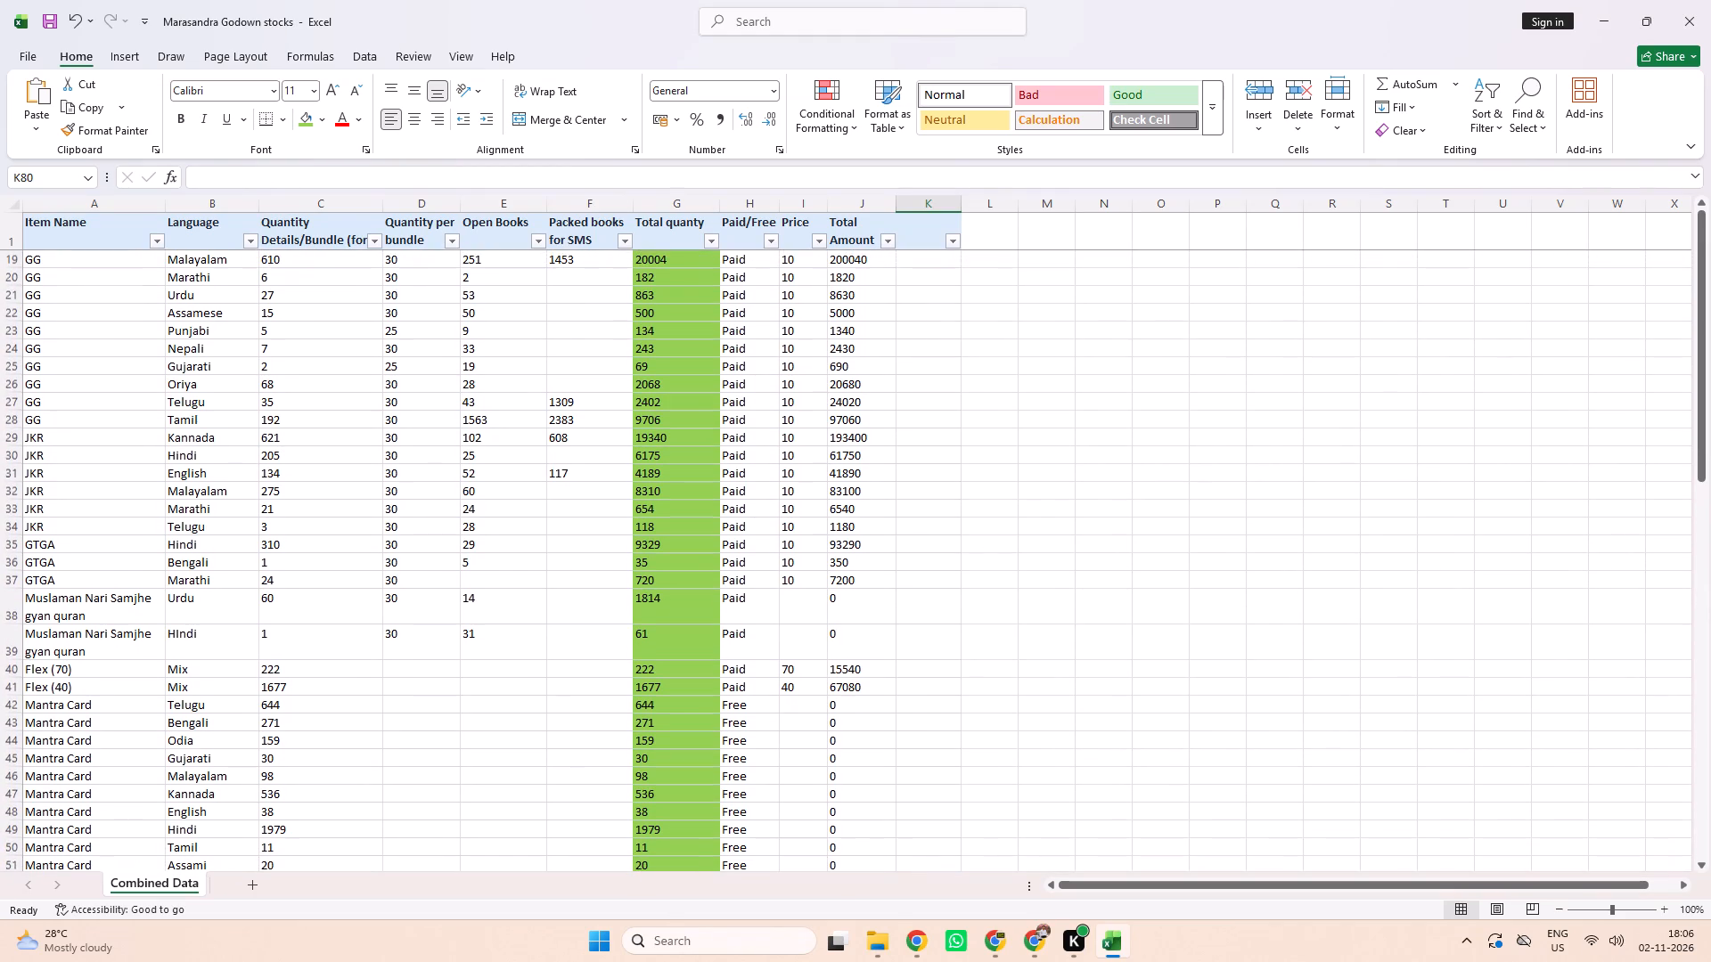
{"action": "scroll", "coordinate": [946, 647], "scroll_direction": "down", "scroll_amount": 2}
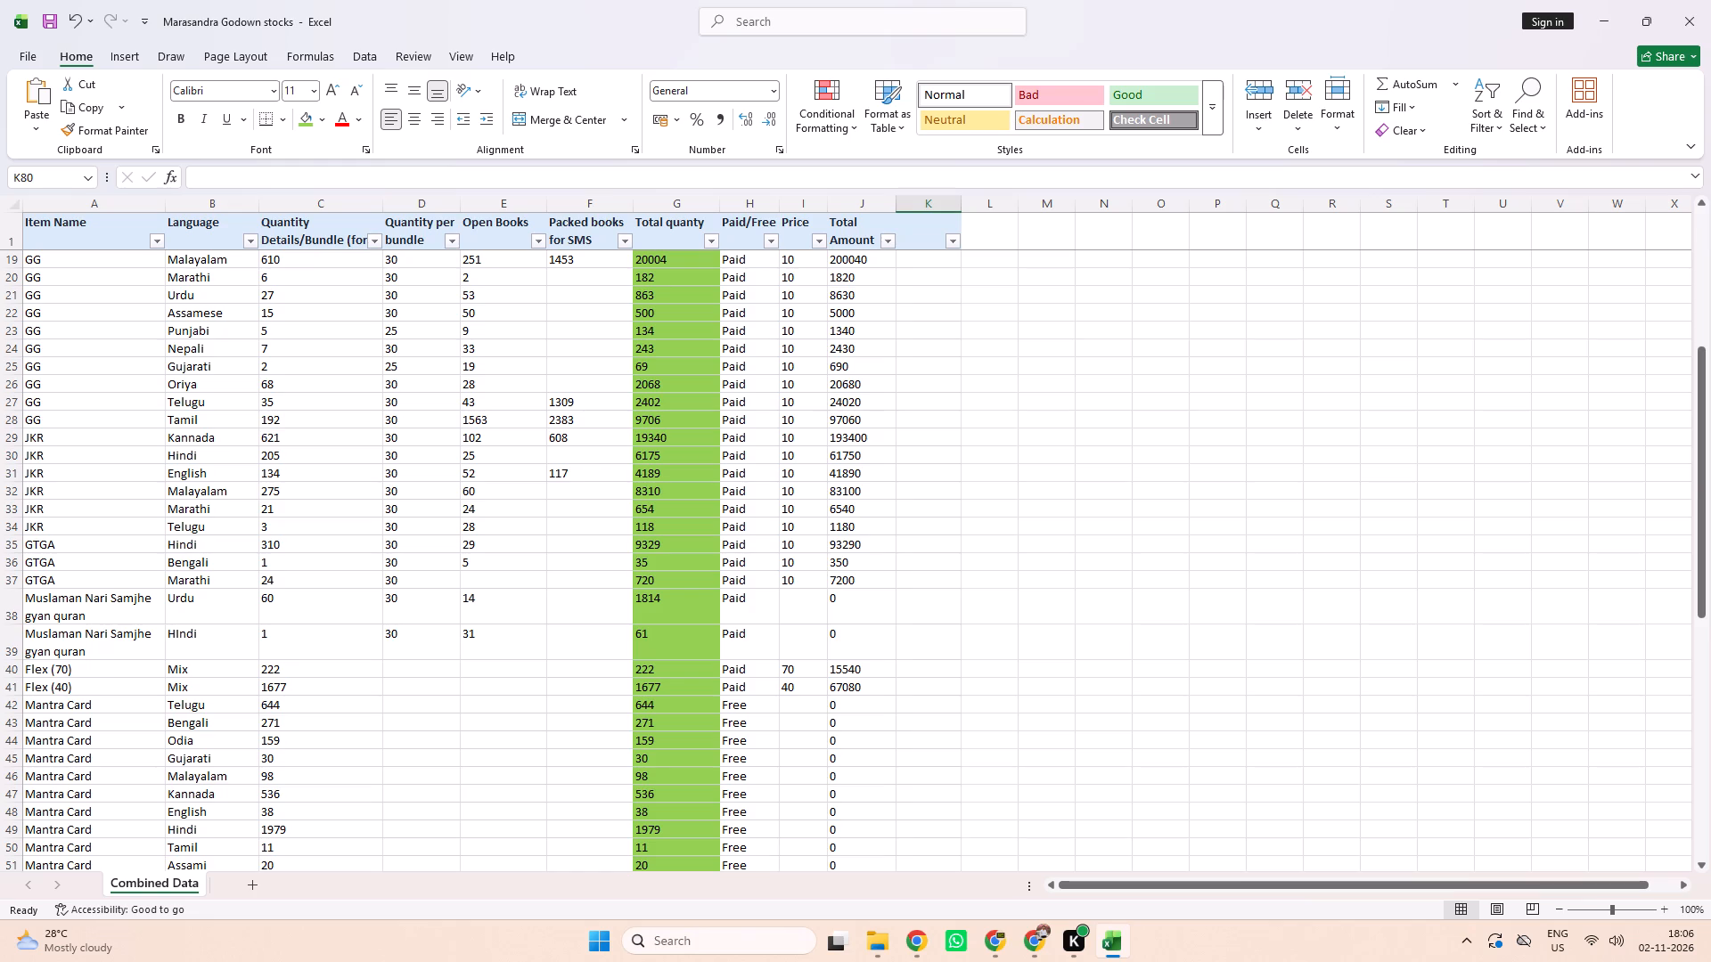
{"action": "scroll", "coordinate": [930, 642], "scroll_direction": "down", "scroll_amount": 1}
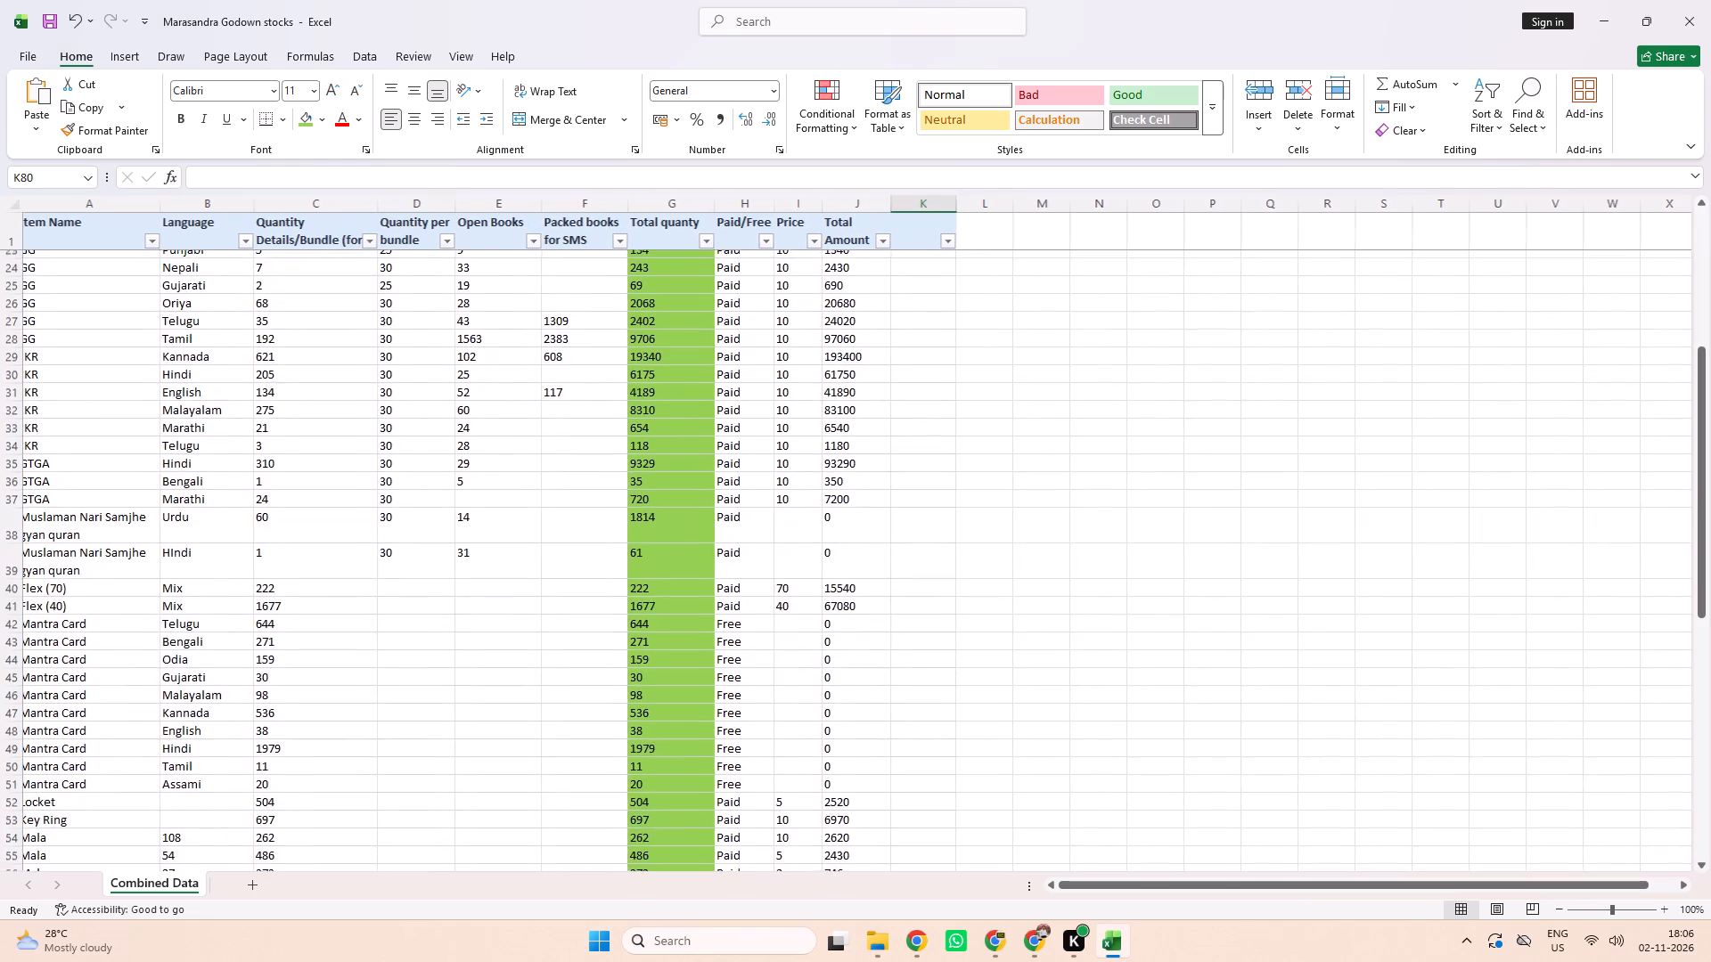
{"action": "scroll", "coordinate": [930, 642], "scroll_direction": "down", "scroll_amount": 3}
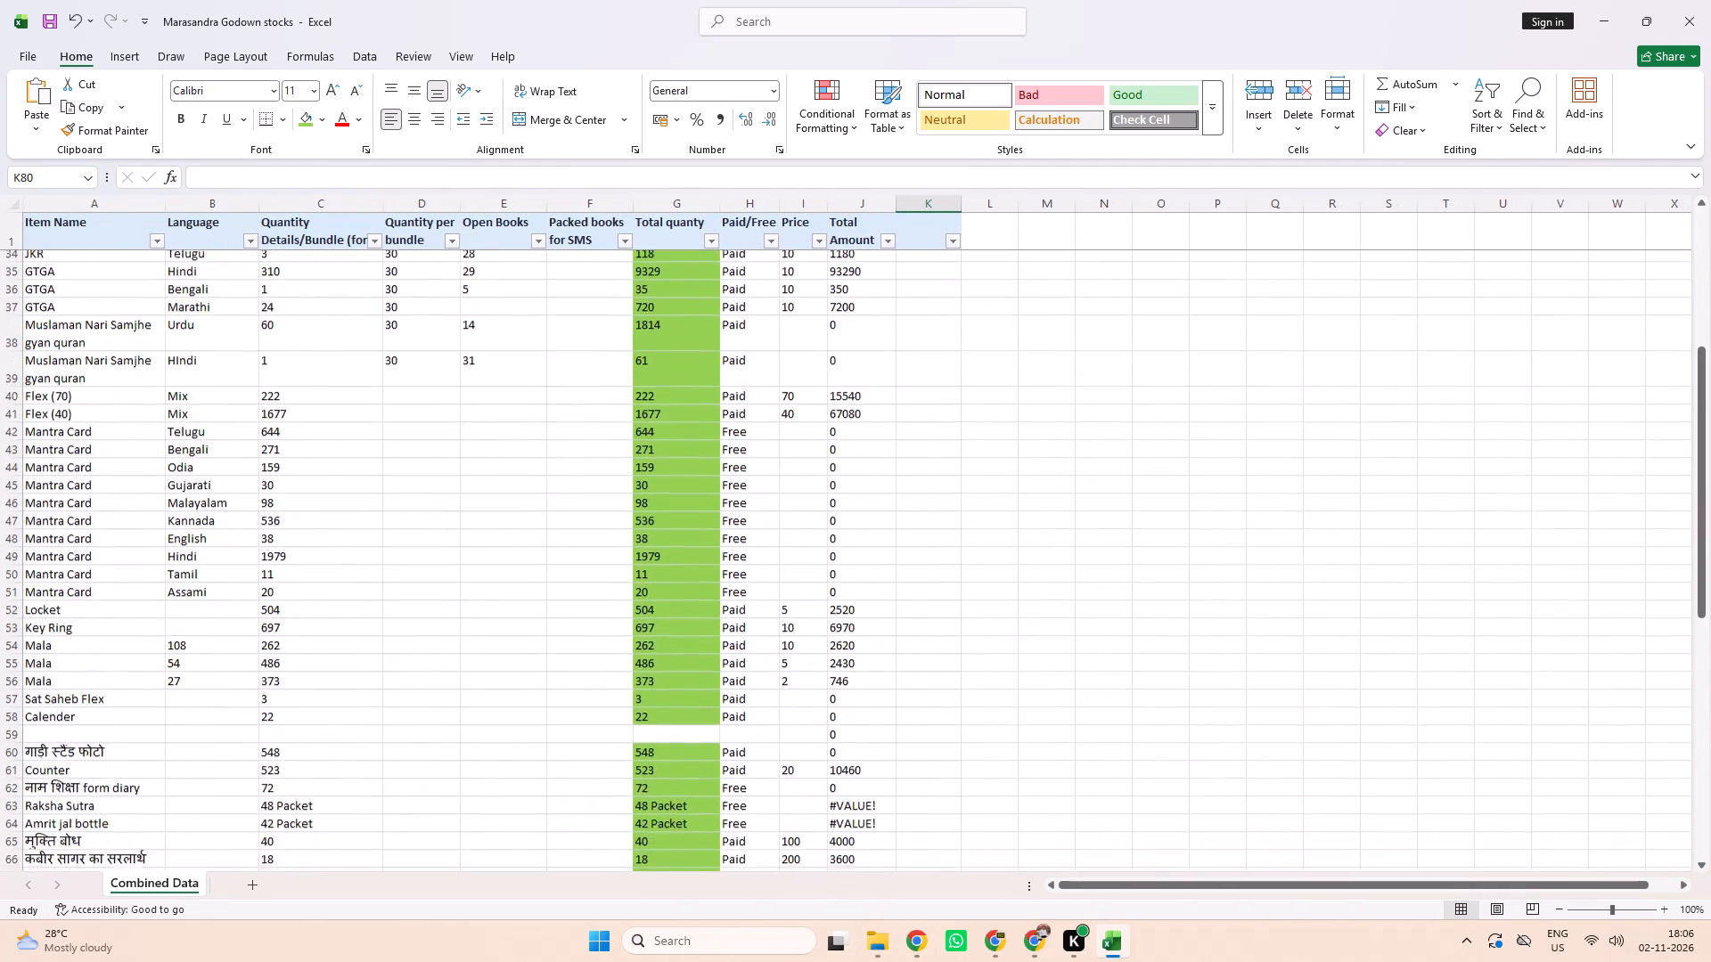
{"action": "scroll", "coordinate": [930, 642], "scroll_direction": "down", "scroll_amount": 3}
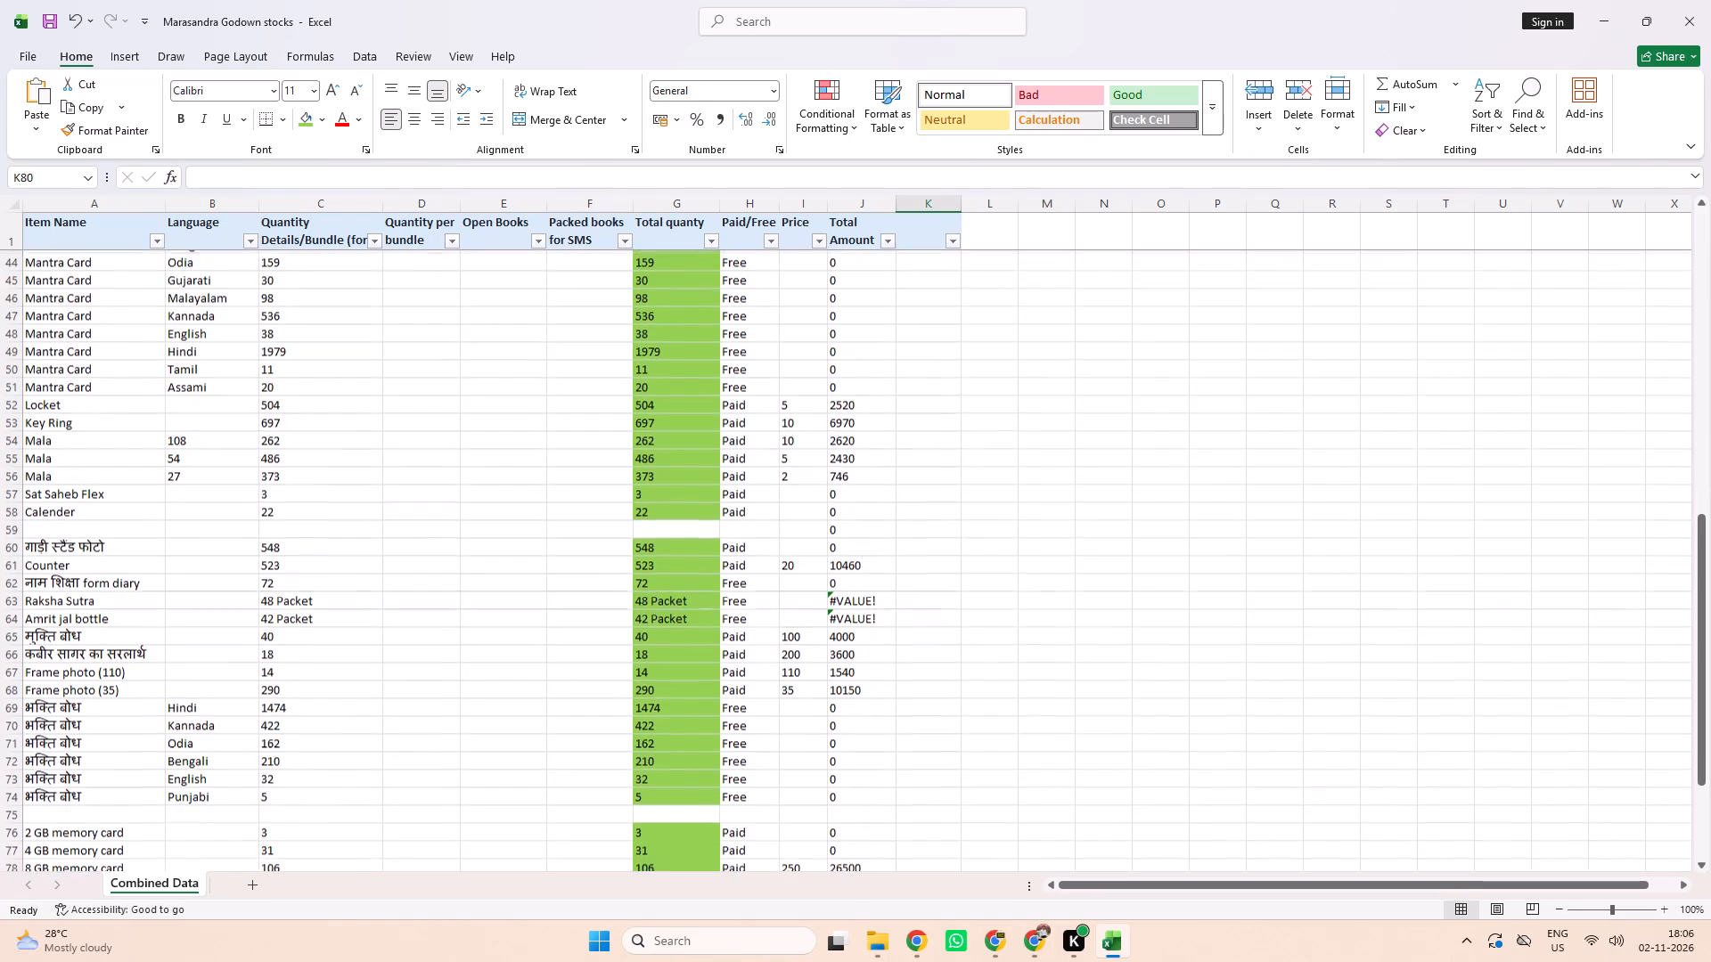
{"action": "scroll", "coordinate": [930, 642], "scroll_direction": "down", "scroll_amount": 1}
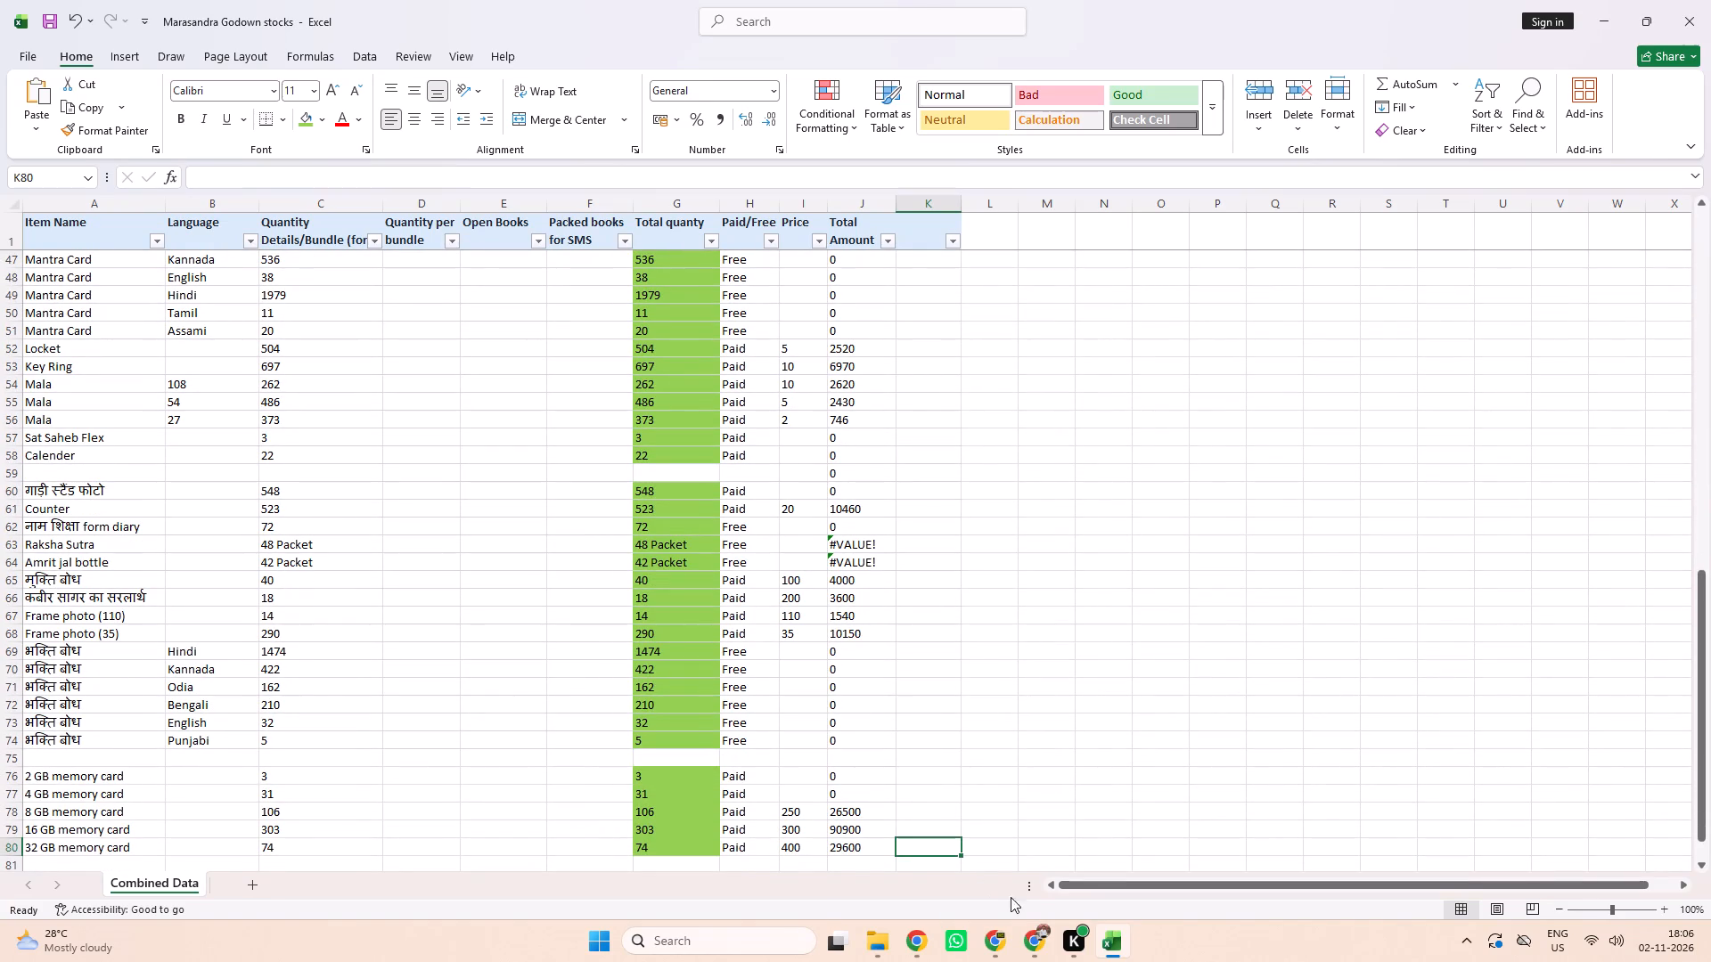
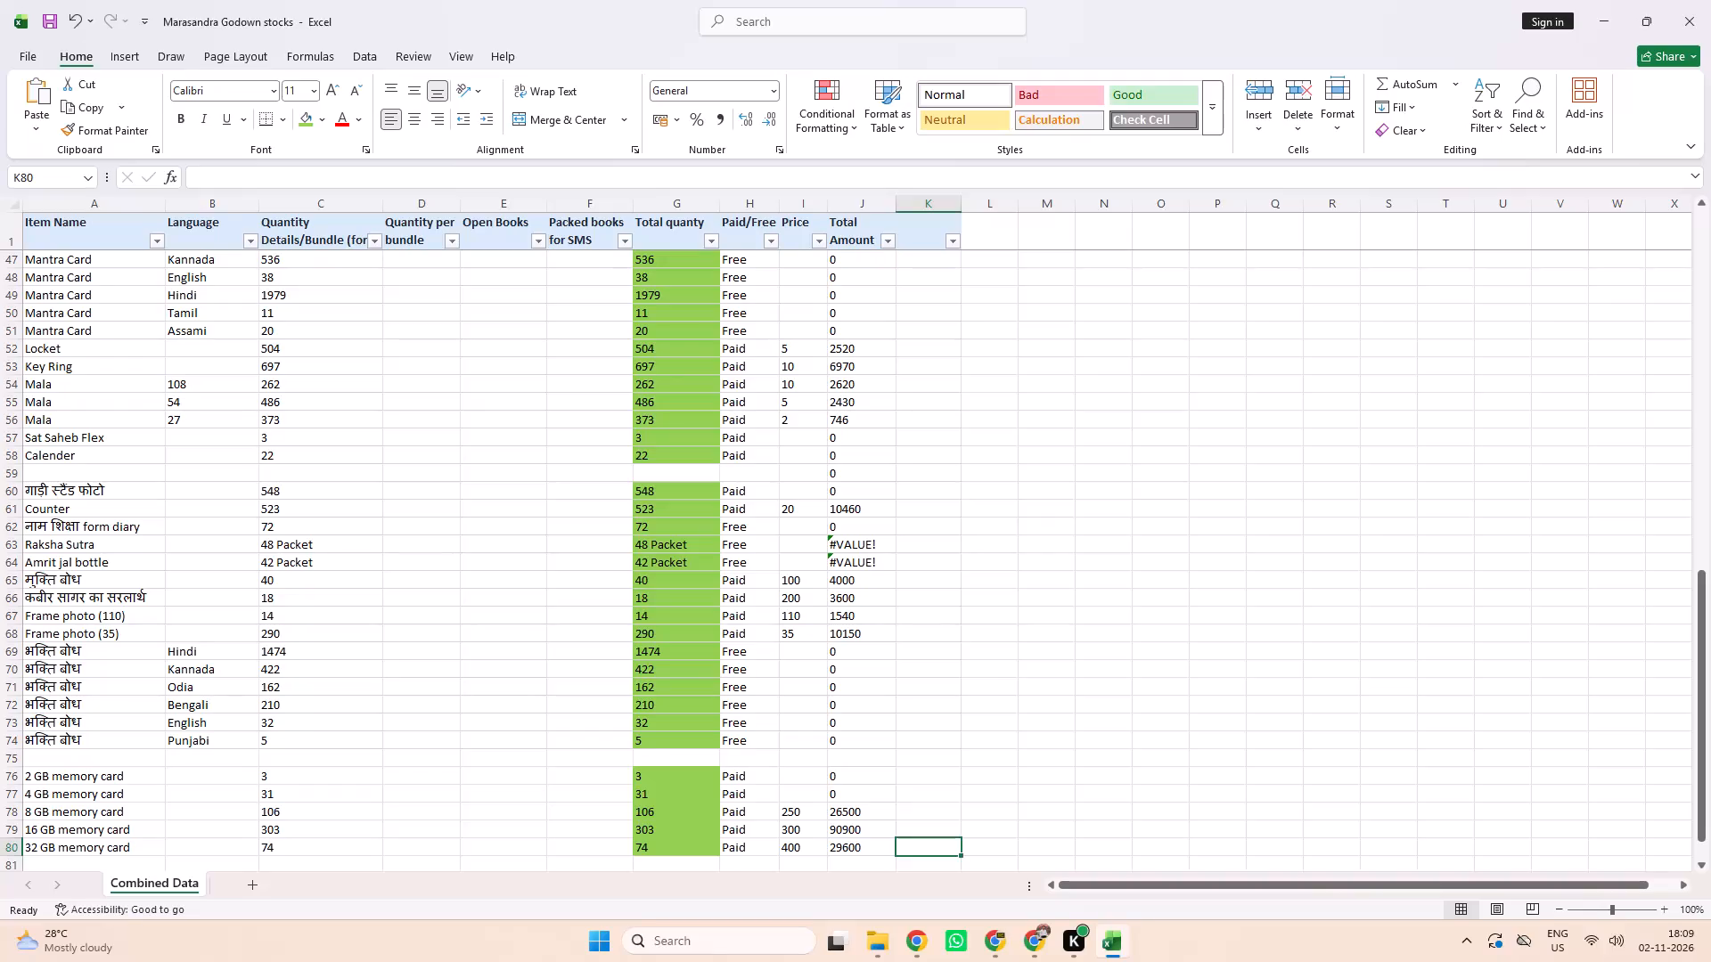
Replace the Total Amount formulas of the Raksha Sutra and Amrit jal bottle rows with 0.
{"action": "left_click", "coordinate": [870, 549]}
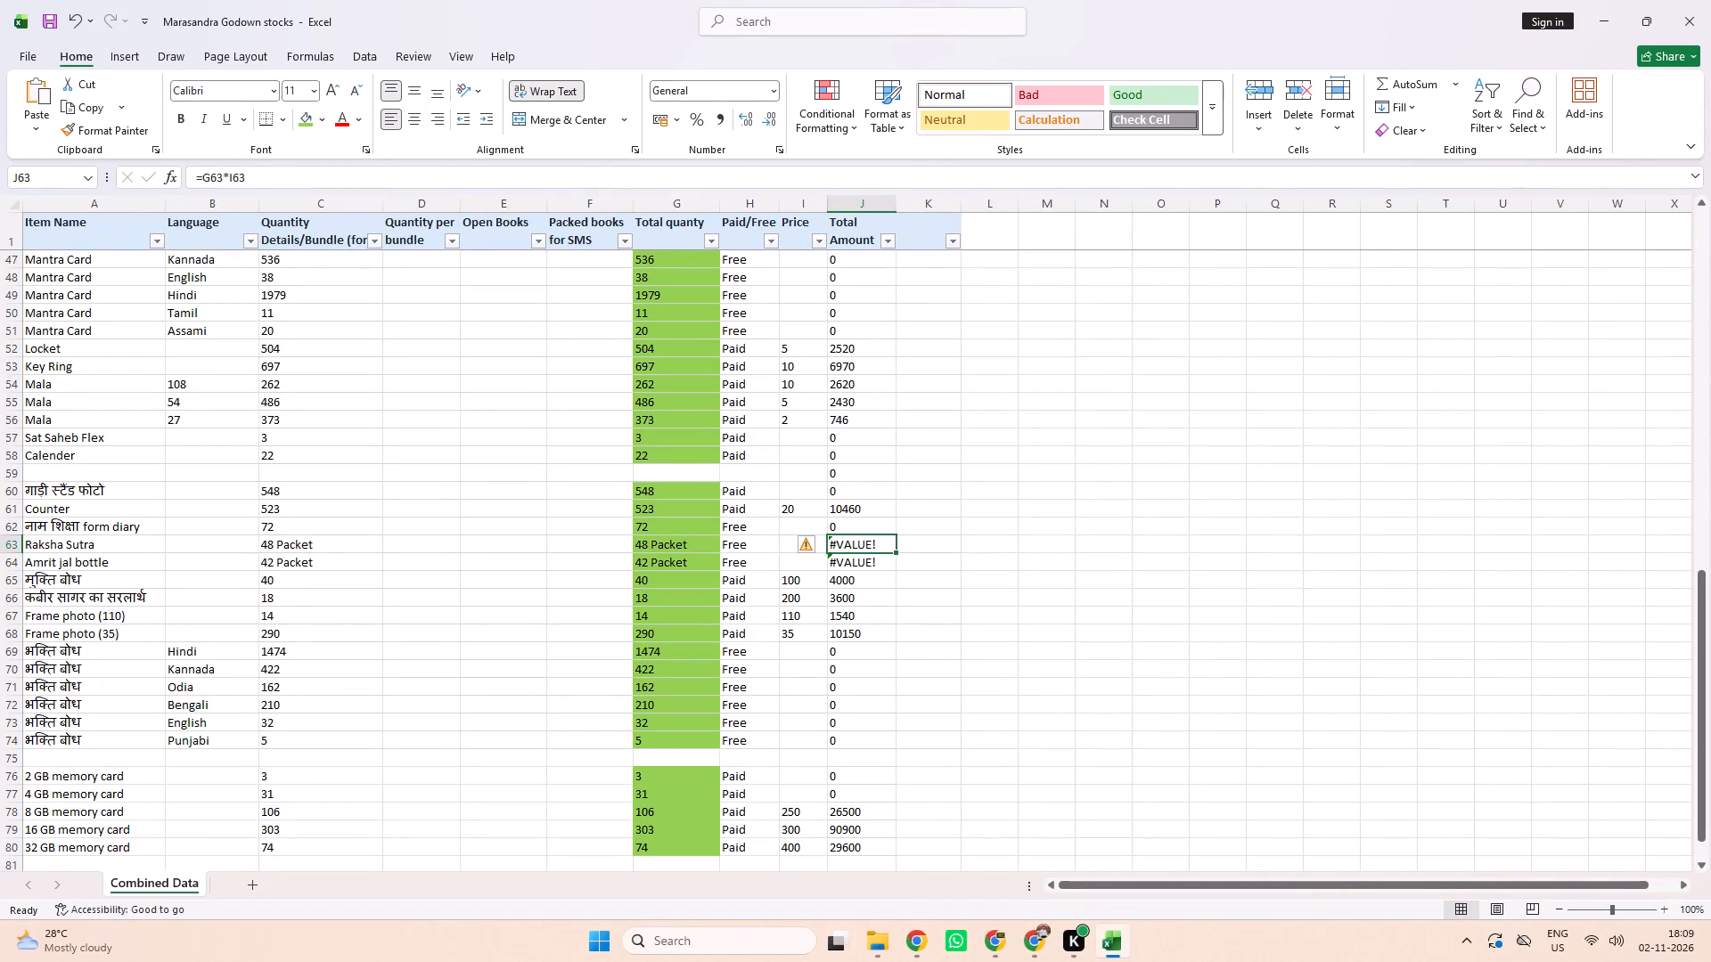
{"action": "key", "text": "0"}
{"action": "key", "text": "Return"}
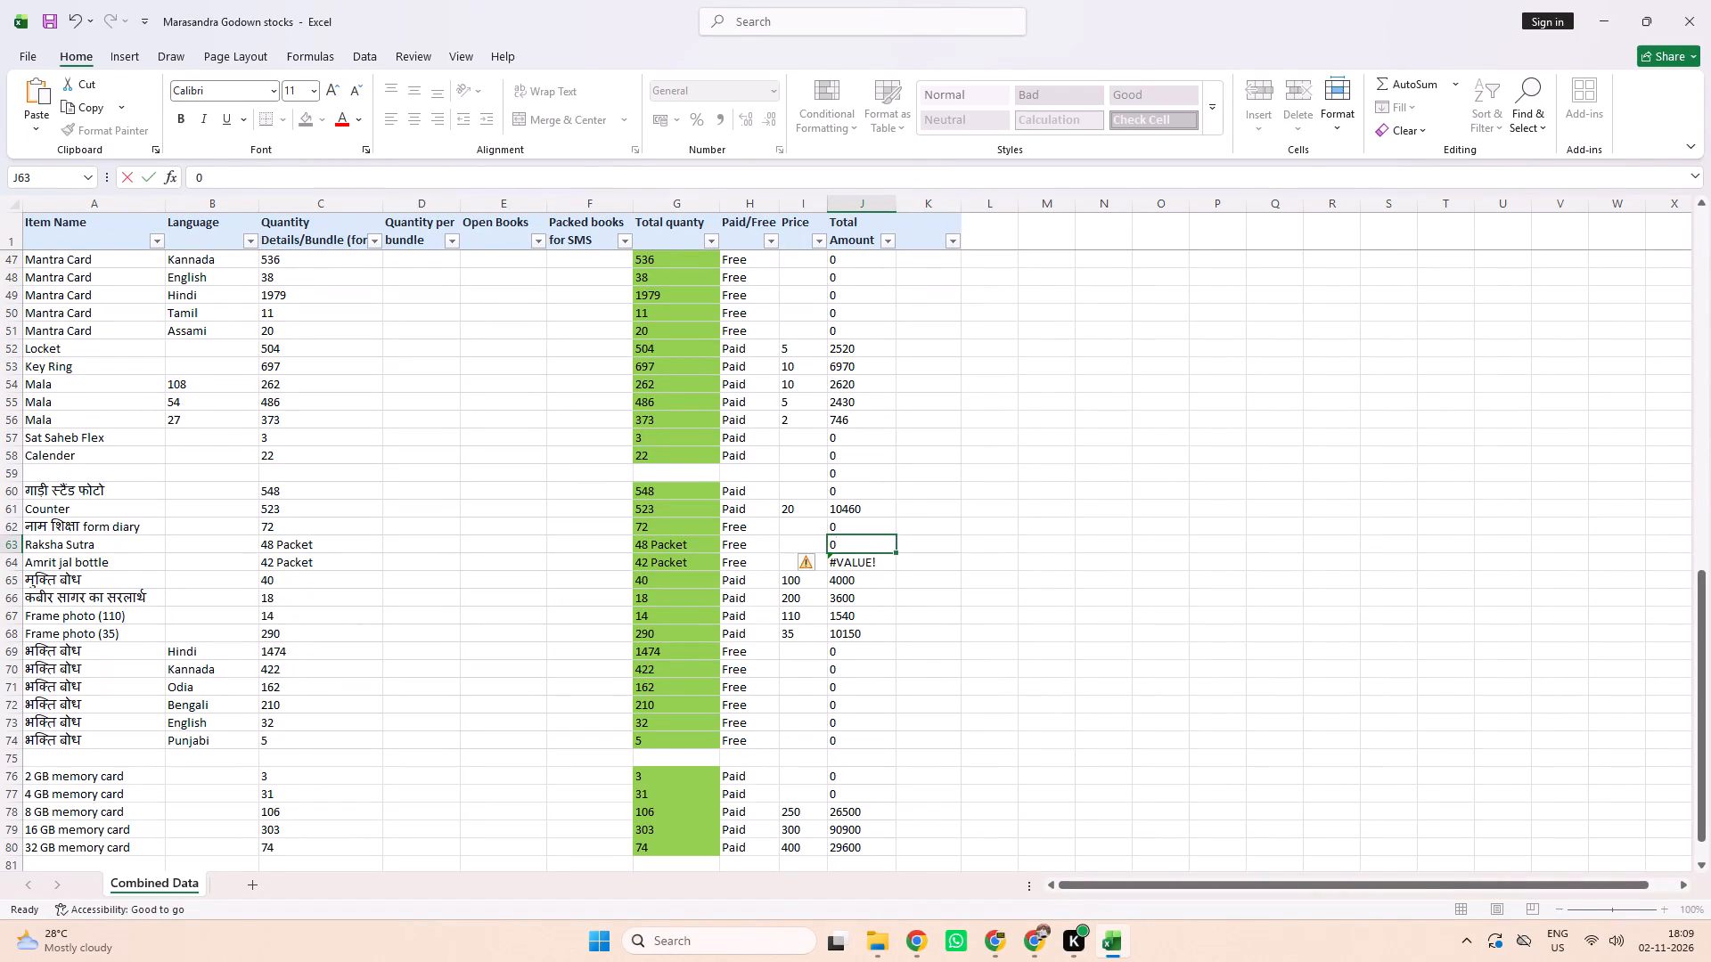
{"action": "key", "text": "0"}
{"action": "key", "text": "Return"}
Fill the Total quanty header cell with the same green as the column below it.
{"action": "scroll", "coordinate": [828, 564], "scroll_direction": "up", "scroll_amount": 3}
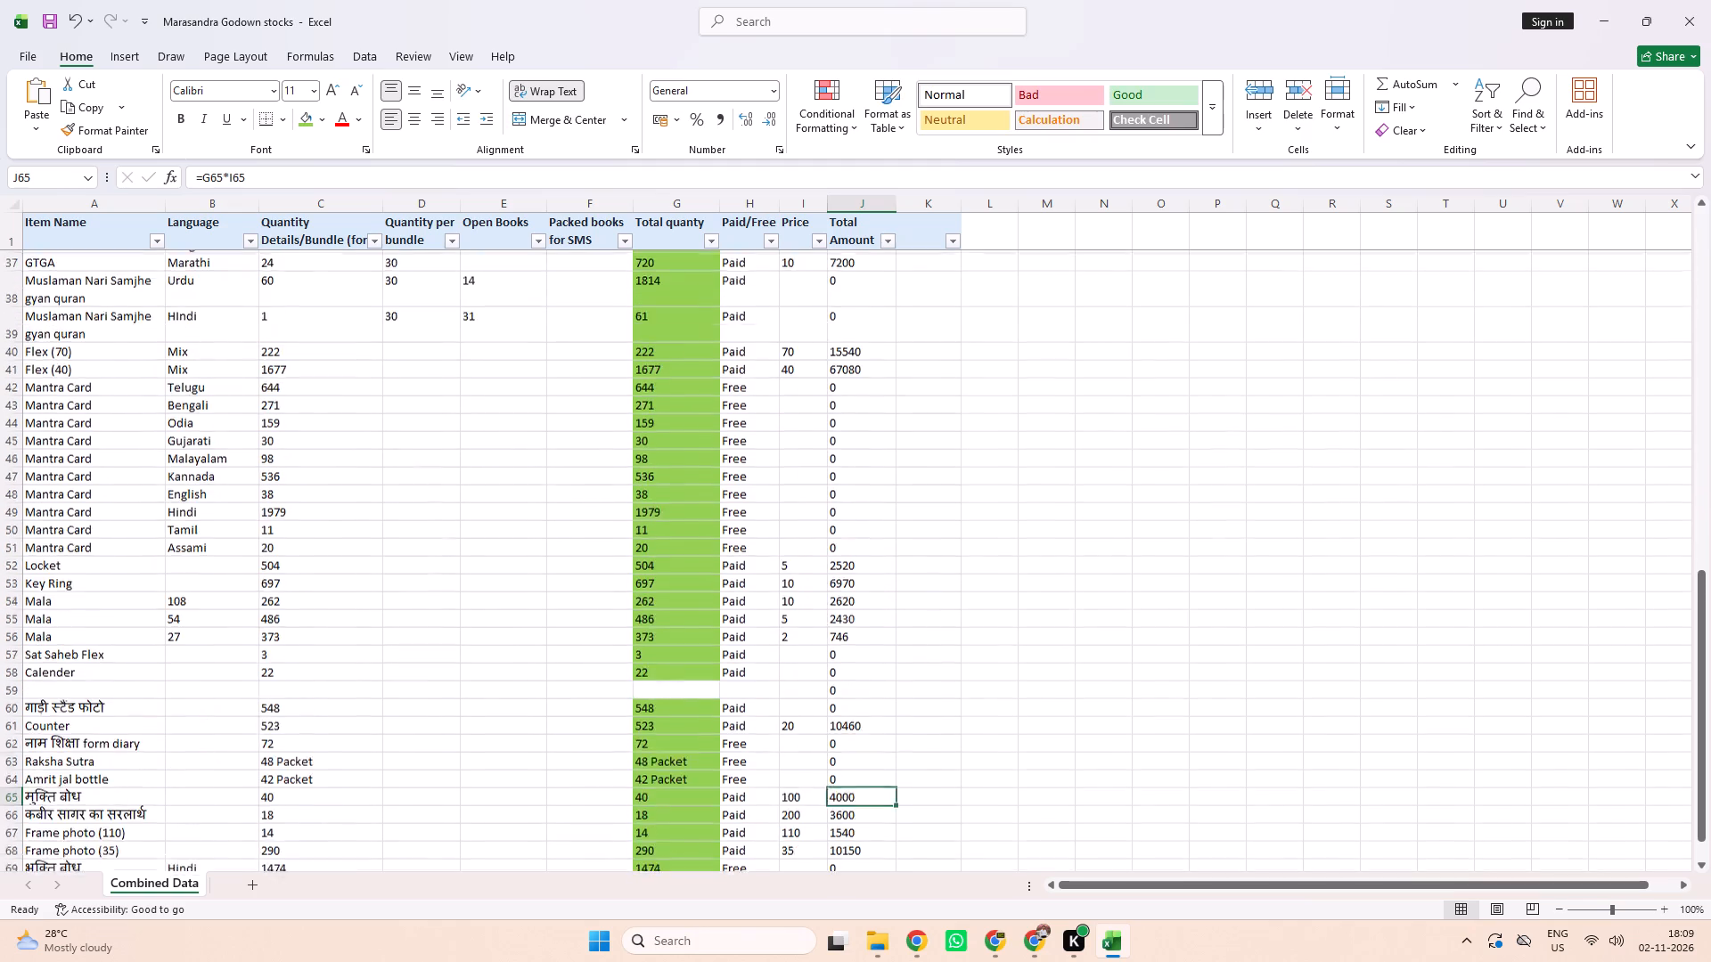
{"action": "scroll", "coordinate": [828, 564], "scroll_direction": "up", "scroll_amount": 3}
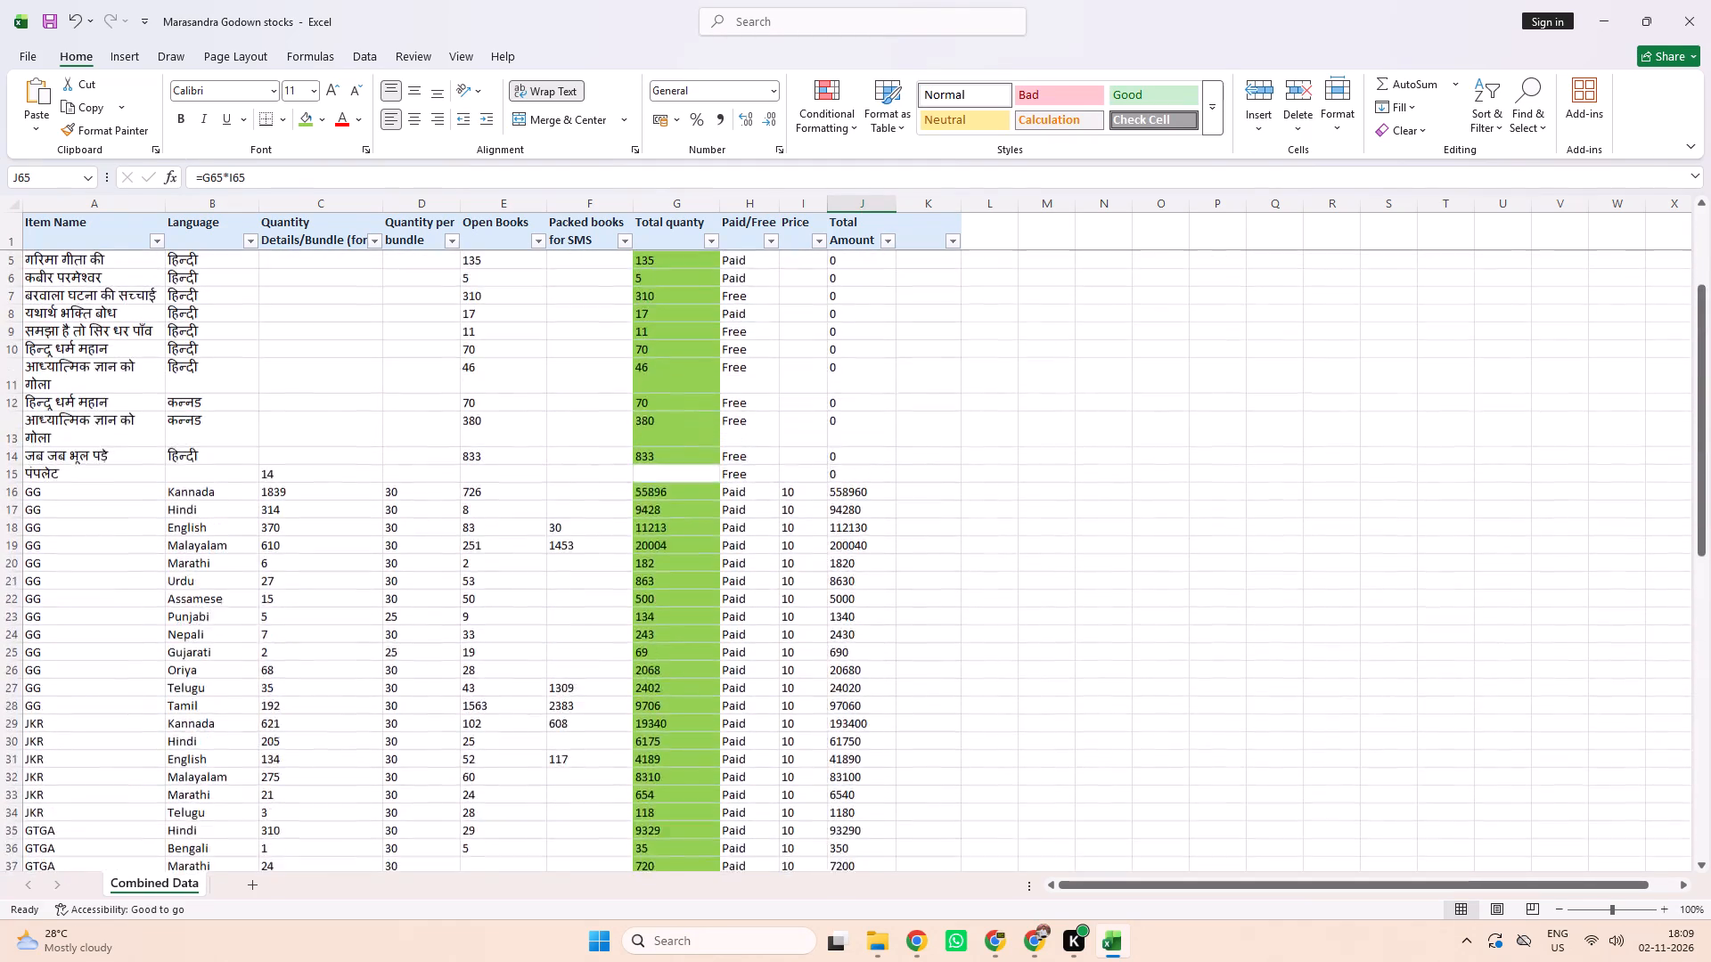
{"action": "scroll", "coordinate": [872, 299], "scroll_direction": "up", "scroll_amount": 1}
{"action": "left_click", "coordinate": [682, 232]}
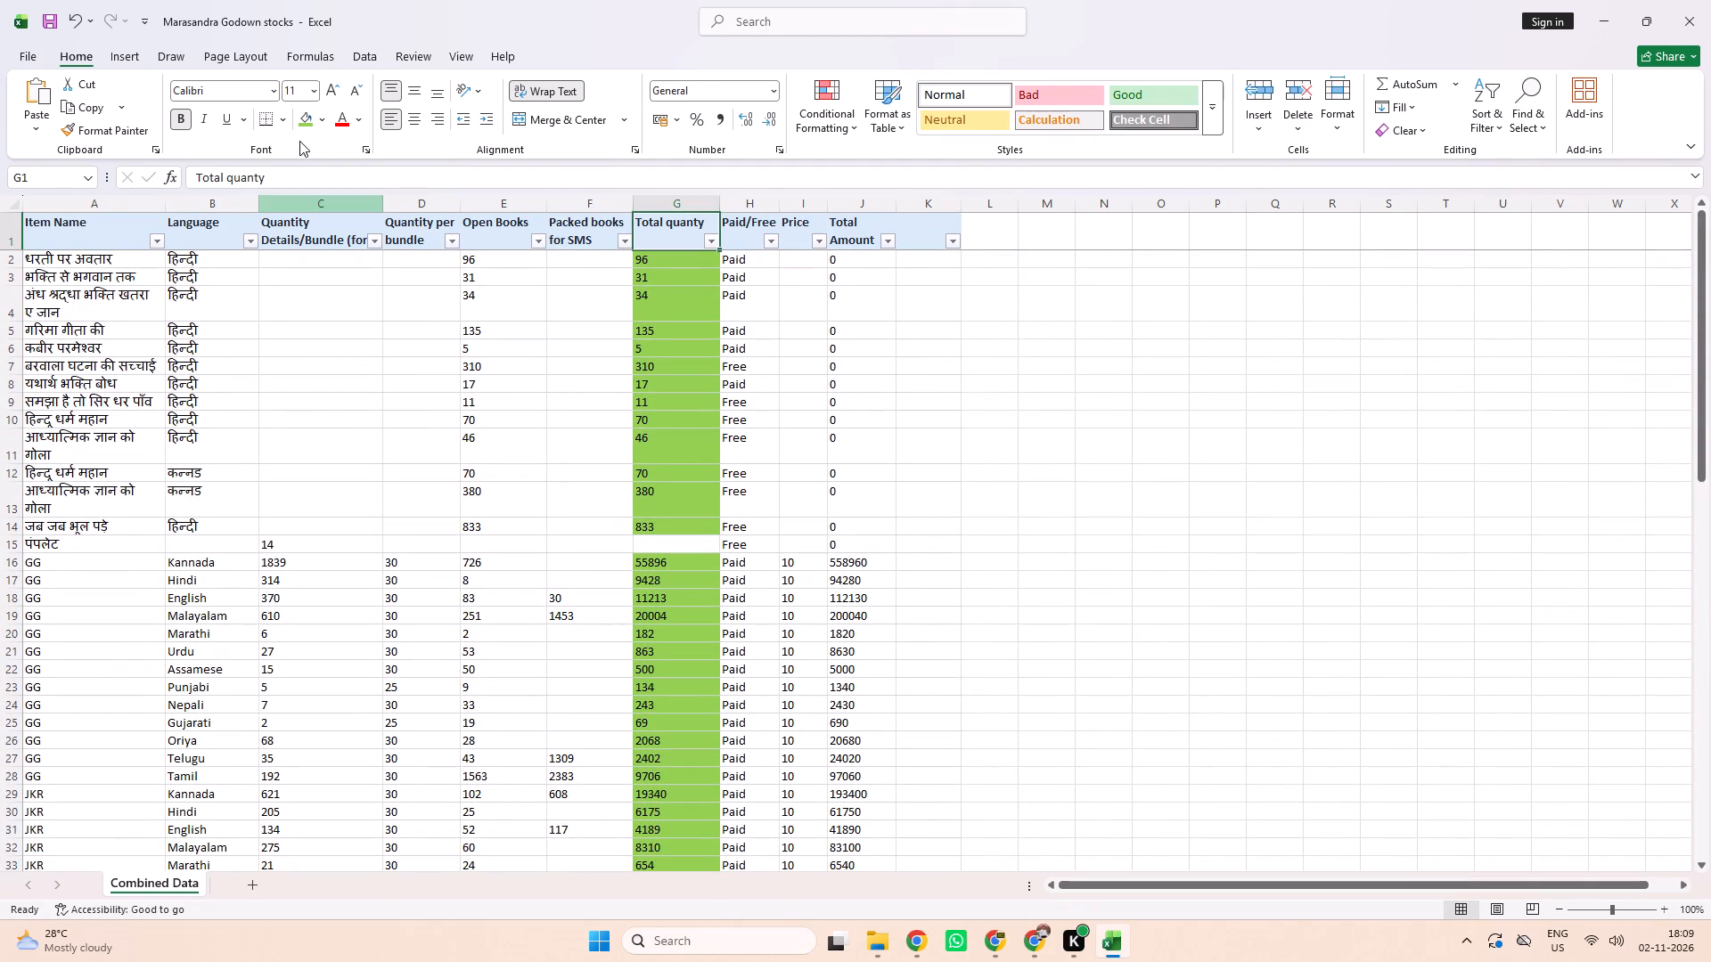
{"action": "left_click", "coordinate": [302, 123]}
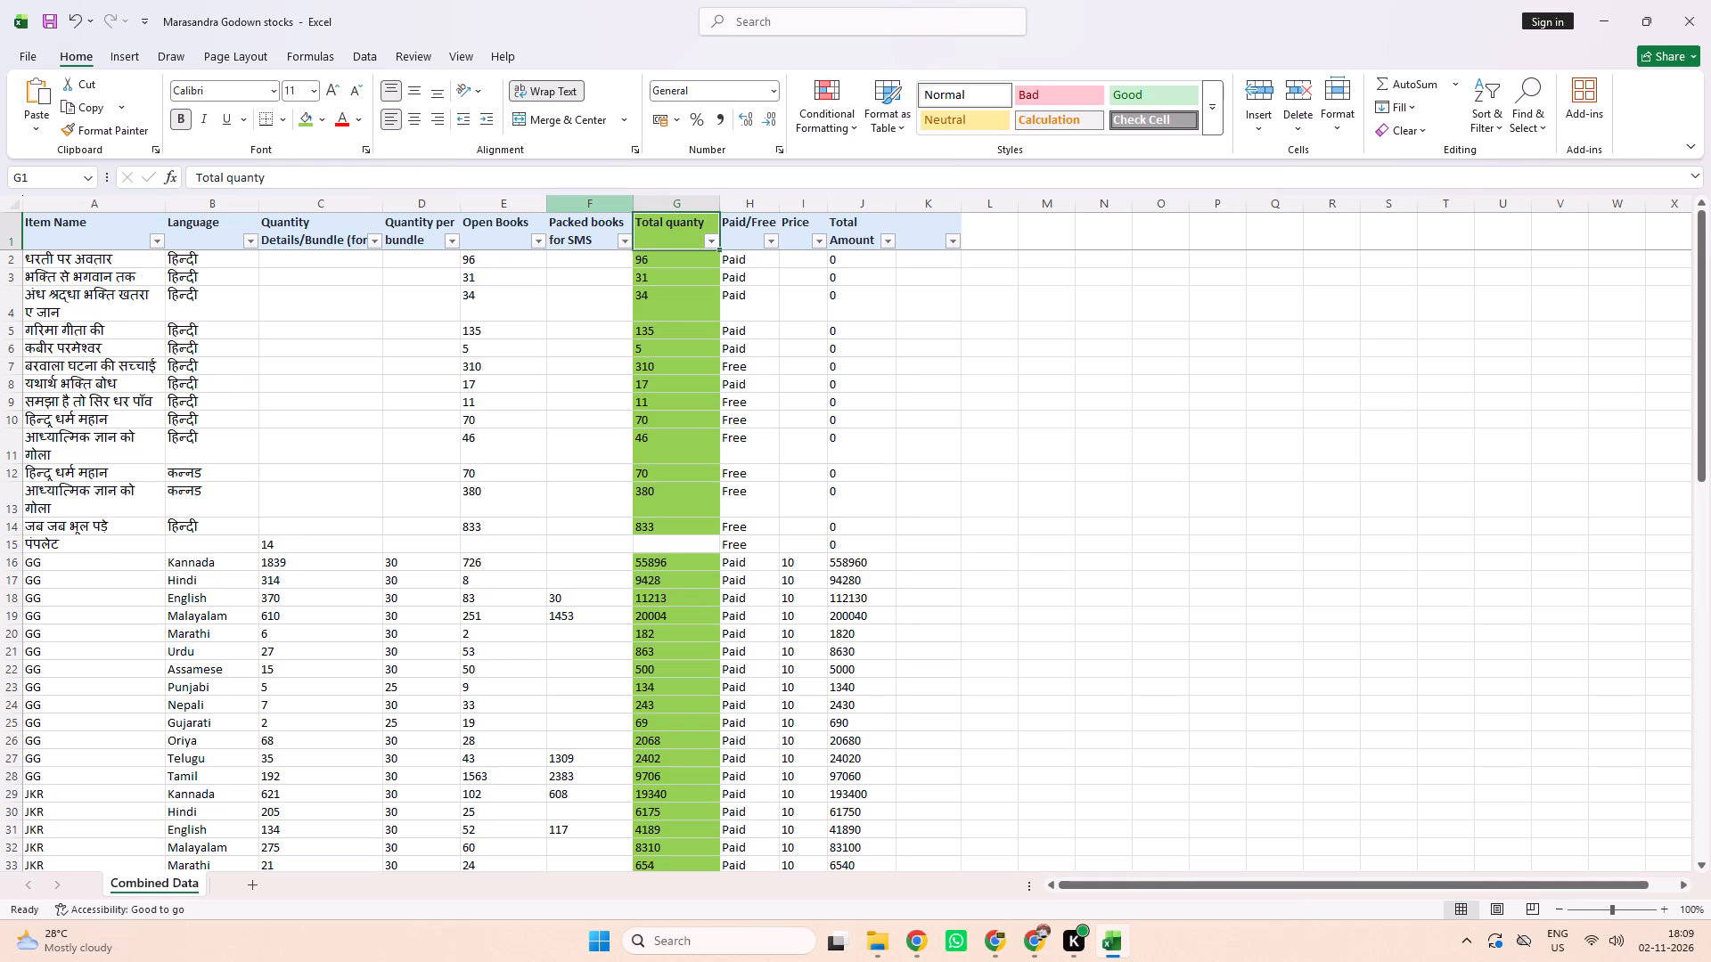
Fill the Total Amount column with yellow, from its header down to the 32 GB memory card row.
{"action": "left_click_drag", "start_coordinate": [860, 237], "coordinate": [872, 707]}
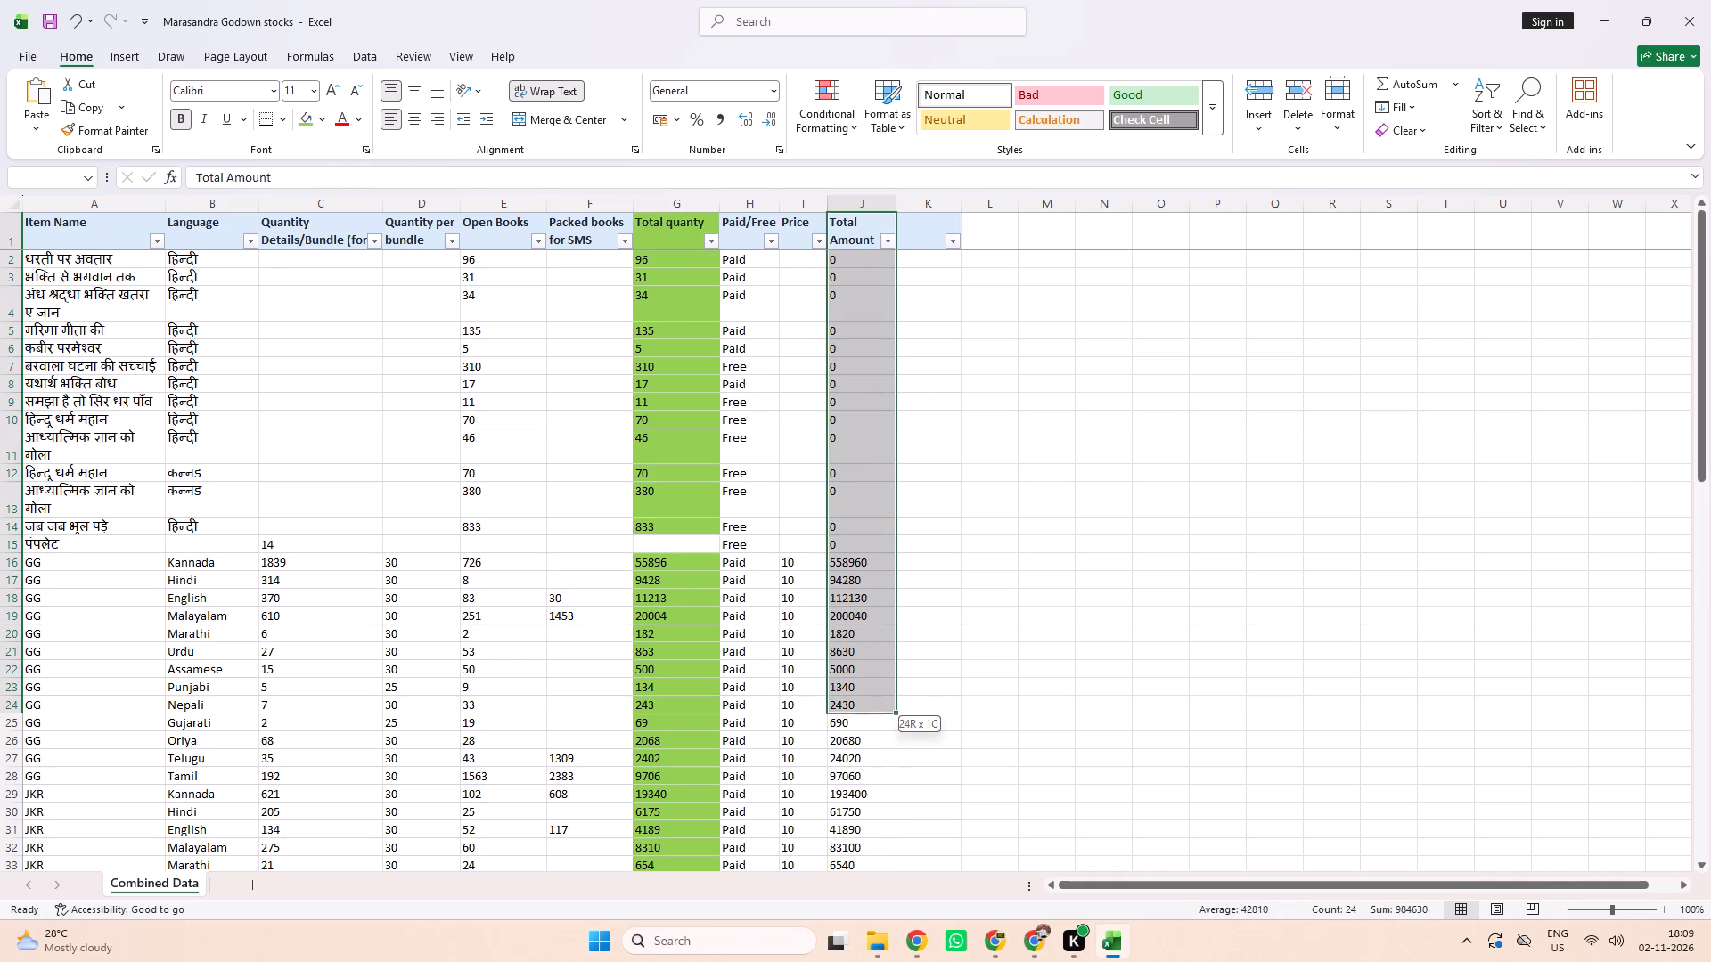
{"action": "left_click_drag", "start_coordinate": [872, 707], "coordinate": [869, 947]}
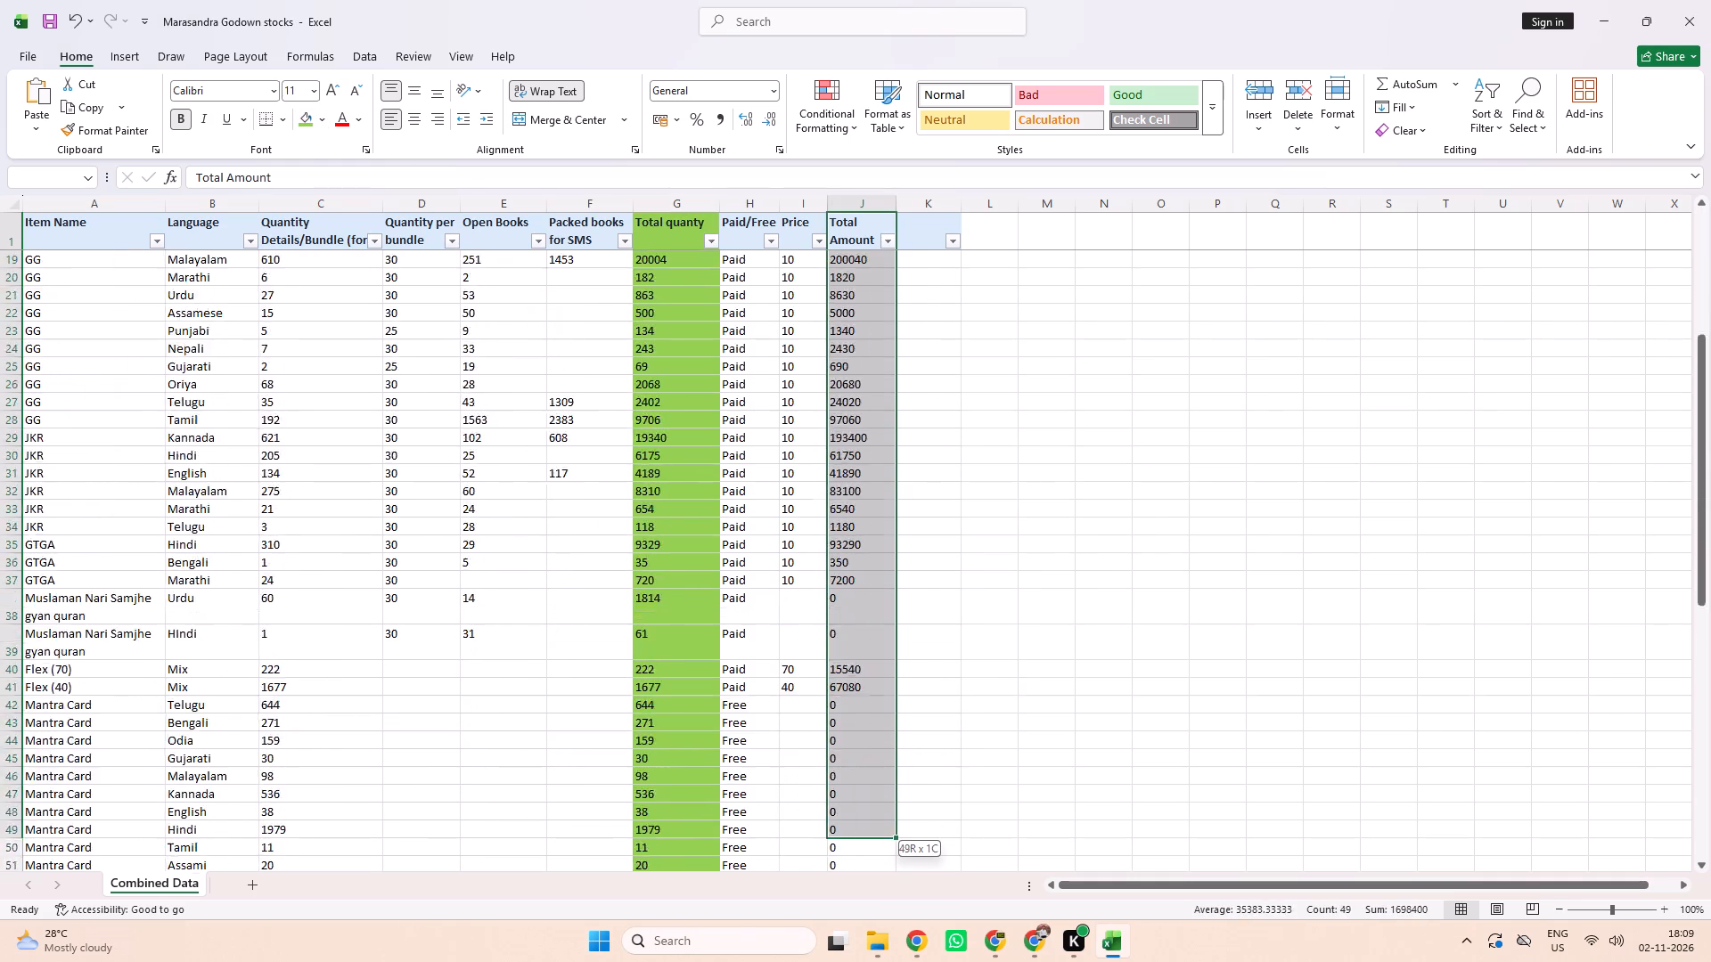
{"action": "left_click_drag", "start_coordinate": [869, 947], "coordinate": [869, 961]}
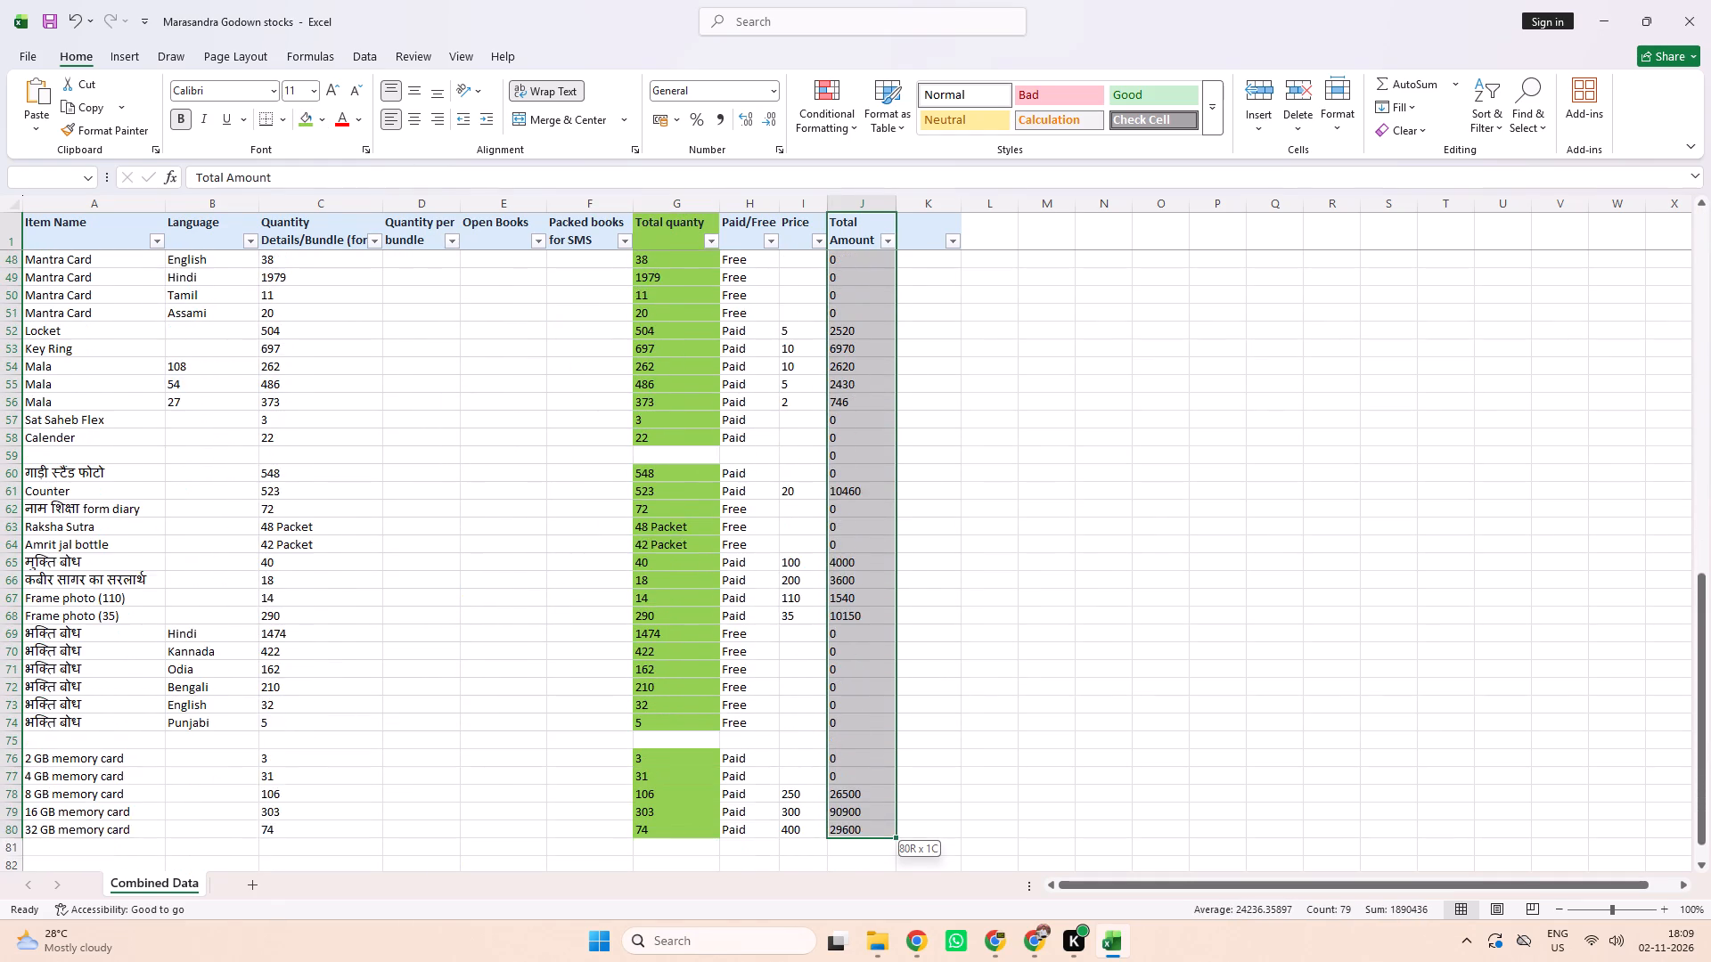
{"action": "left_click_drag", "start_coordinate": [869, 961], "coordinate": [871, 798]}
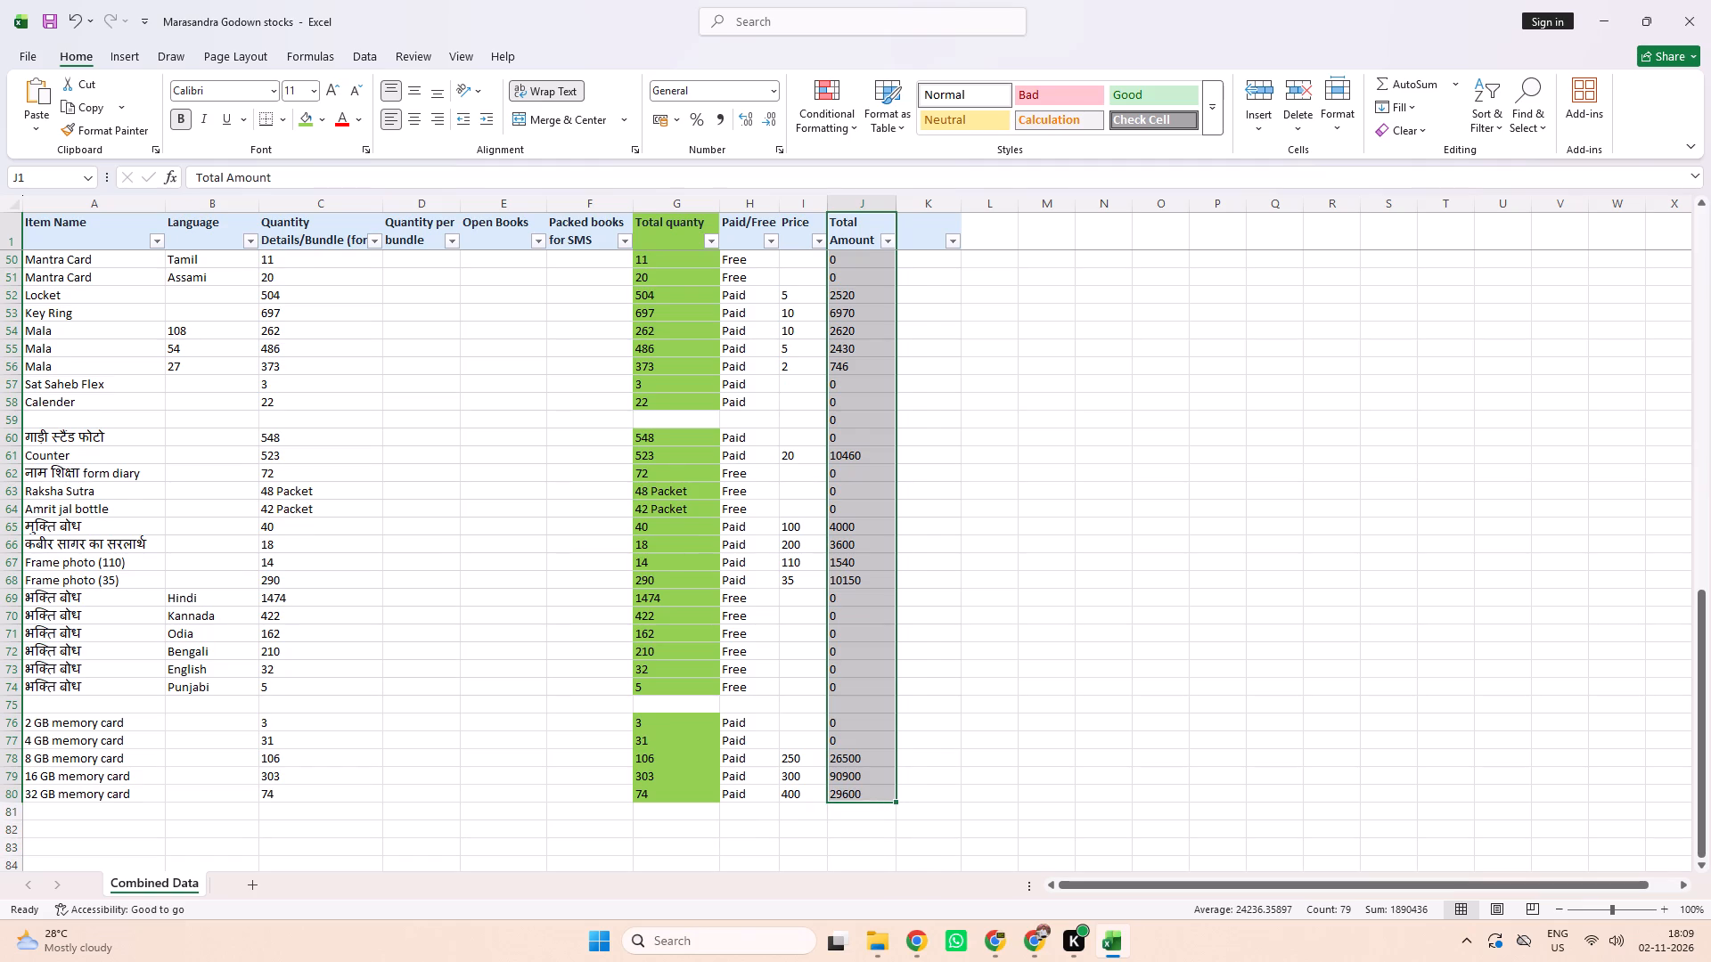
{"action": "left_click", "coordinate": [325, 124]}
{"action": "left_click", "coordinate": [387, 388]}
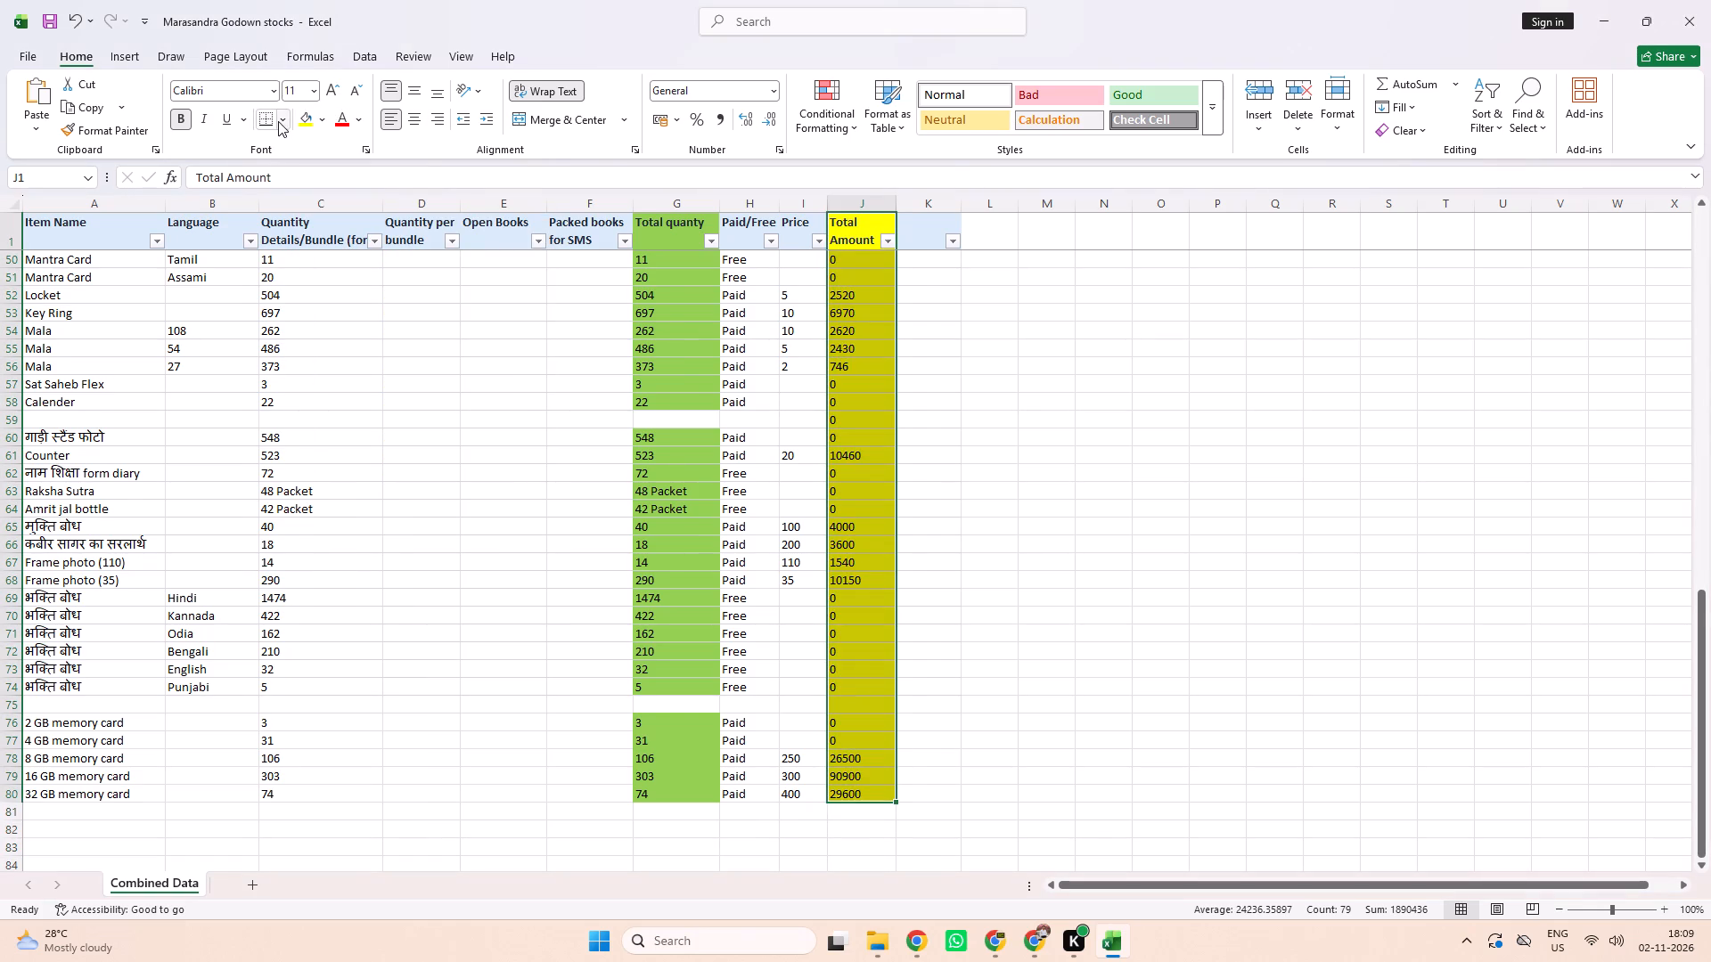
Apply all borders to the Total Amount column, from its header to the 32 GB memory card row.
{"action": "left_click", "coordinate": [278, 121]}
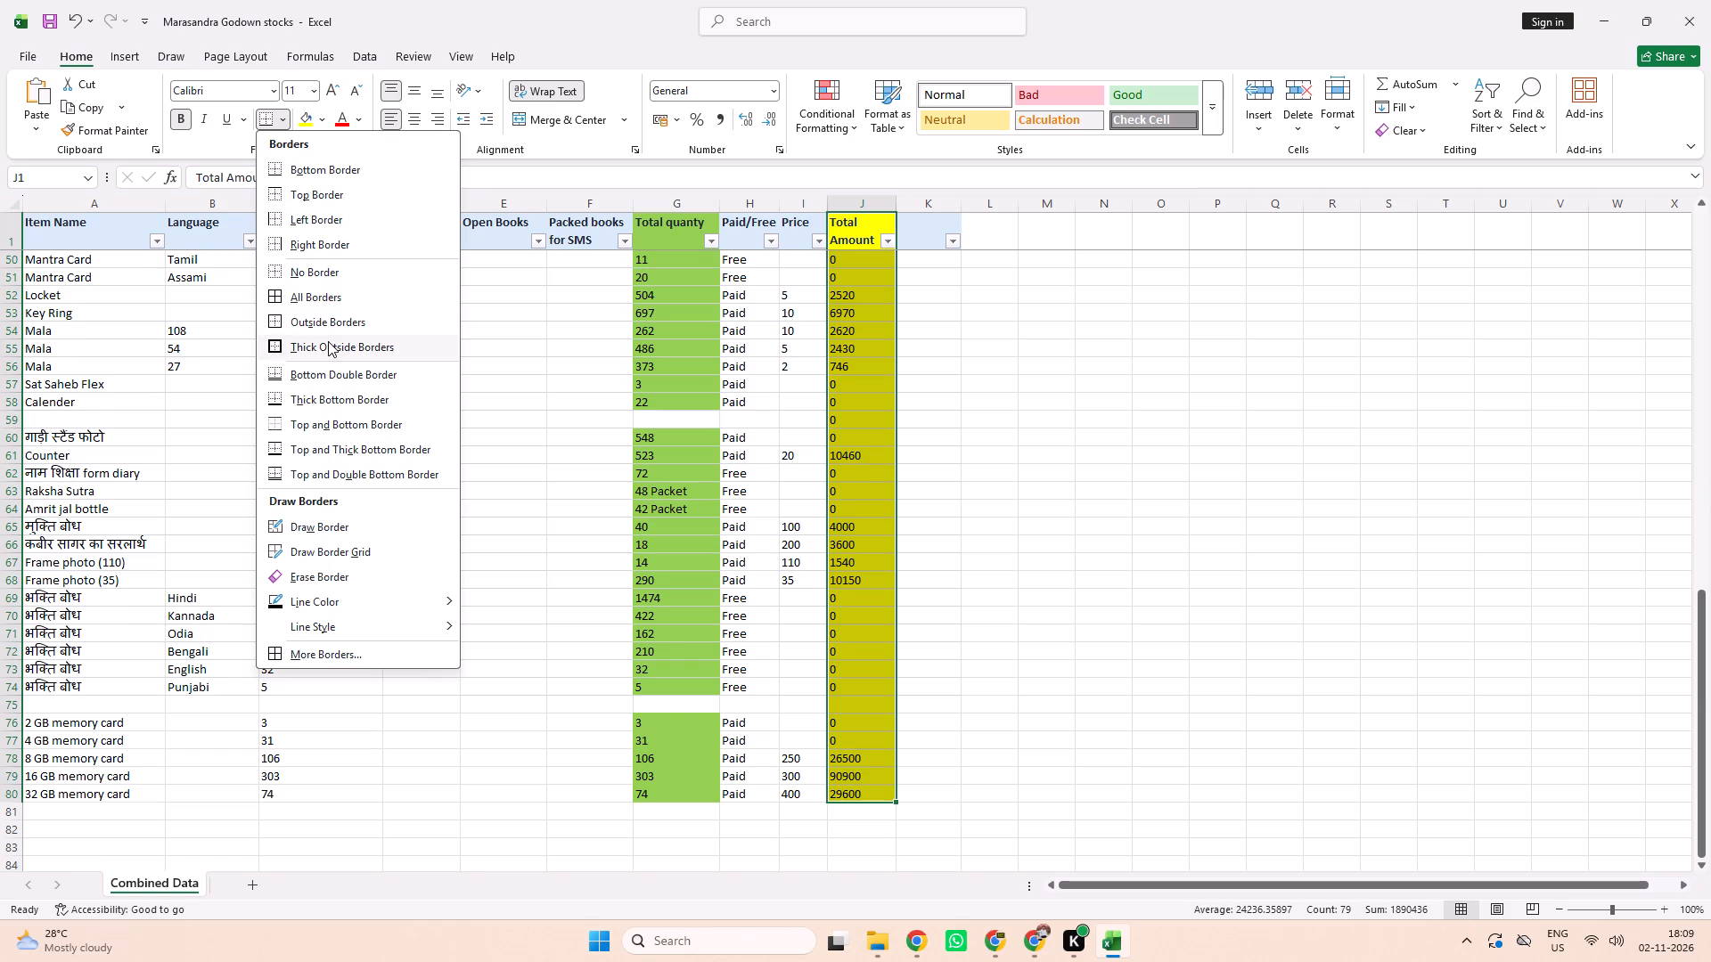
{"action": "left_click", "coordinate": [321, 296]}
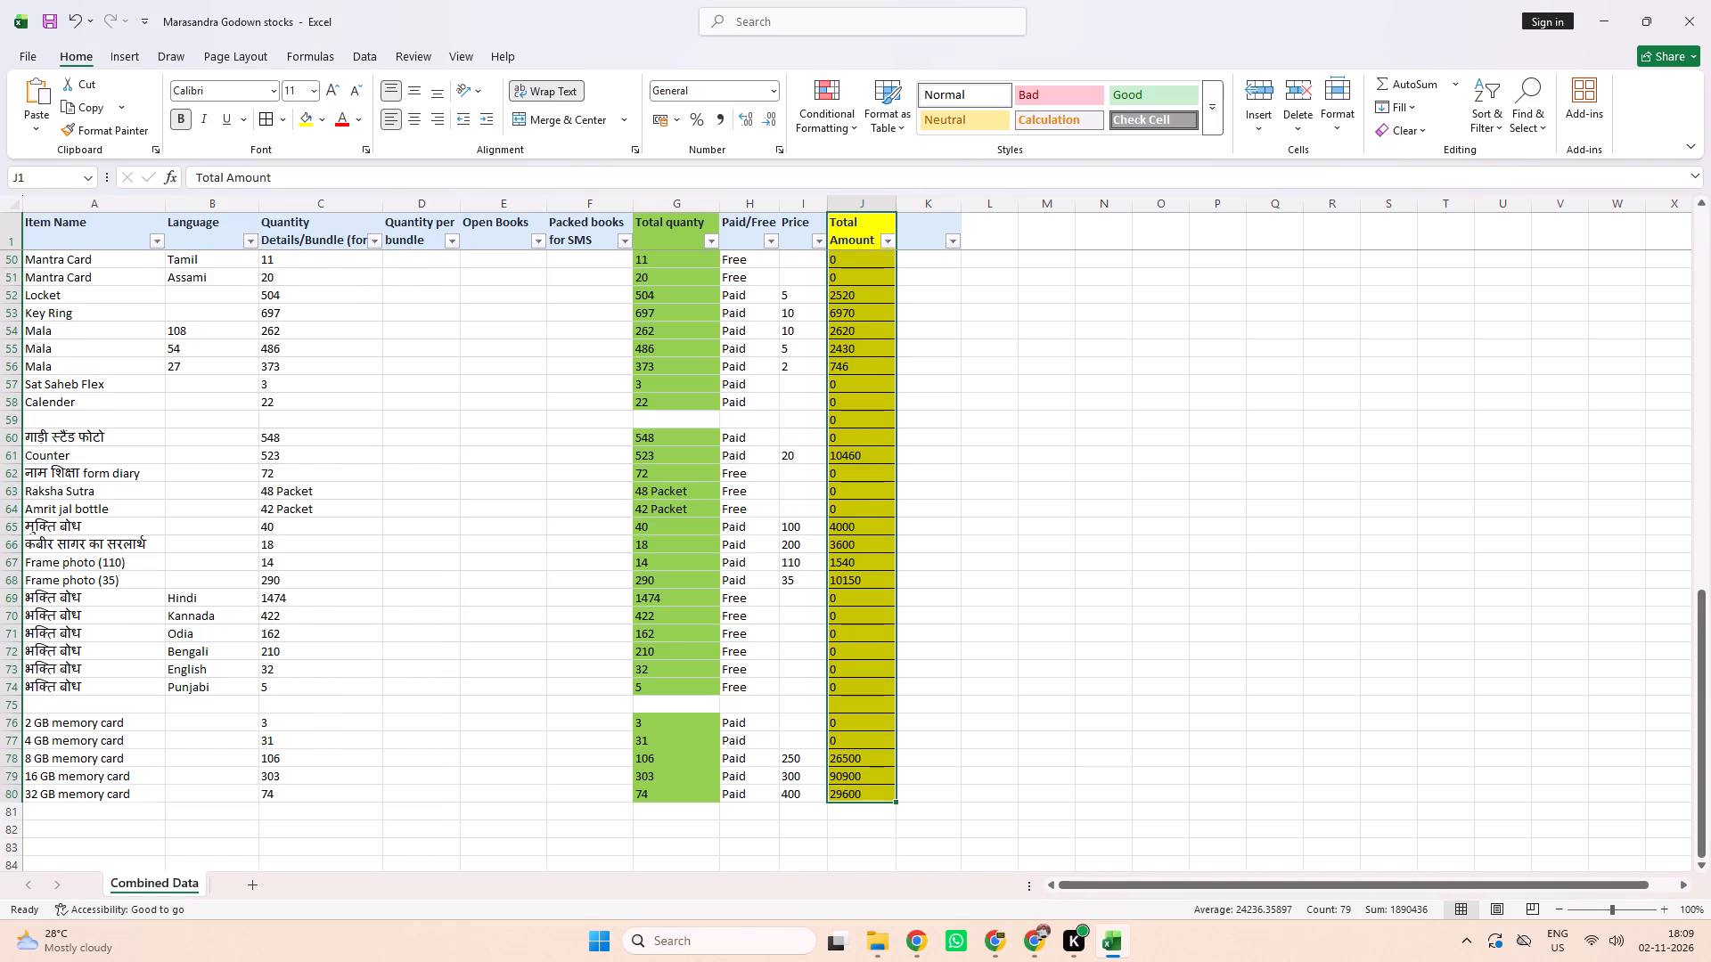
Apply all borders to the Total quanty column, from the 32 GB memory card row up to the header.
{"action": "left_click_drag", "start_coordinate": [659, 791], "coordinate": [702, 291]}
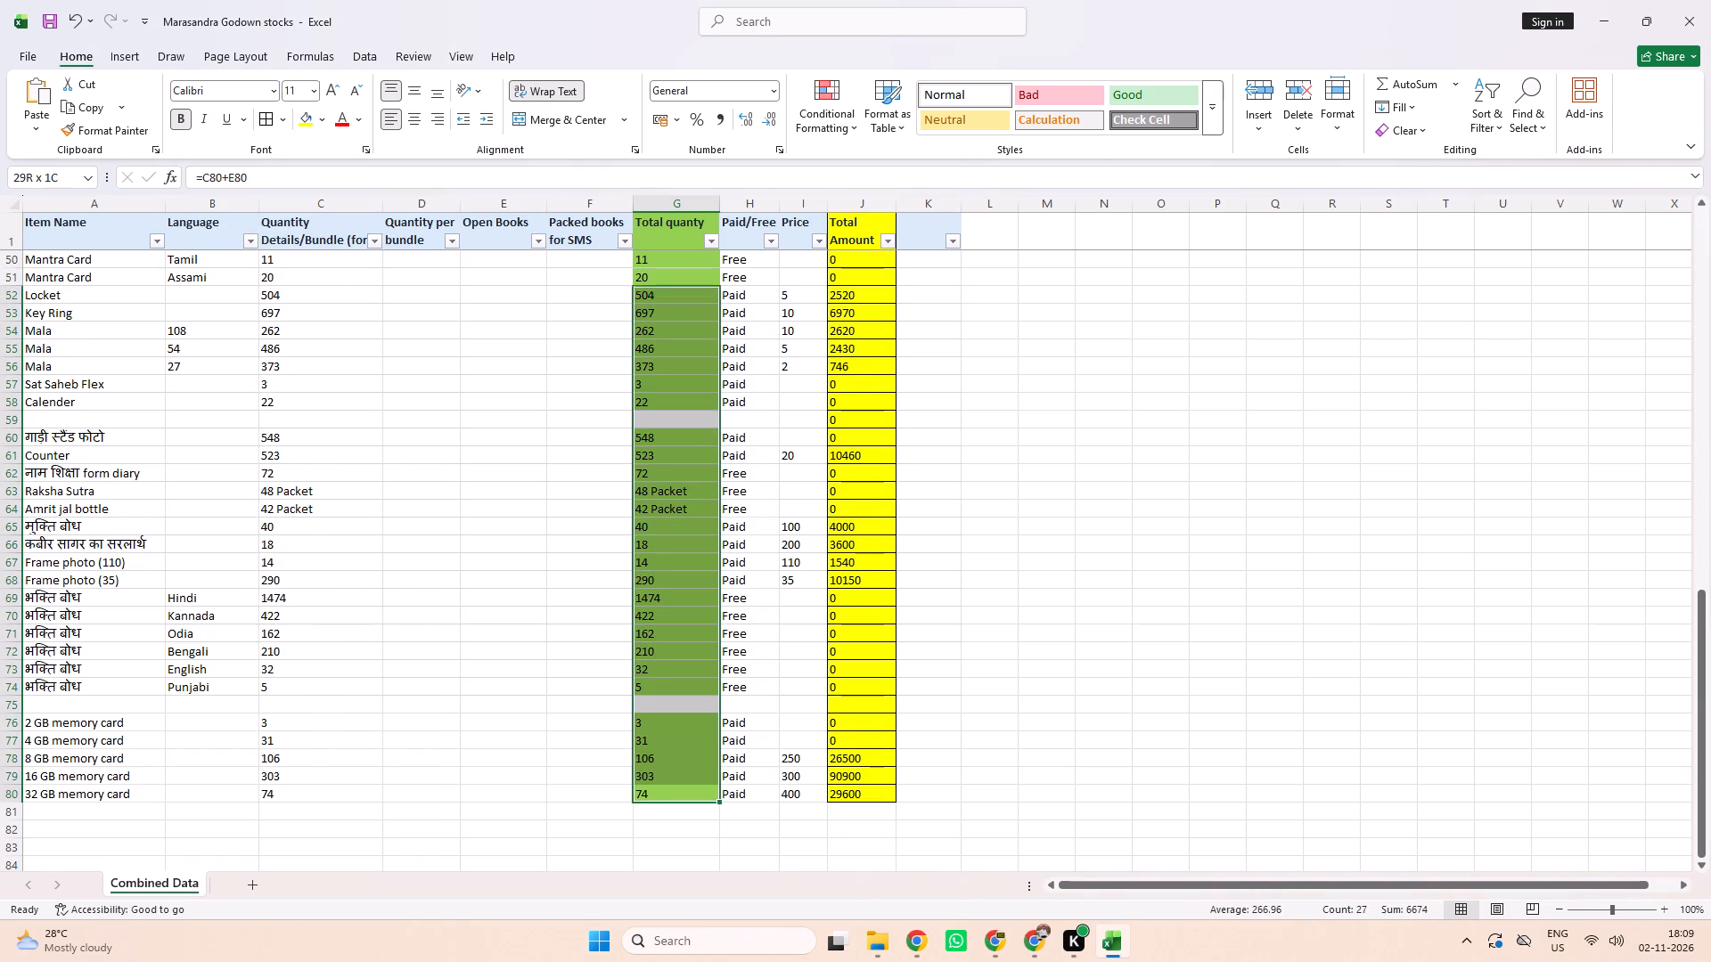
{"action": "left_click_drag", "start_coordinate": [702, 291], "coordinate": [702, 77]}
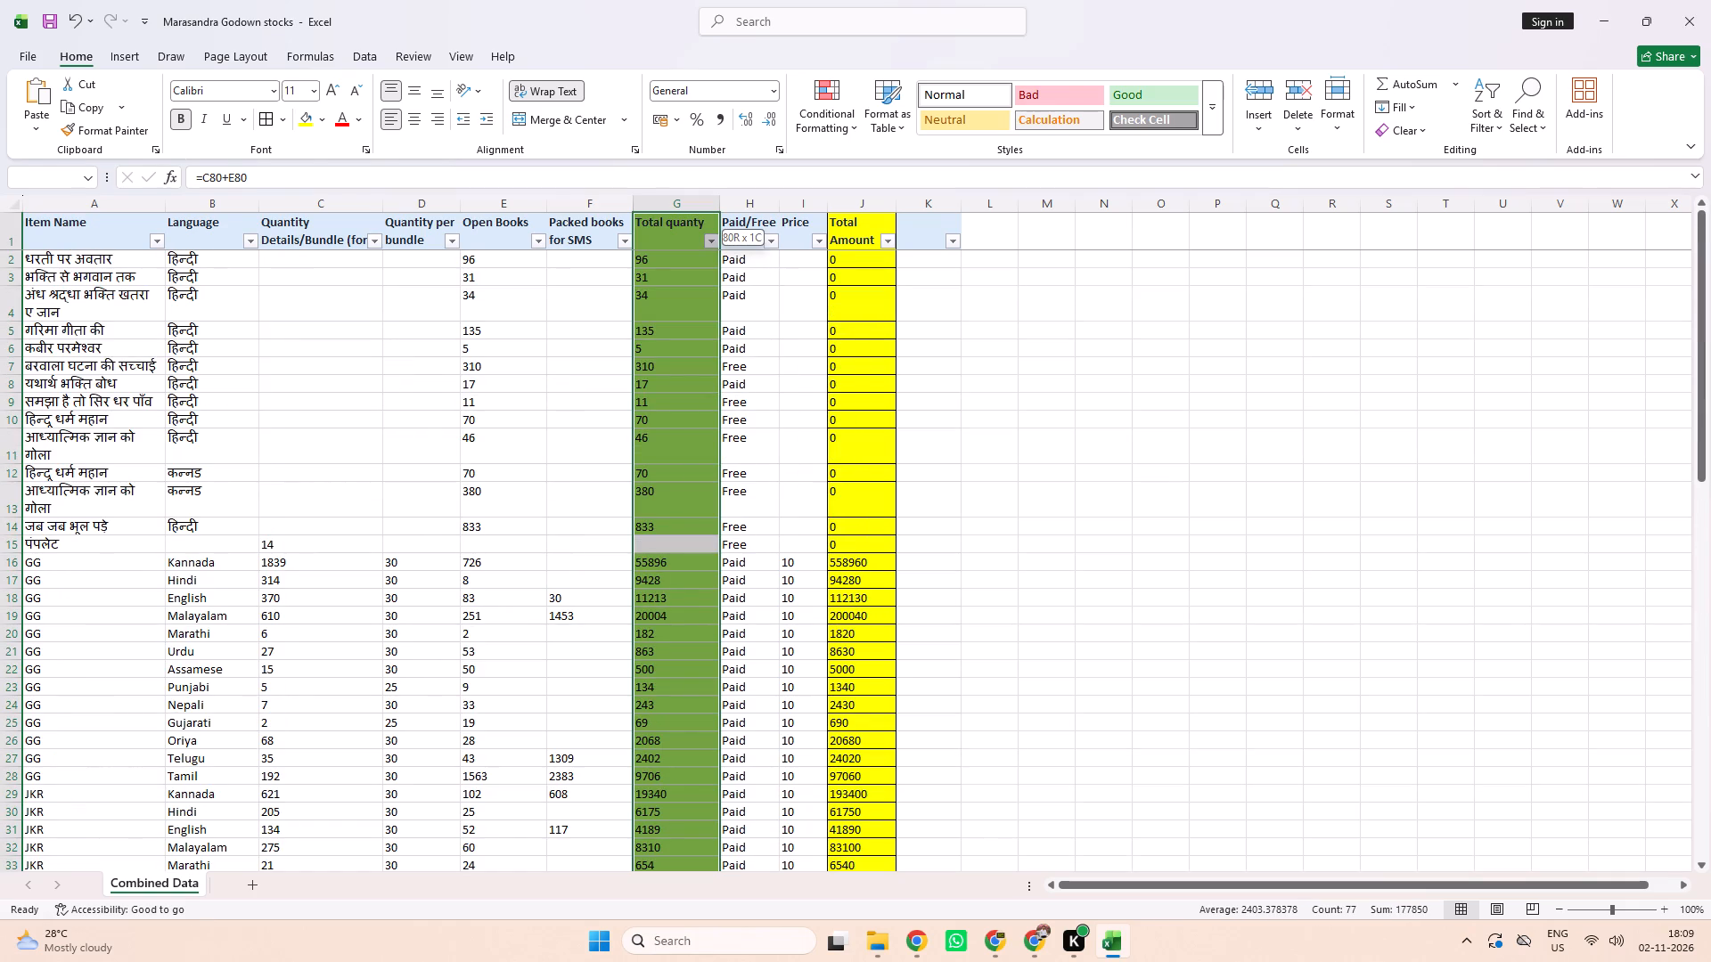
{"action": "left_click_drag", "start_coordinate": [702, 77], "coordinate": [682, 209]}
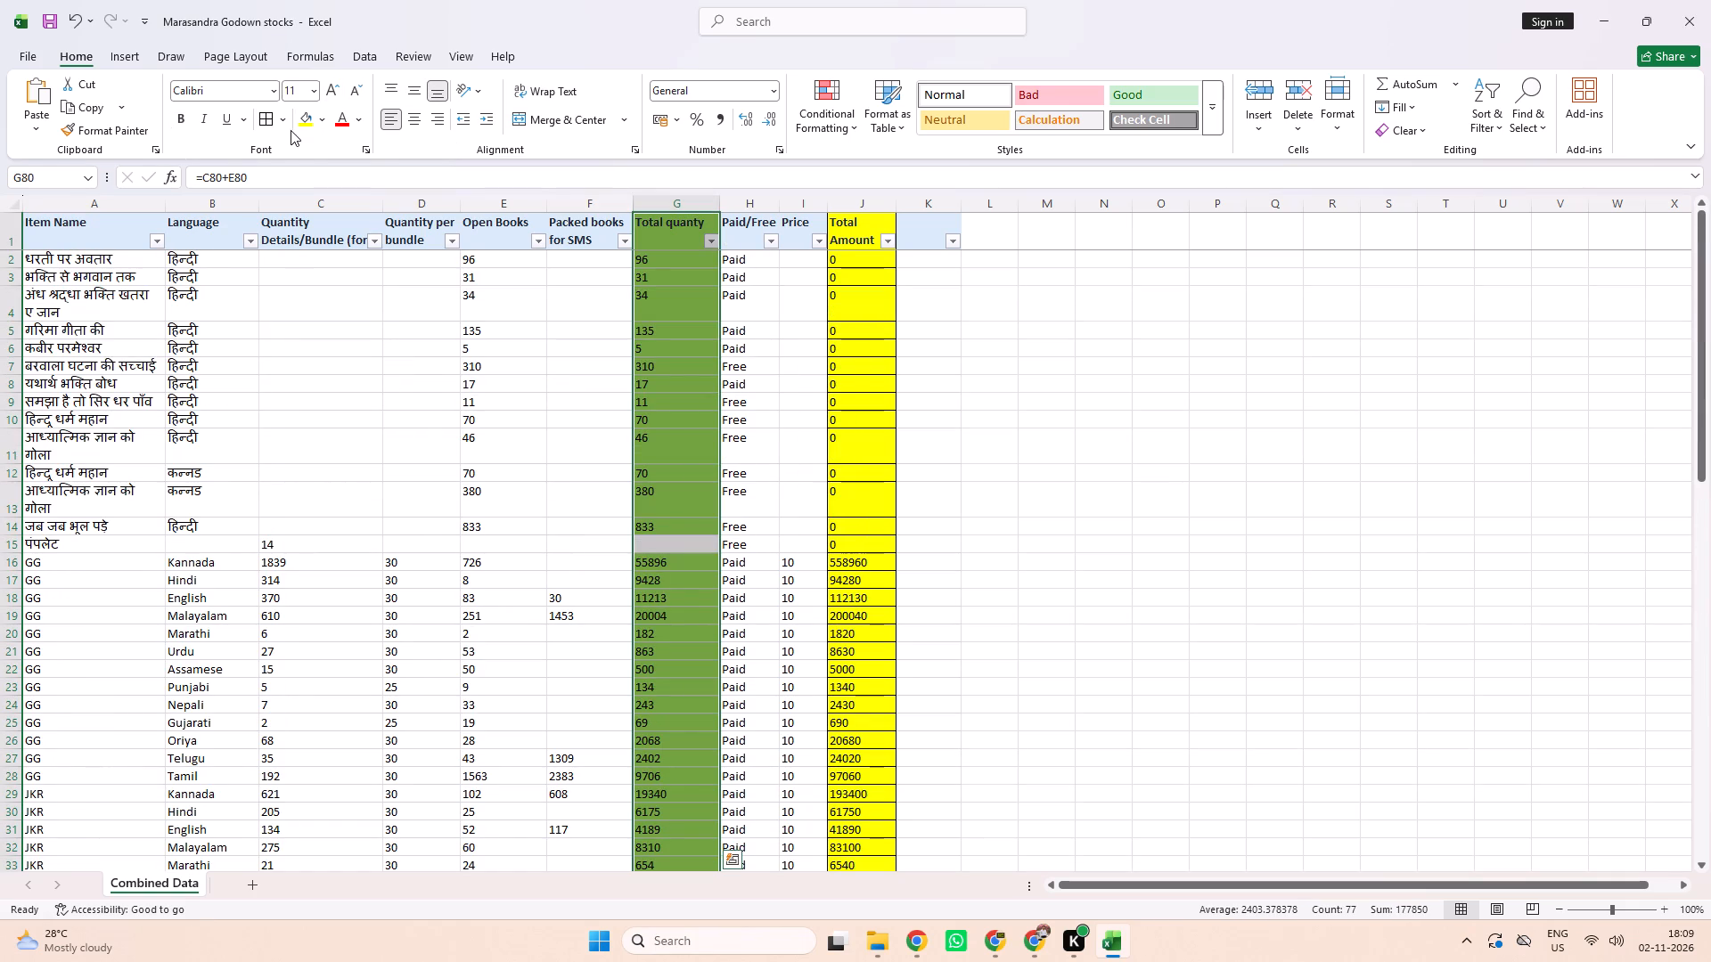
{"action": "left_click", "coordinate": [269, 129]}
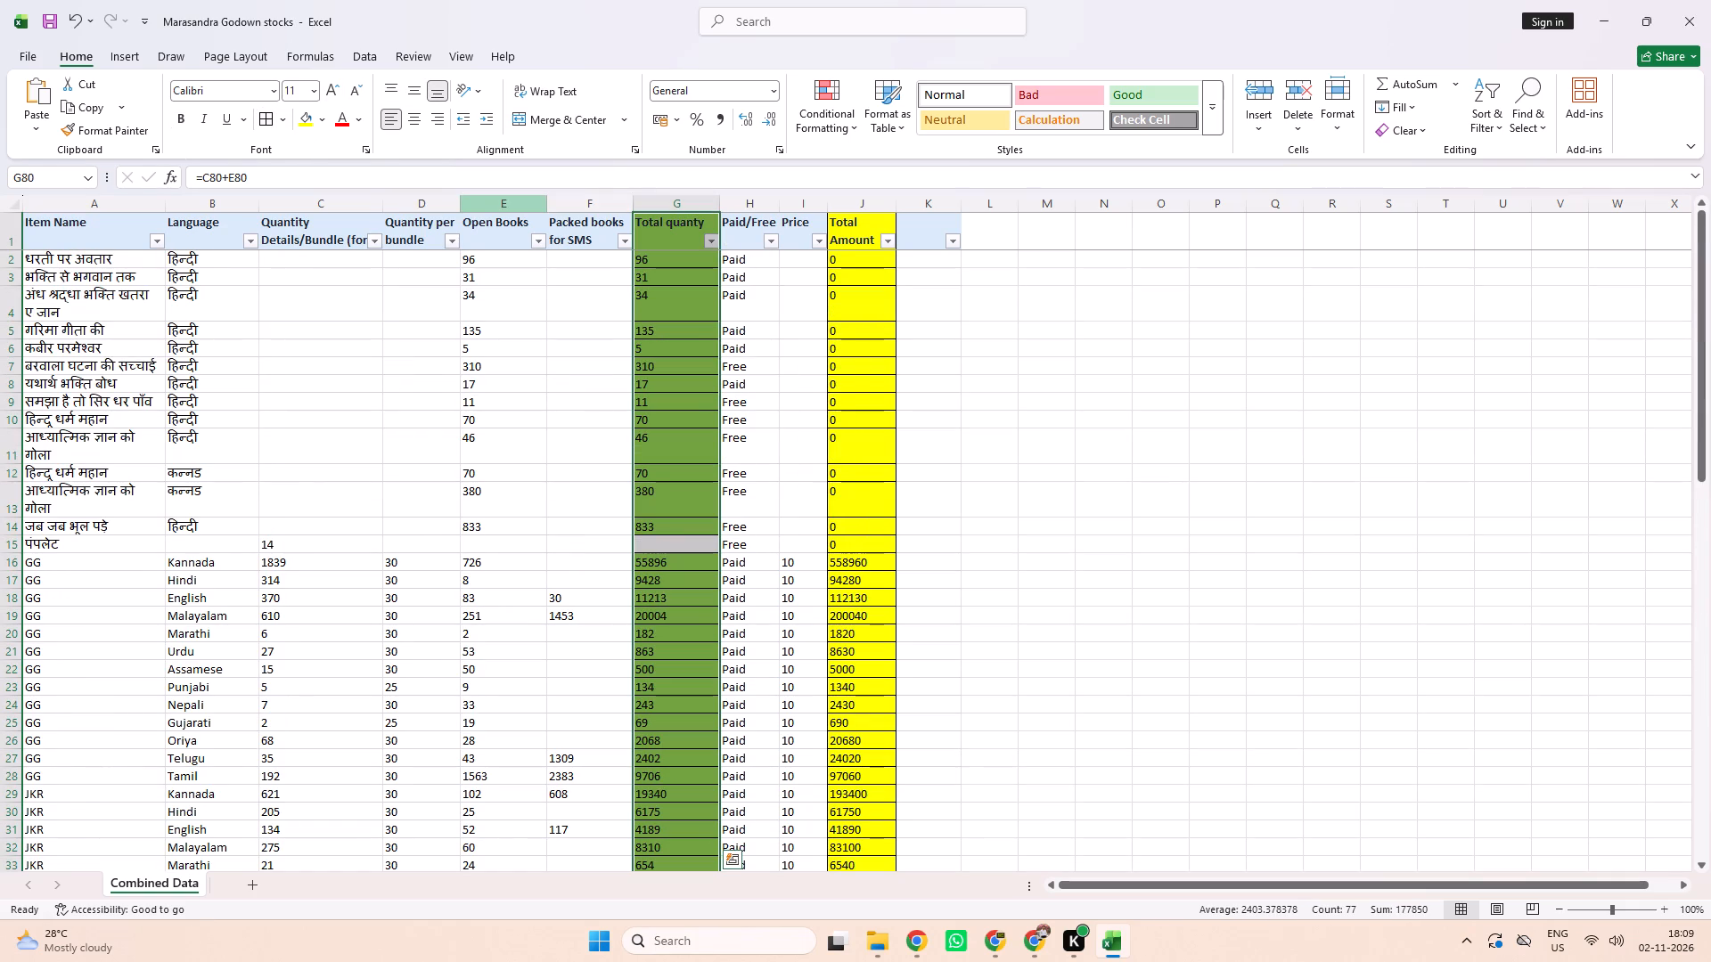
{"action": "left_click", "coordinate": [923, 372]}
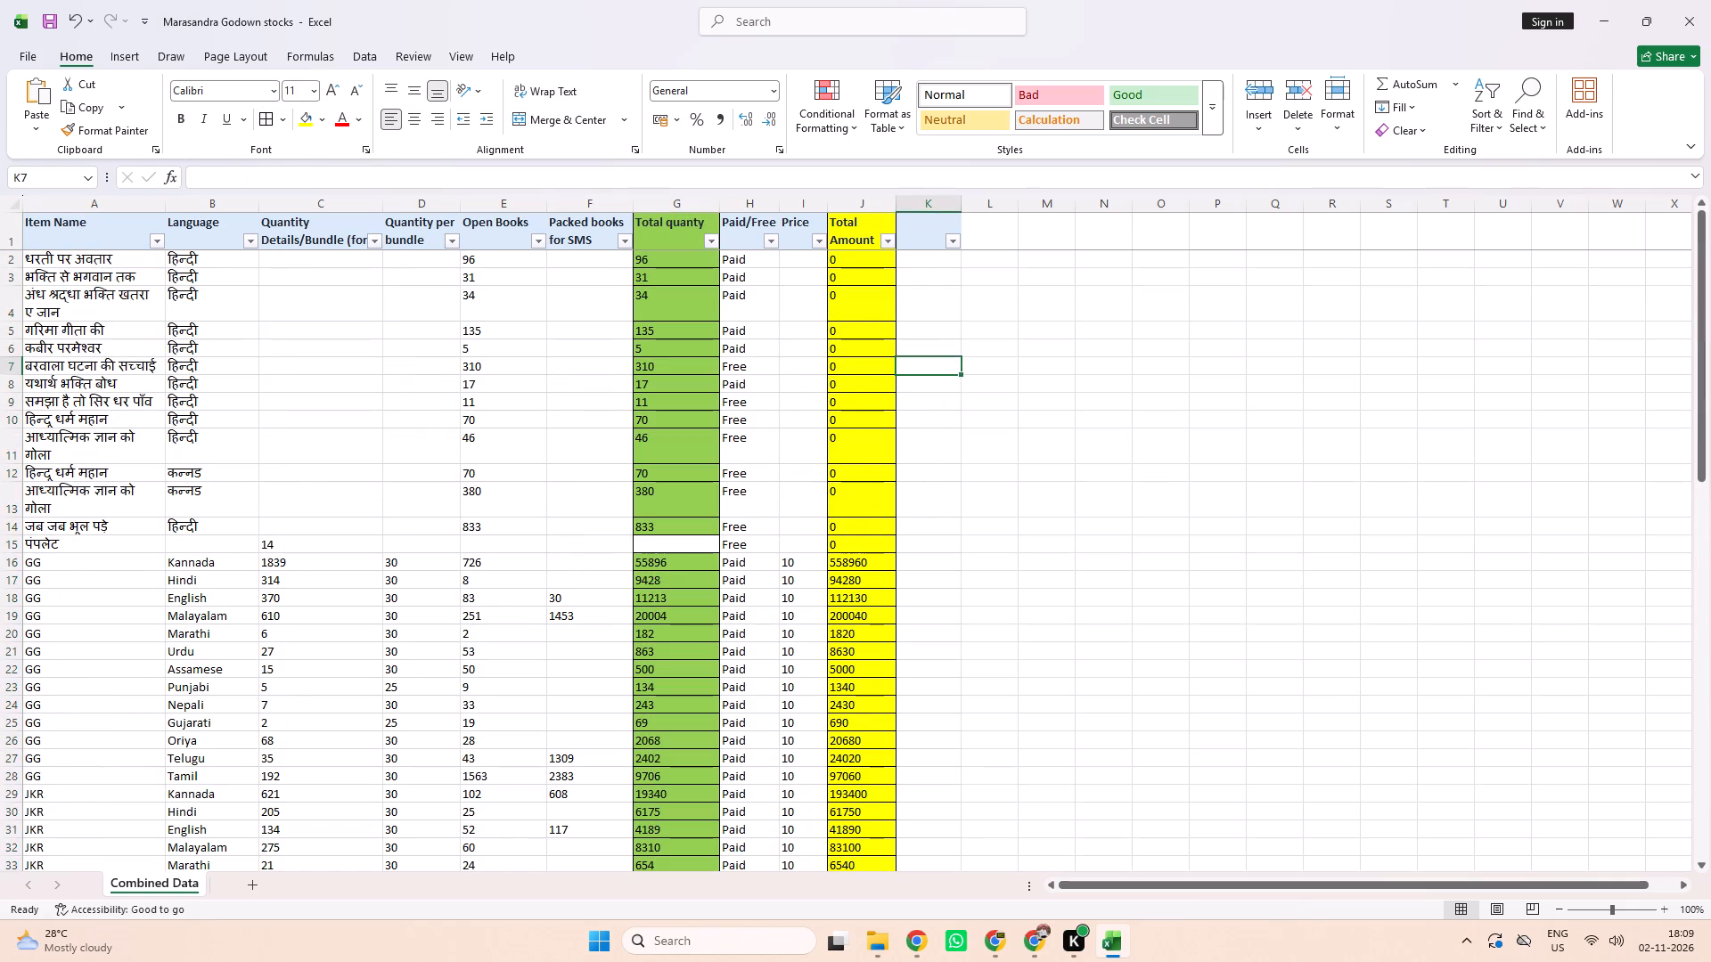
Save the workbook.
{"action": "key", "text": "ctrl+s"}
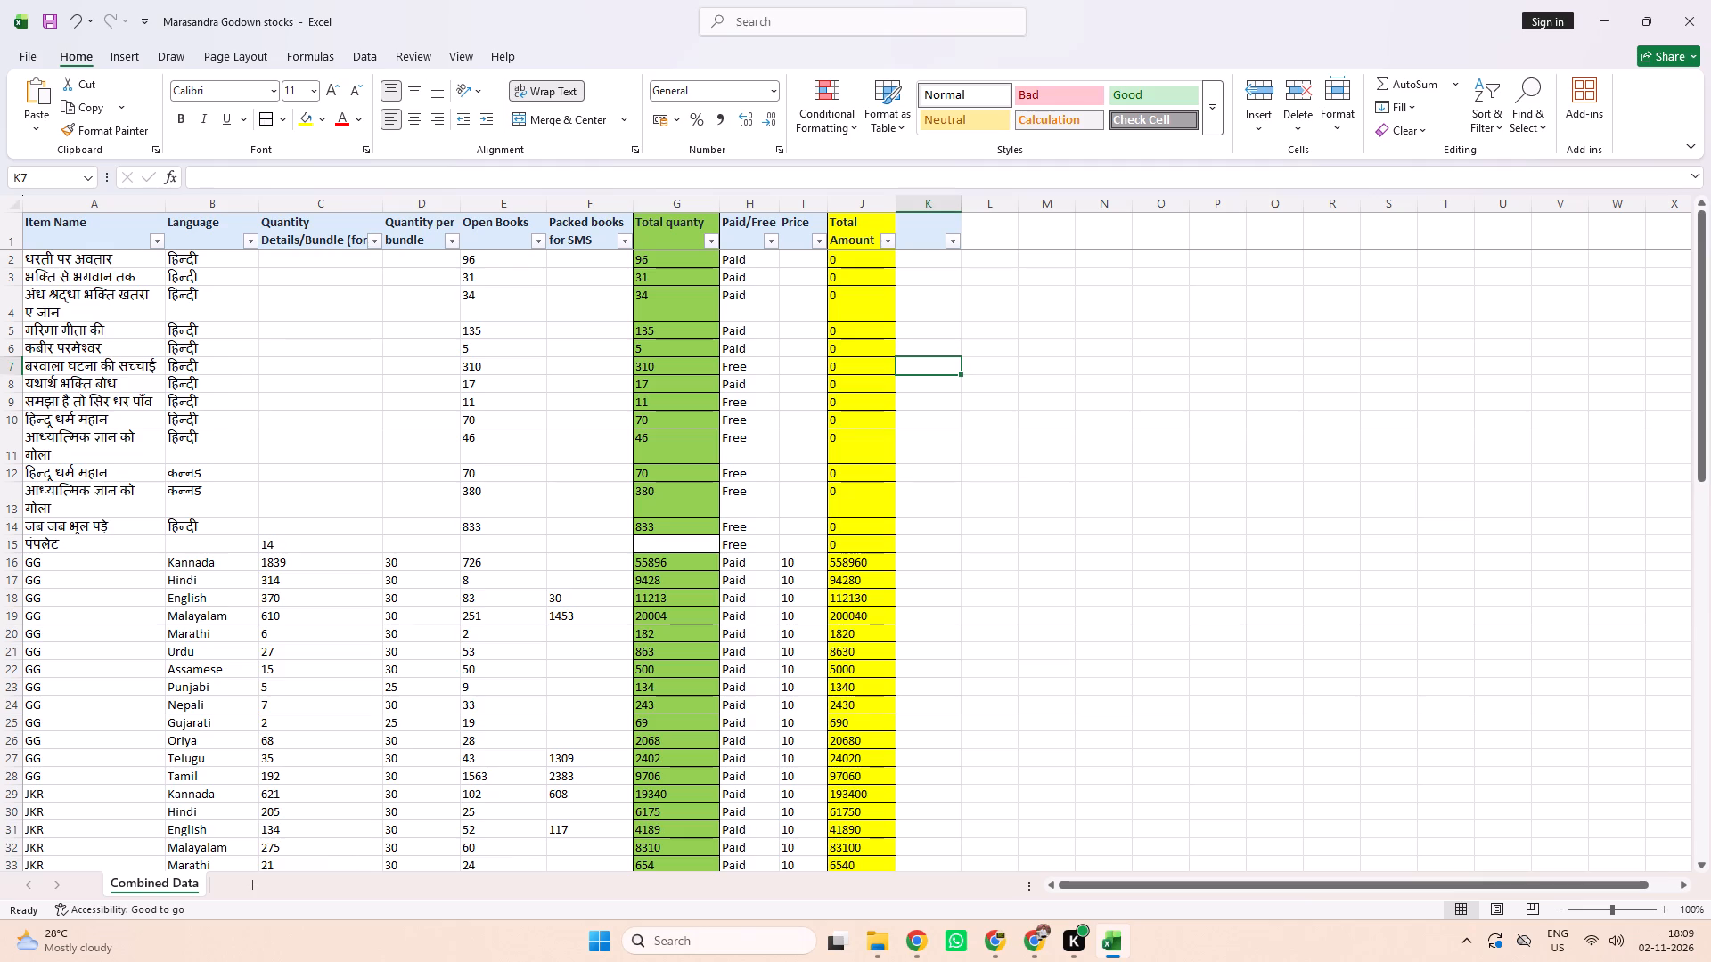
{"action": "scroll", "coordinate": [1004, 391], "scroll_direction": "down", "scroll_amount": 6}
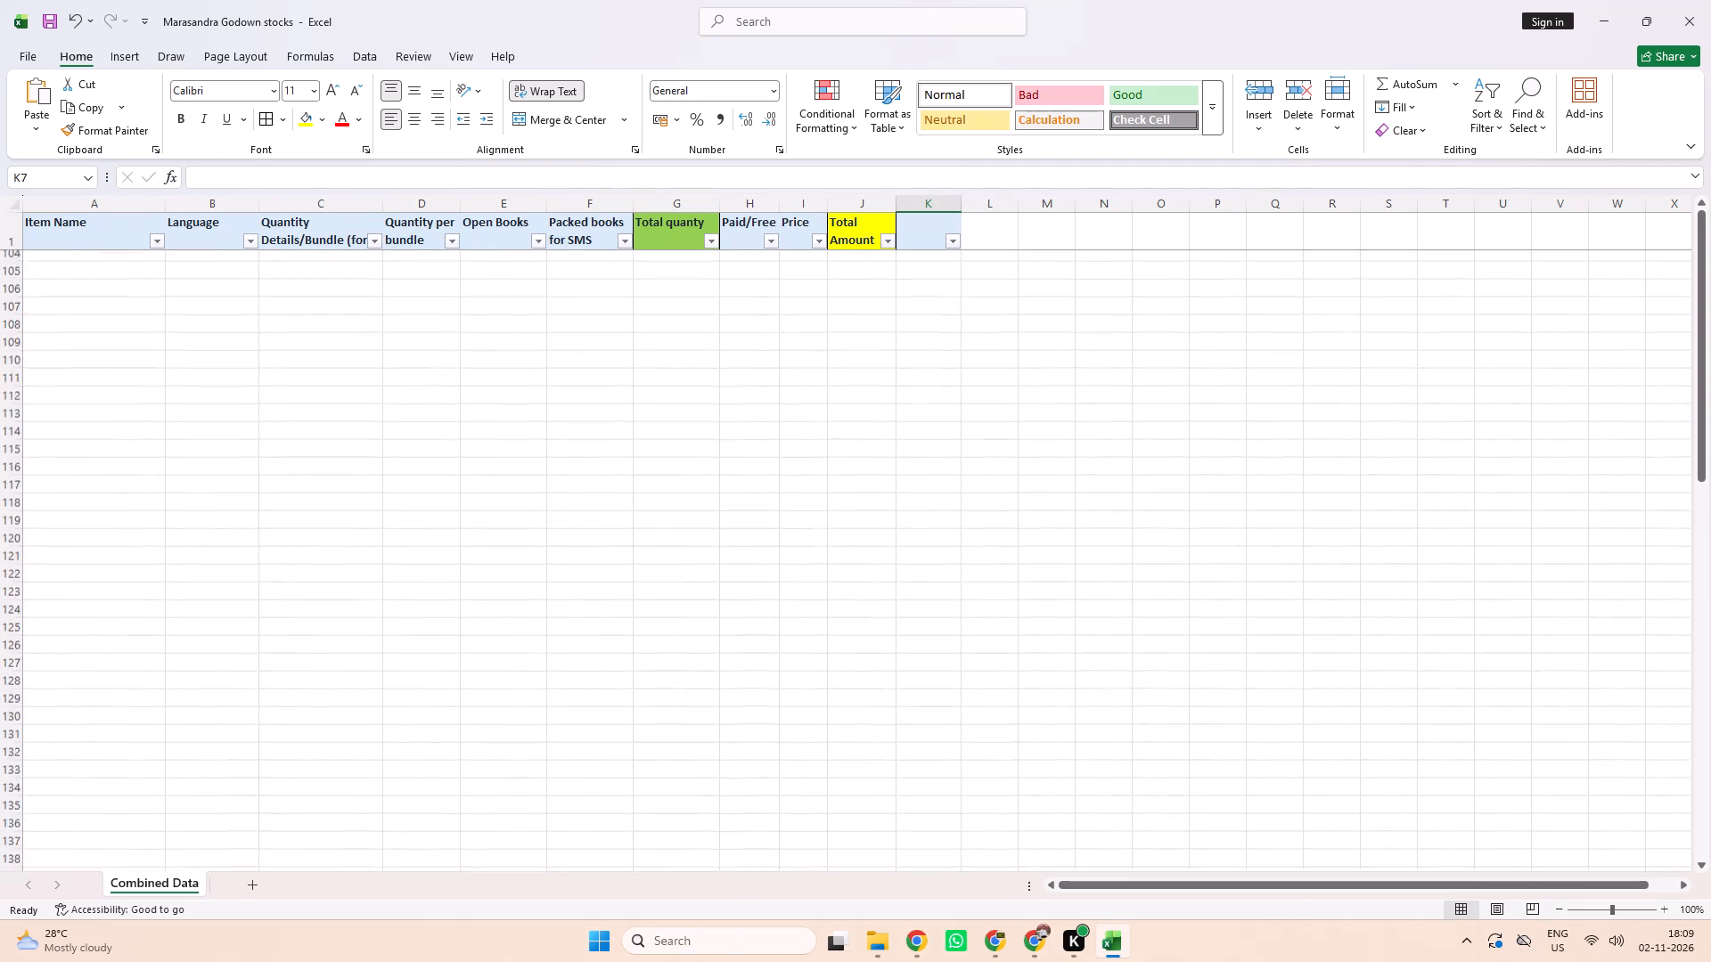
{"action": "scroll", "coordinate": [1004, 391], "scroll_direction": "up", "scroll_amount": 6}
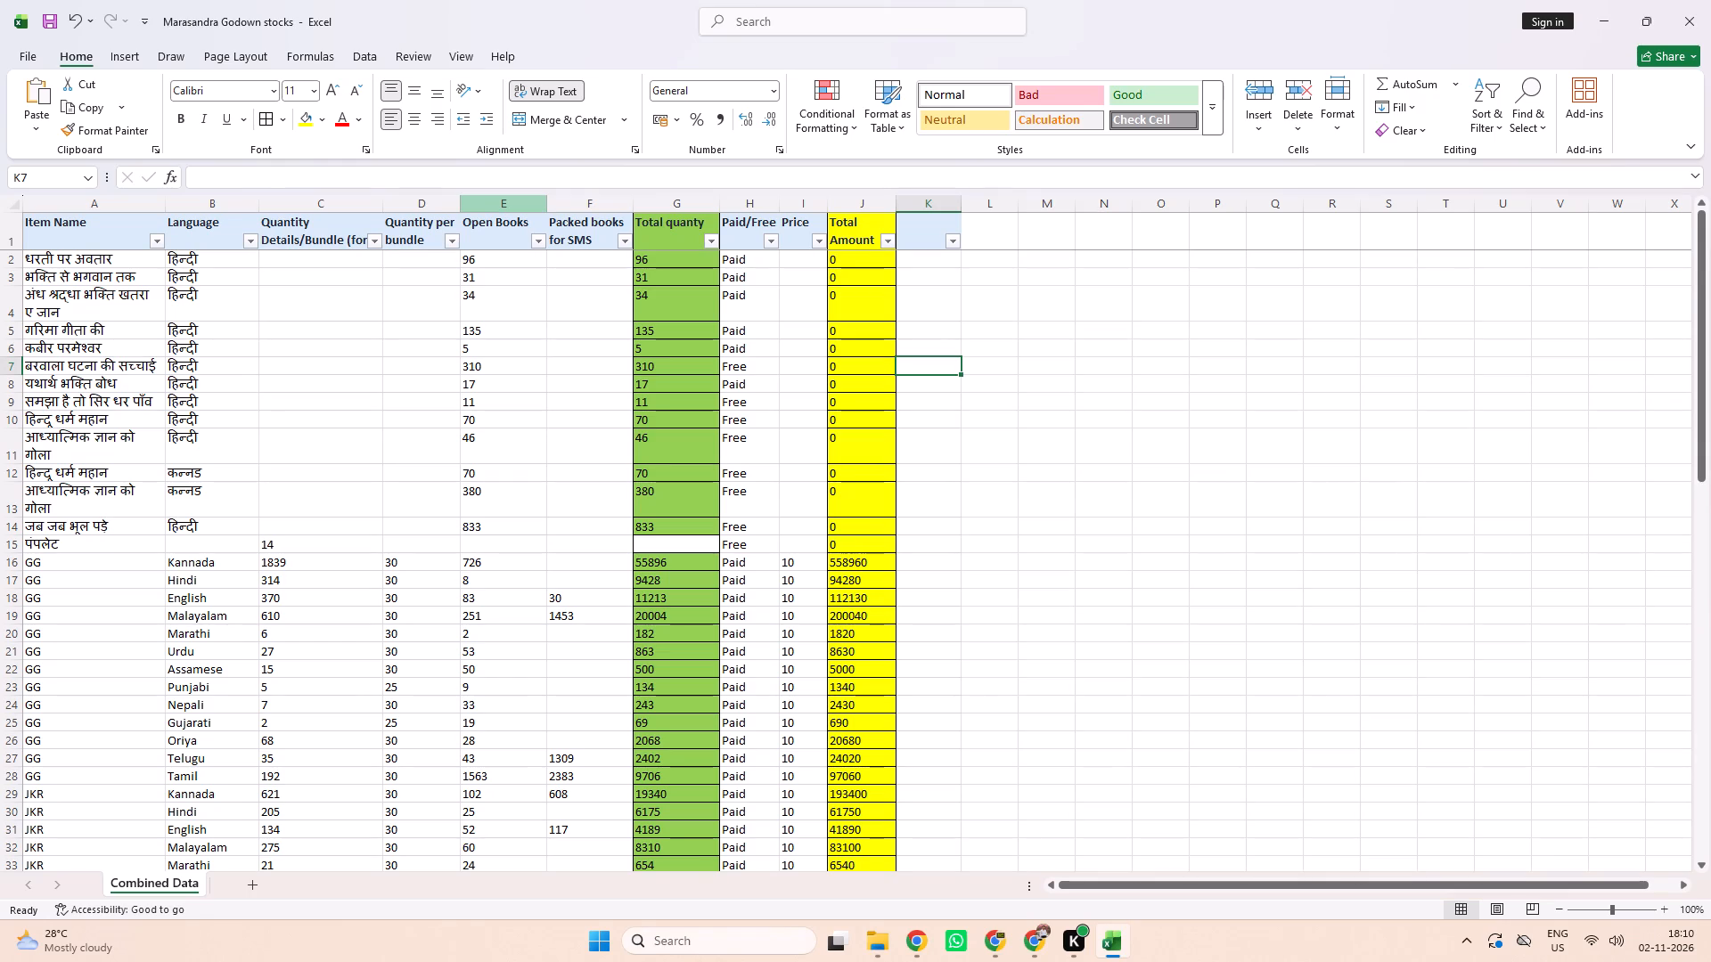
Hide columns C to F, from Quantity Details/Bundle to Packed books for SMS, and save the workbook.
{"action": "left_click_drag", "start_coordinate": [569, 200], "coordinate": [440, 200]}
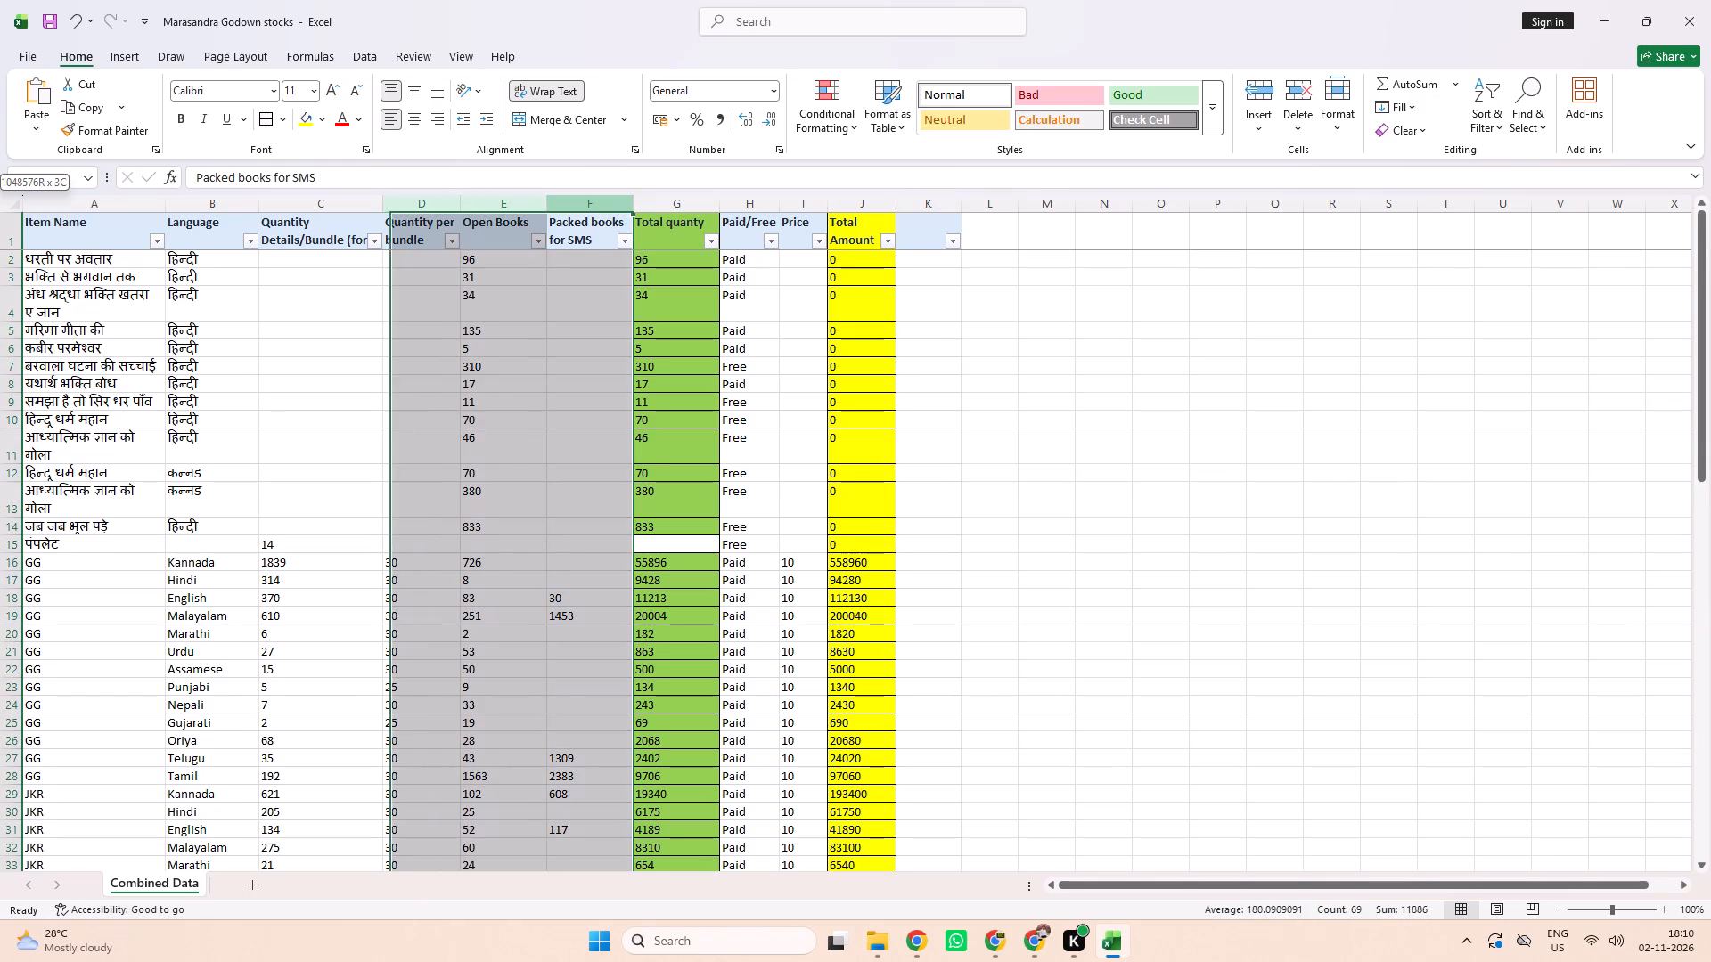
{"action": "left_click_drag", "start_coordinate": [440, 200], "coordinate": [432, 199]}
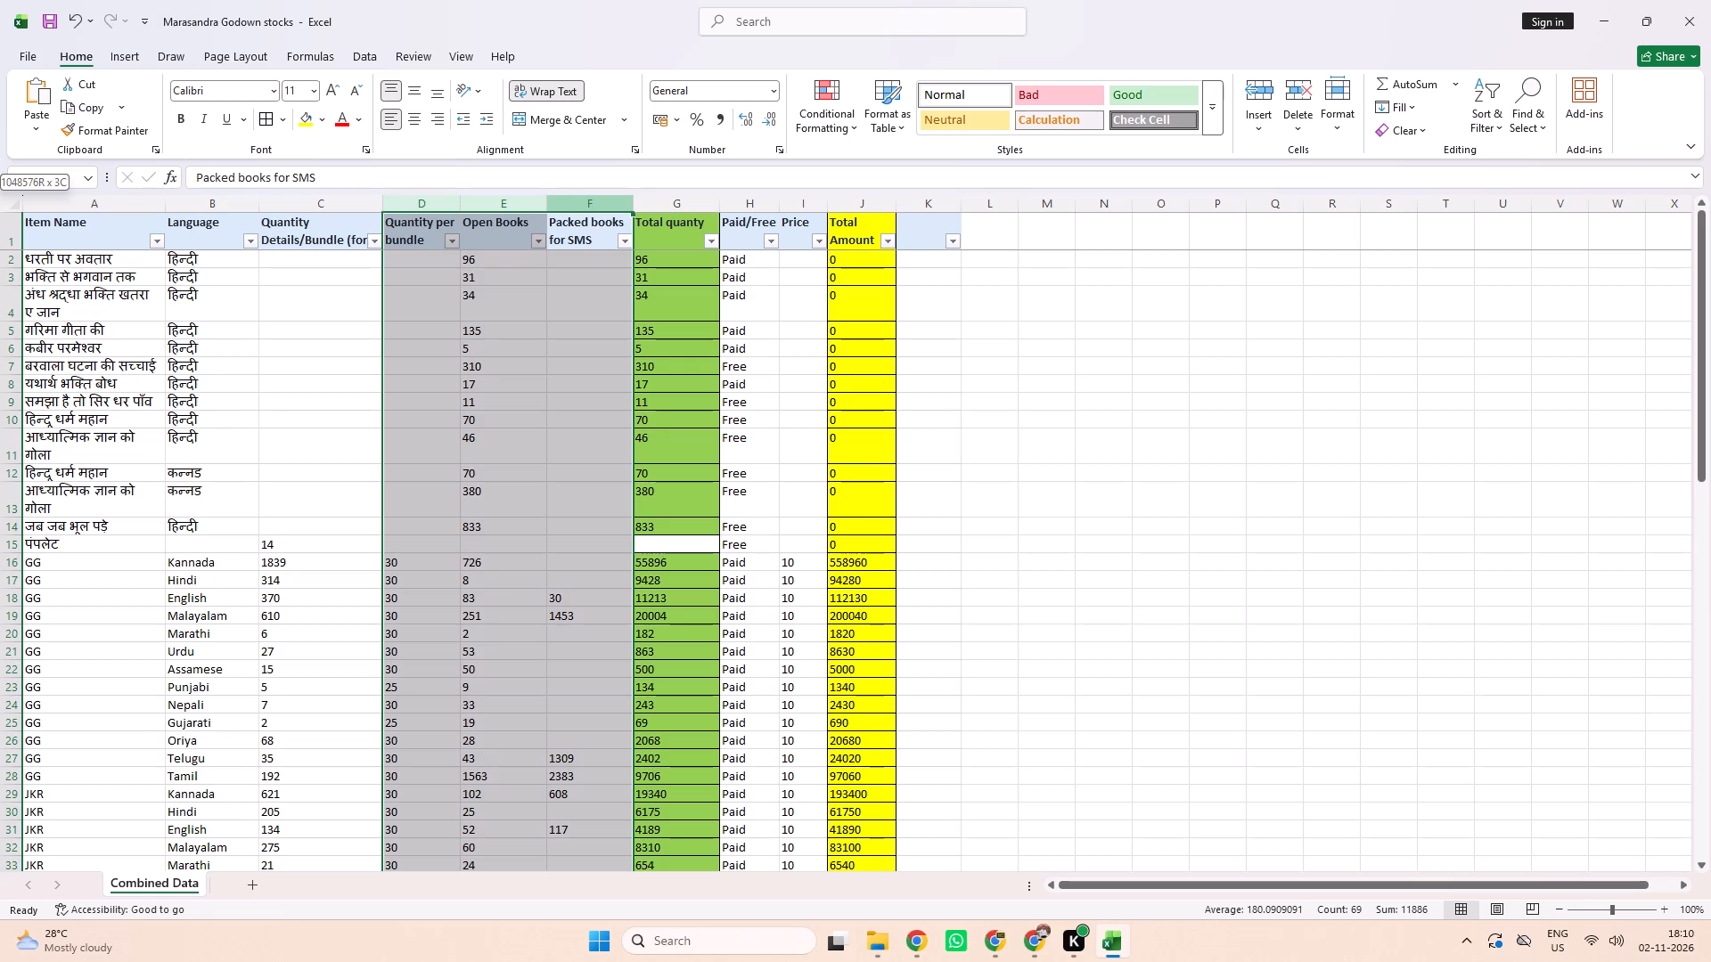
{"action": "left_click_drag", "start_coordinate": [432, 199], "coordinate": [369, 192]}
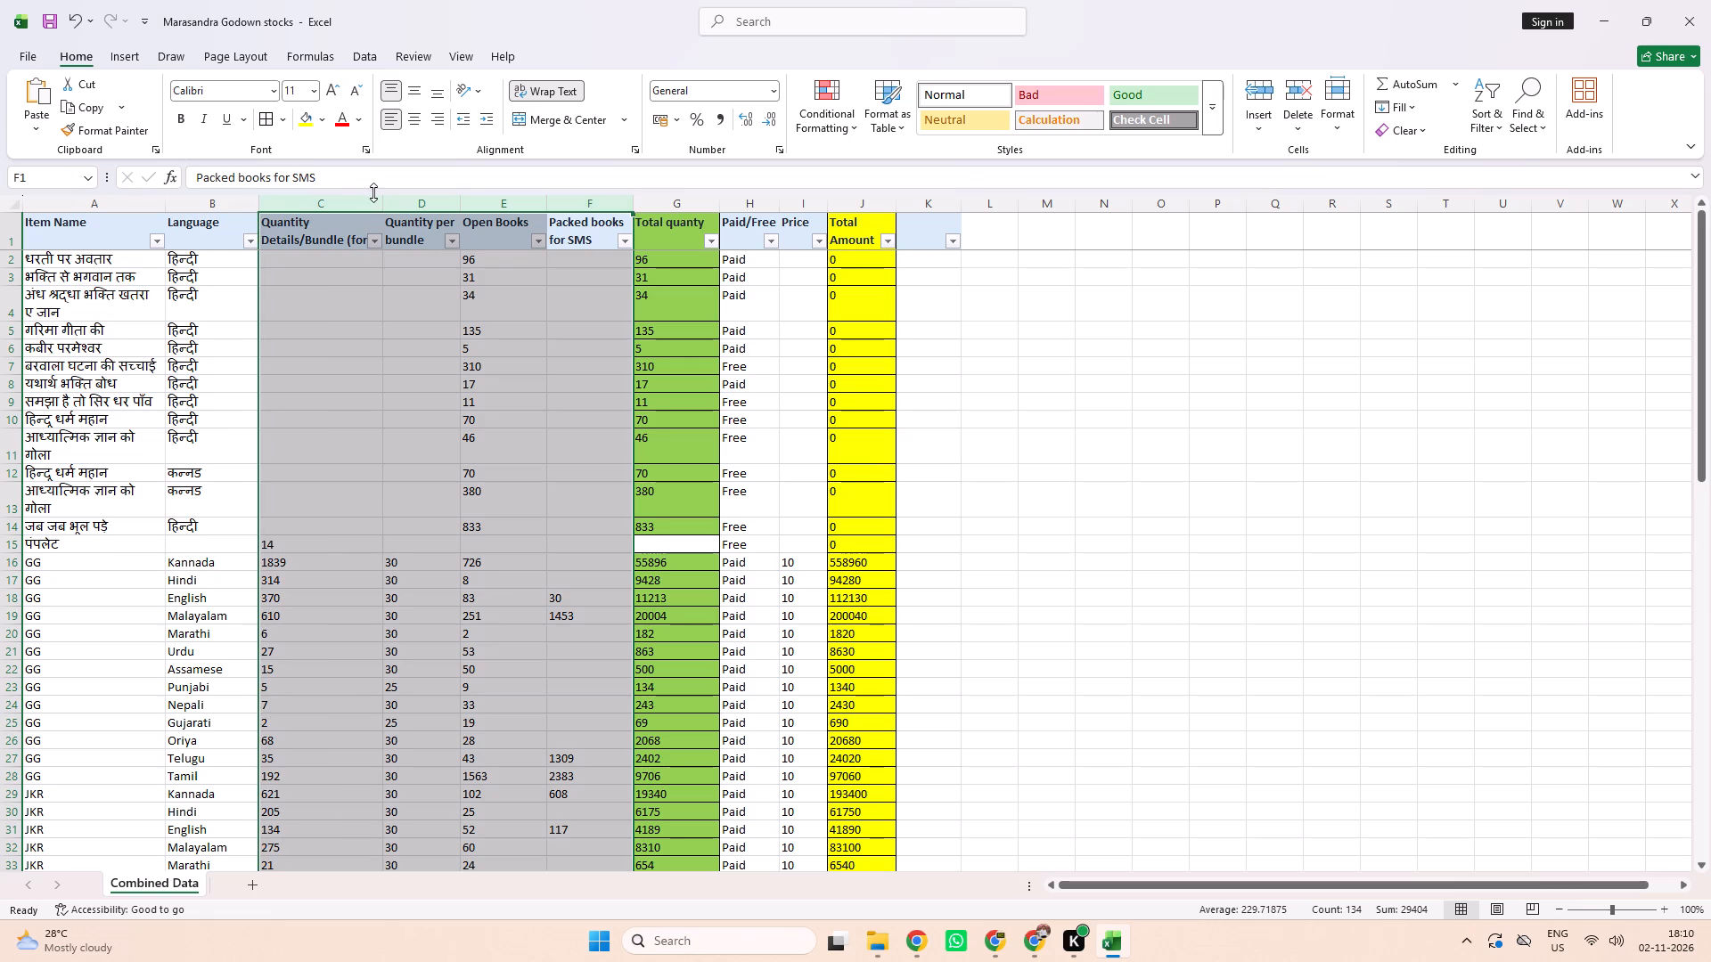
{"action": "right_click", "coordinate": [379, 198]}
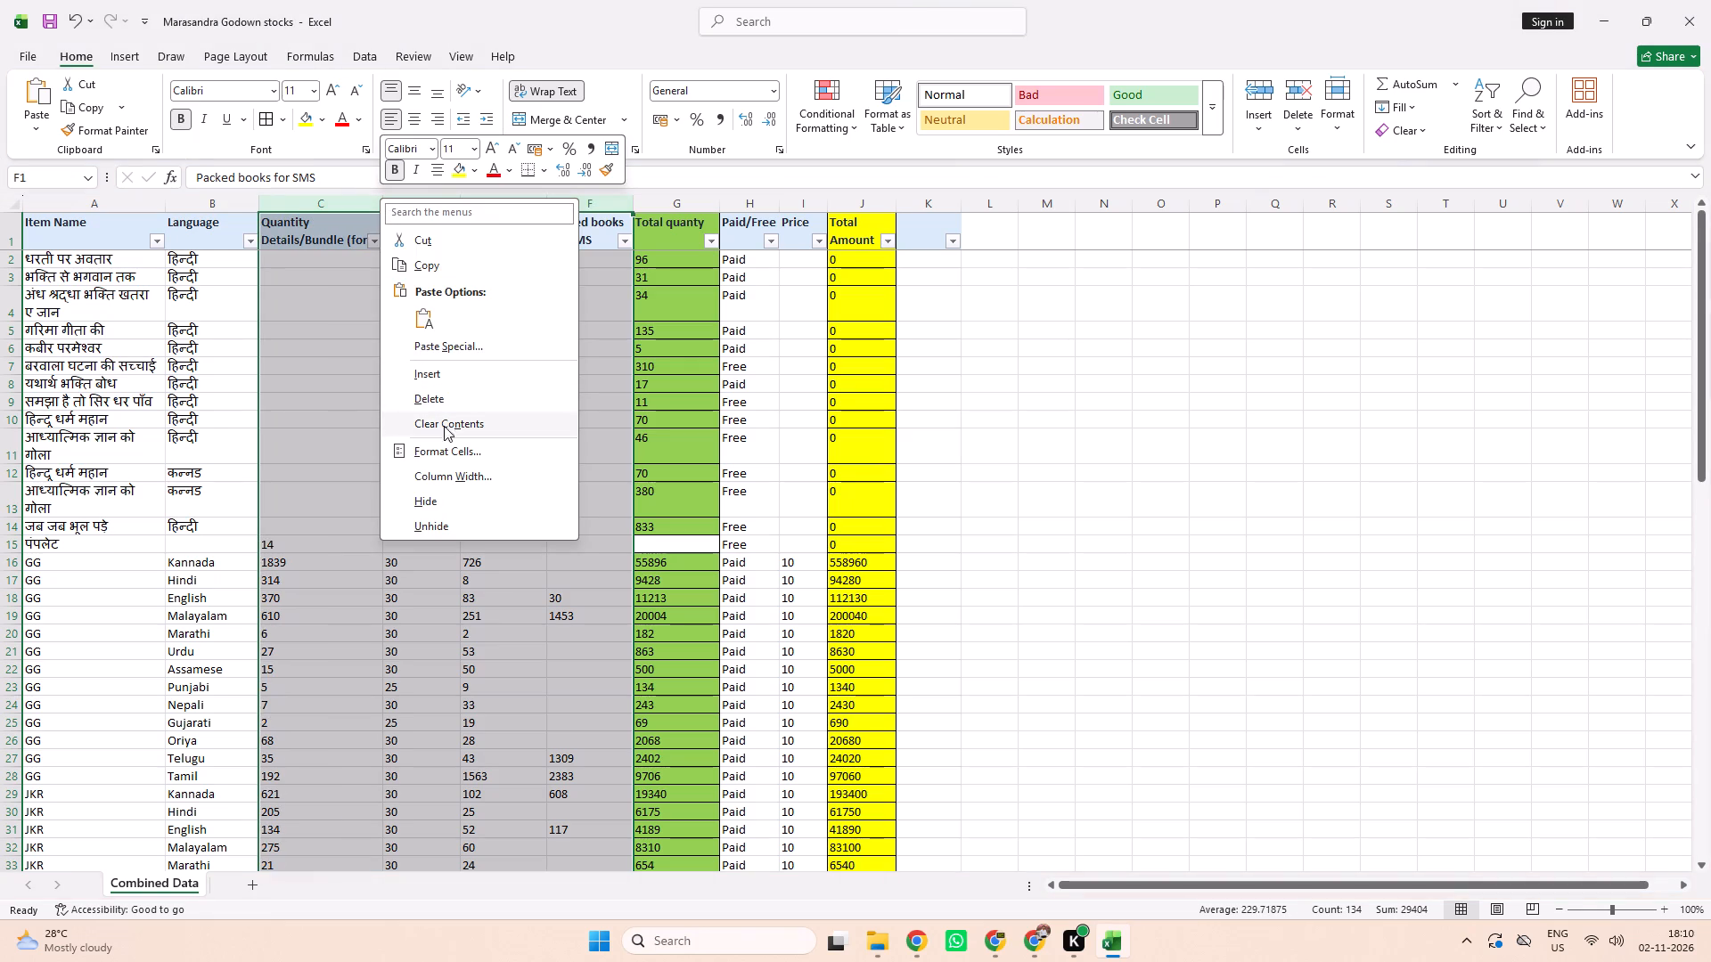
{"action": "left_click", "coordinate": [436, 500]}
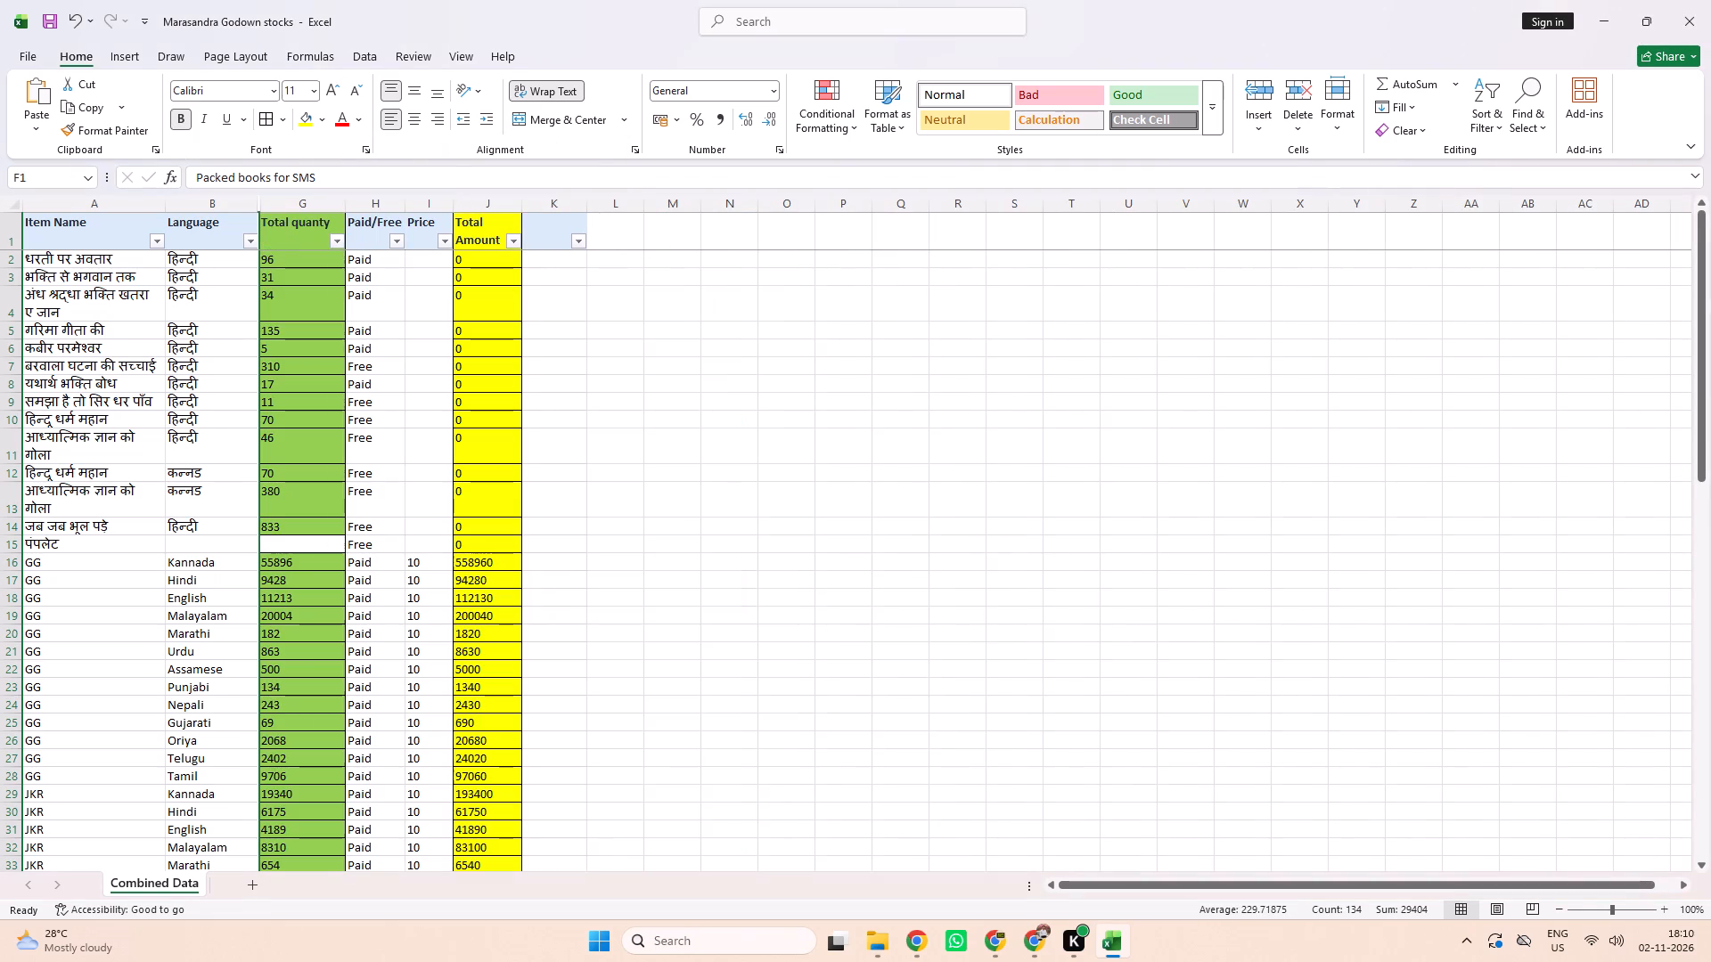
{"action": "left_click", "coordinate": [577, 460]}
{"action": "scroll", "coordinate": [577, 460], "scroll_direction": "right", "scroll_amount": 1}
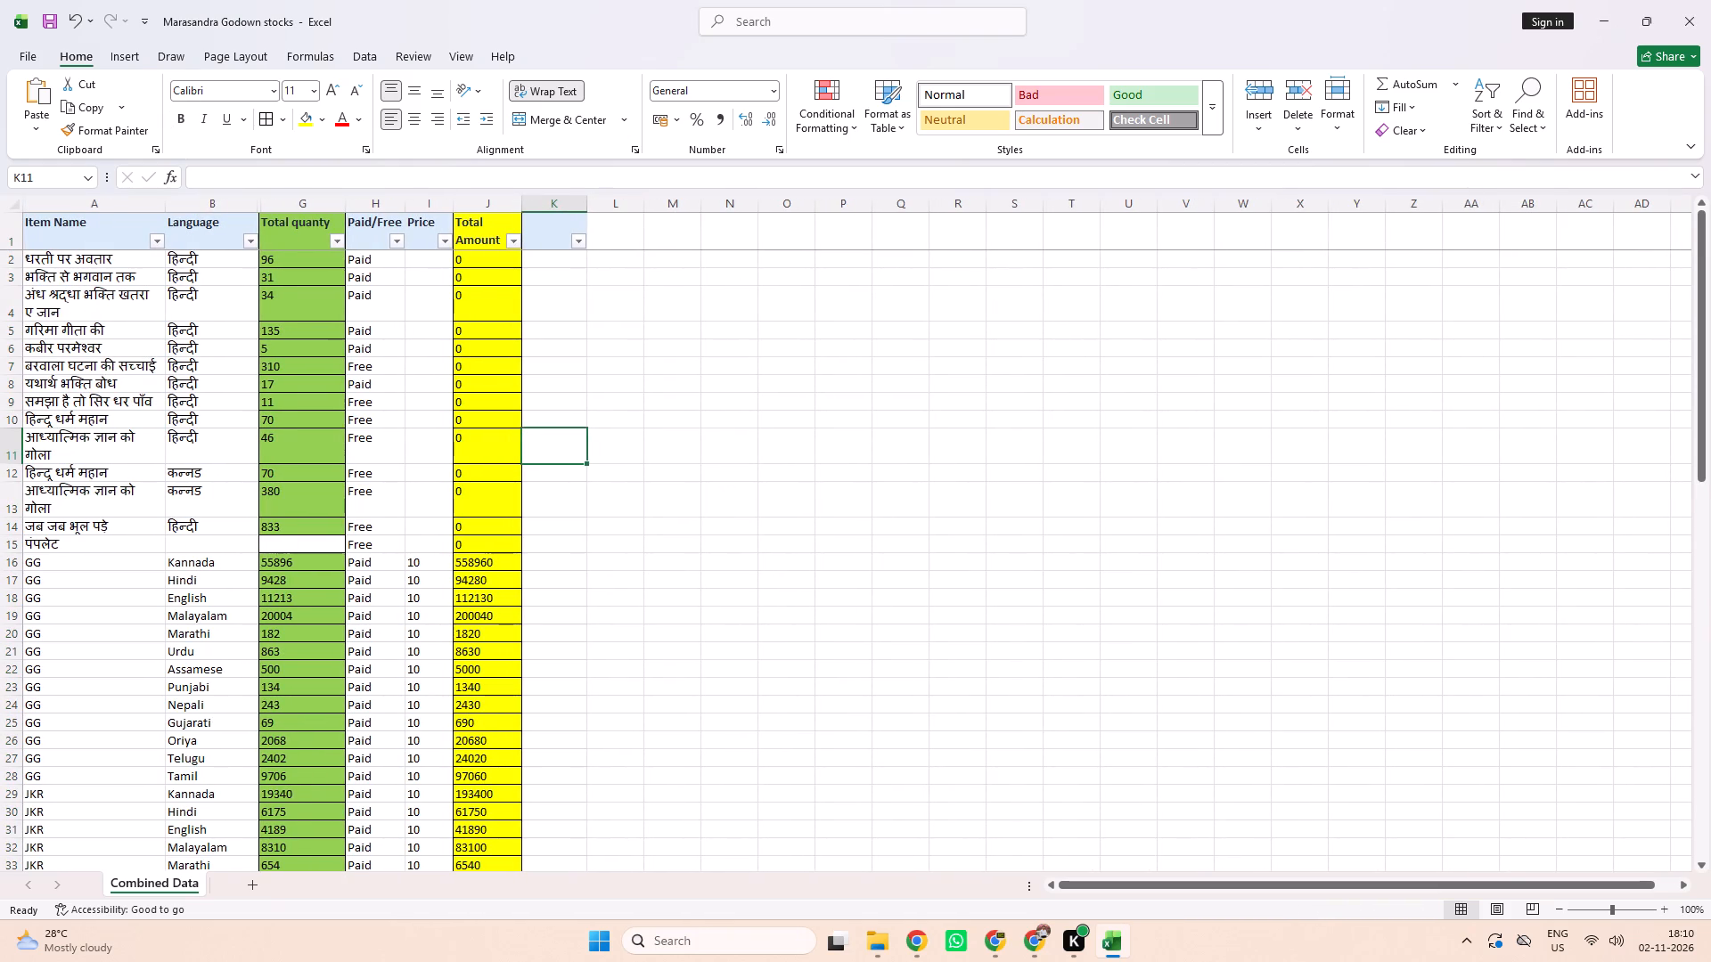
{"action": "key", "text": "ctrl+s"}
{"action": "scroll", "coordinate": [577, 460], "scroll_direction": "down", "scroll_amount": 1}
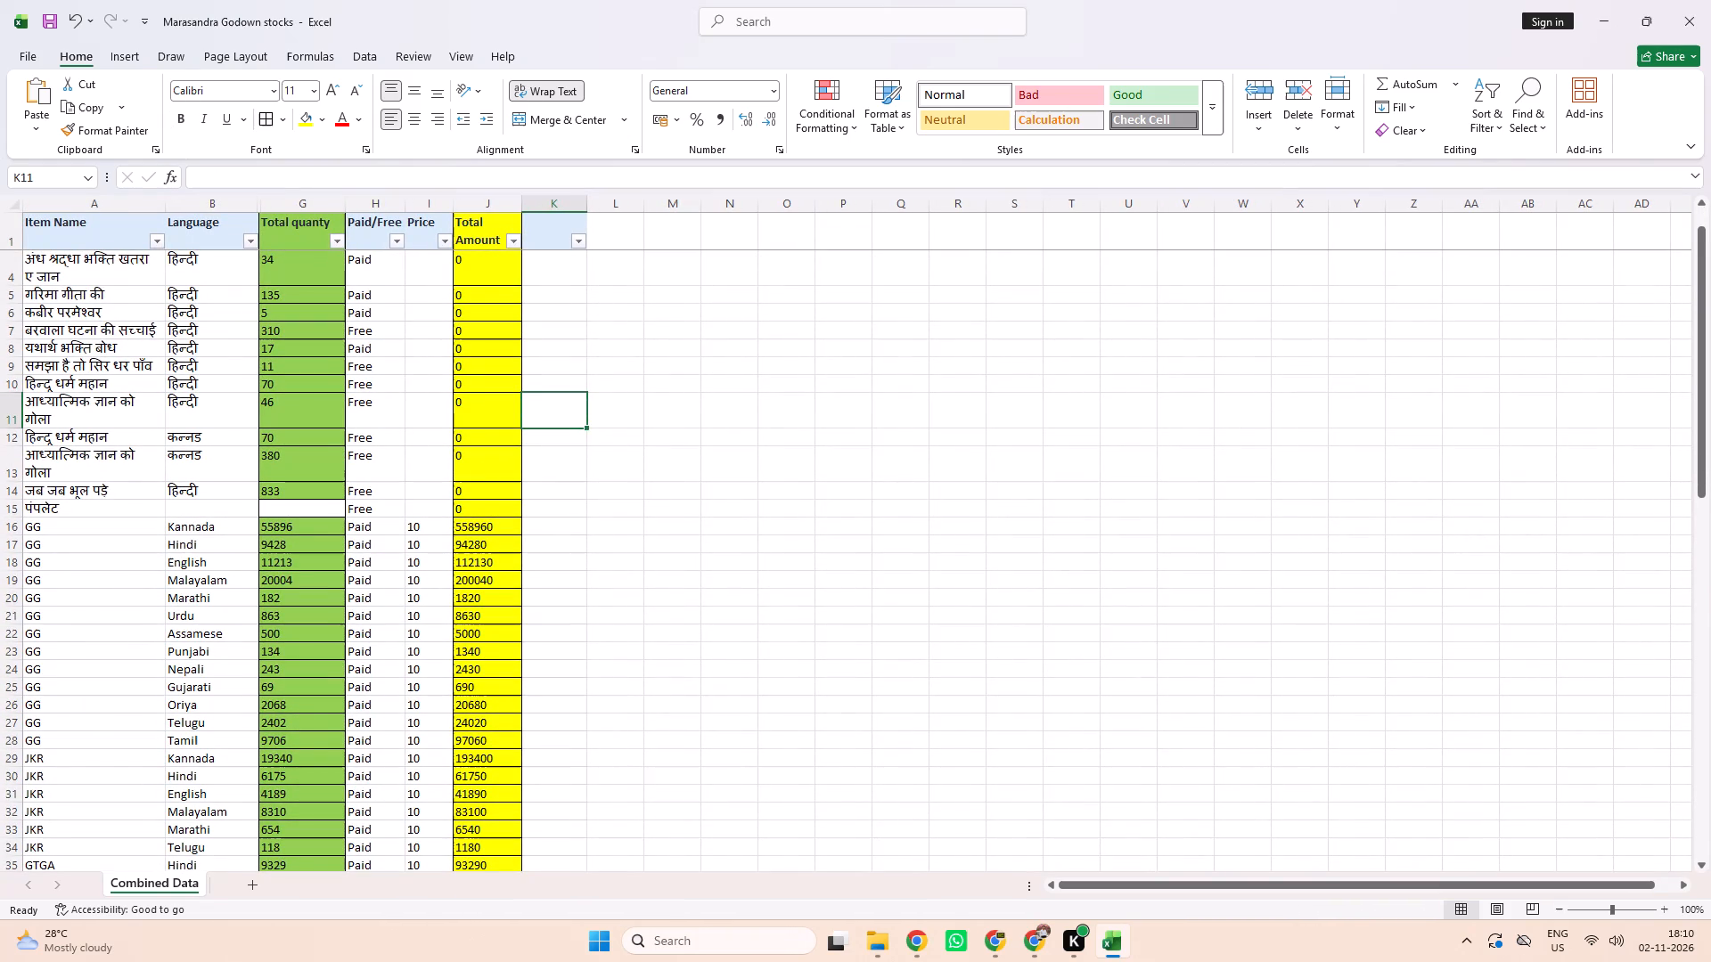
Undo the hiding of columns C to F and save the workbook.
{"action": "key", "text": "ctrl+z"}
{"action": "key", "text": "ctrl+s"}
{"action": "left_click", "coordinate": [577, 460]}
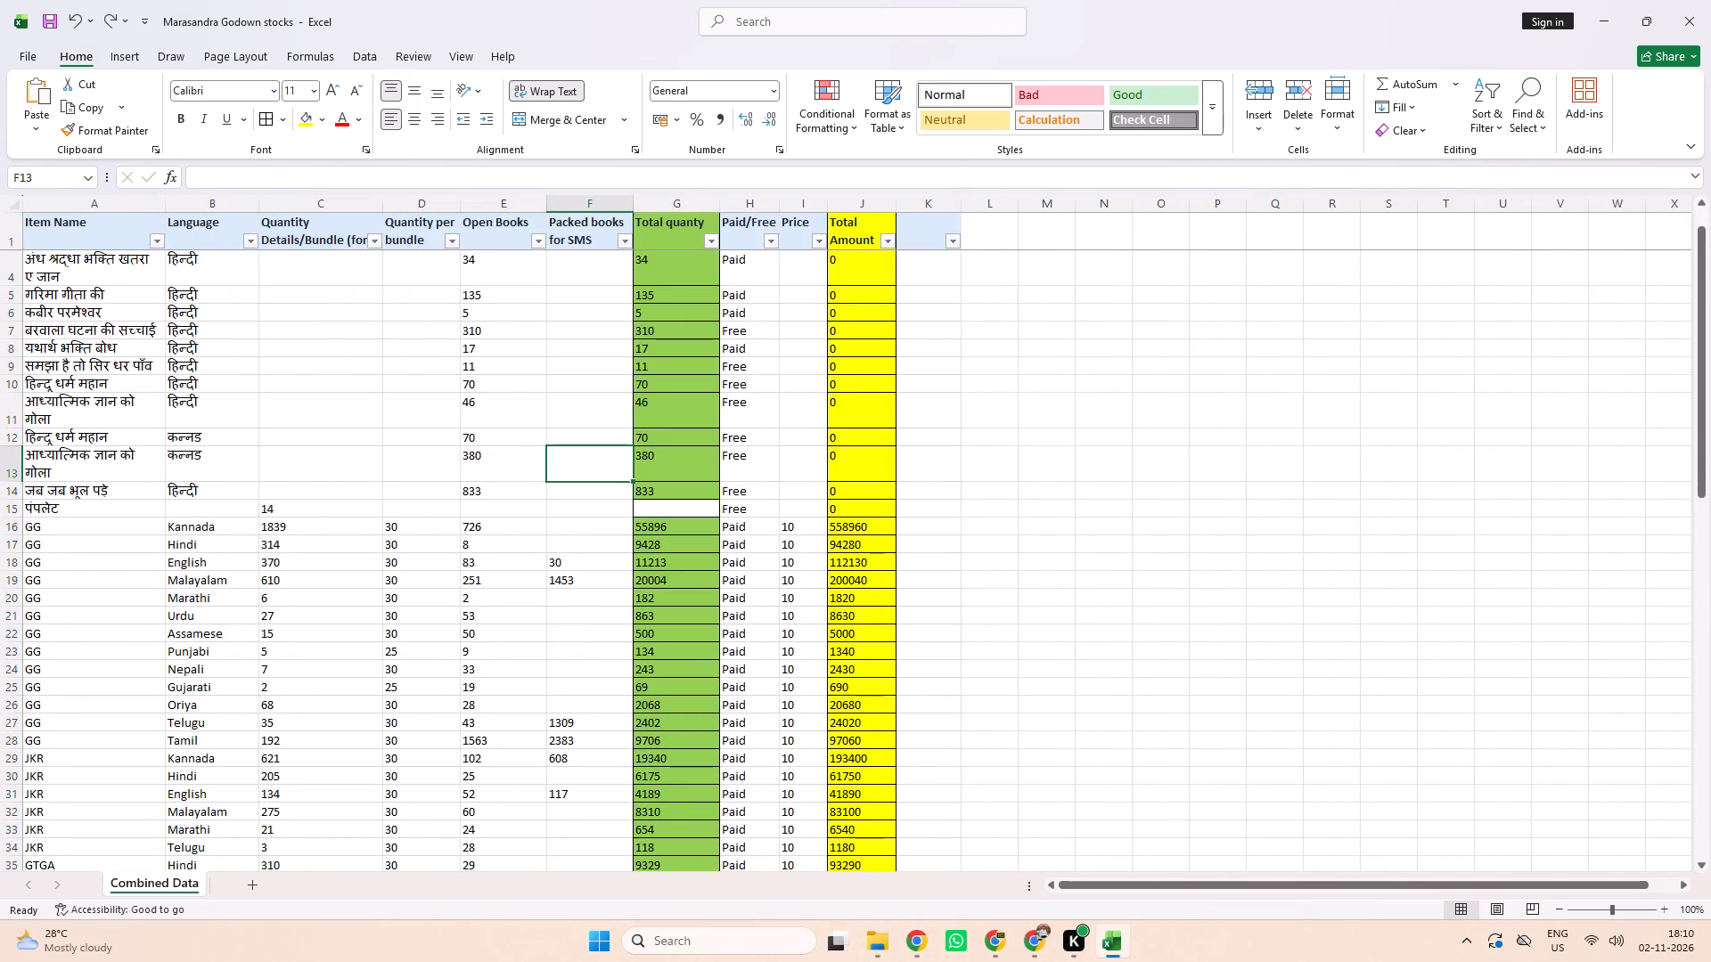
Review the stock rows from top to bottom, checking the highlighted Total quanty and Total Amount columns.
{"action": "scroll", "coordinate": [1057, 628], "scroll_direction": "down", "scroll_amount": 2}
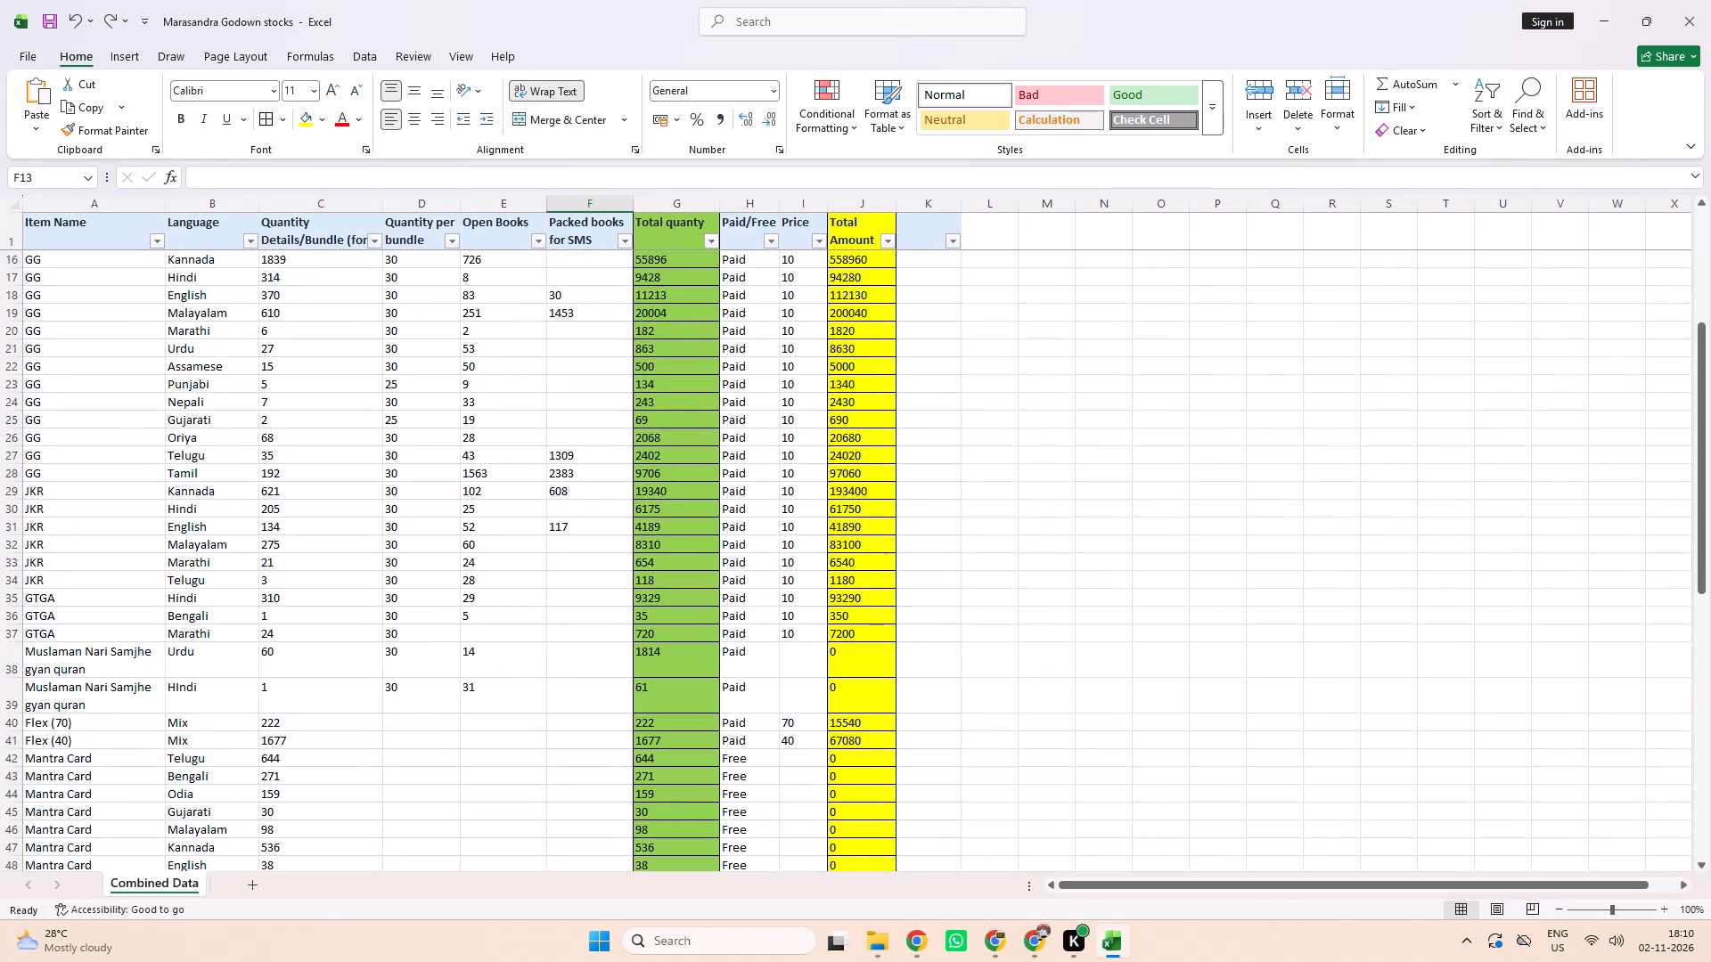
{"action": "scroll", "coordinate": [1057, 628], "scroll_direction": "down", "scroll_amount": 2}
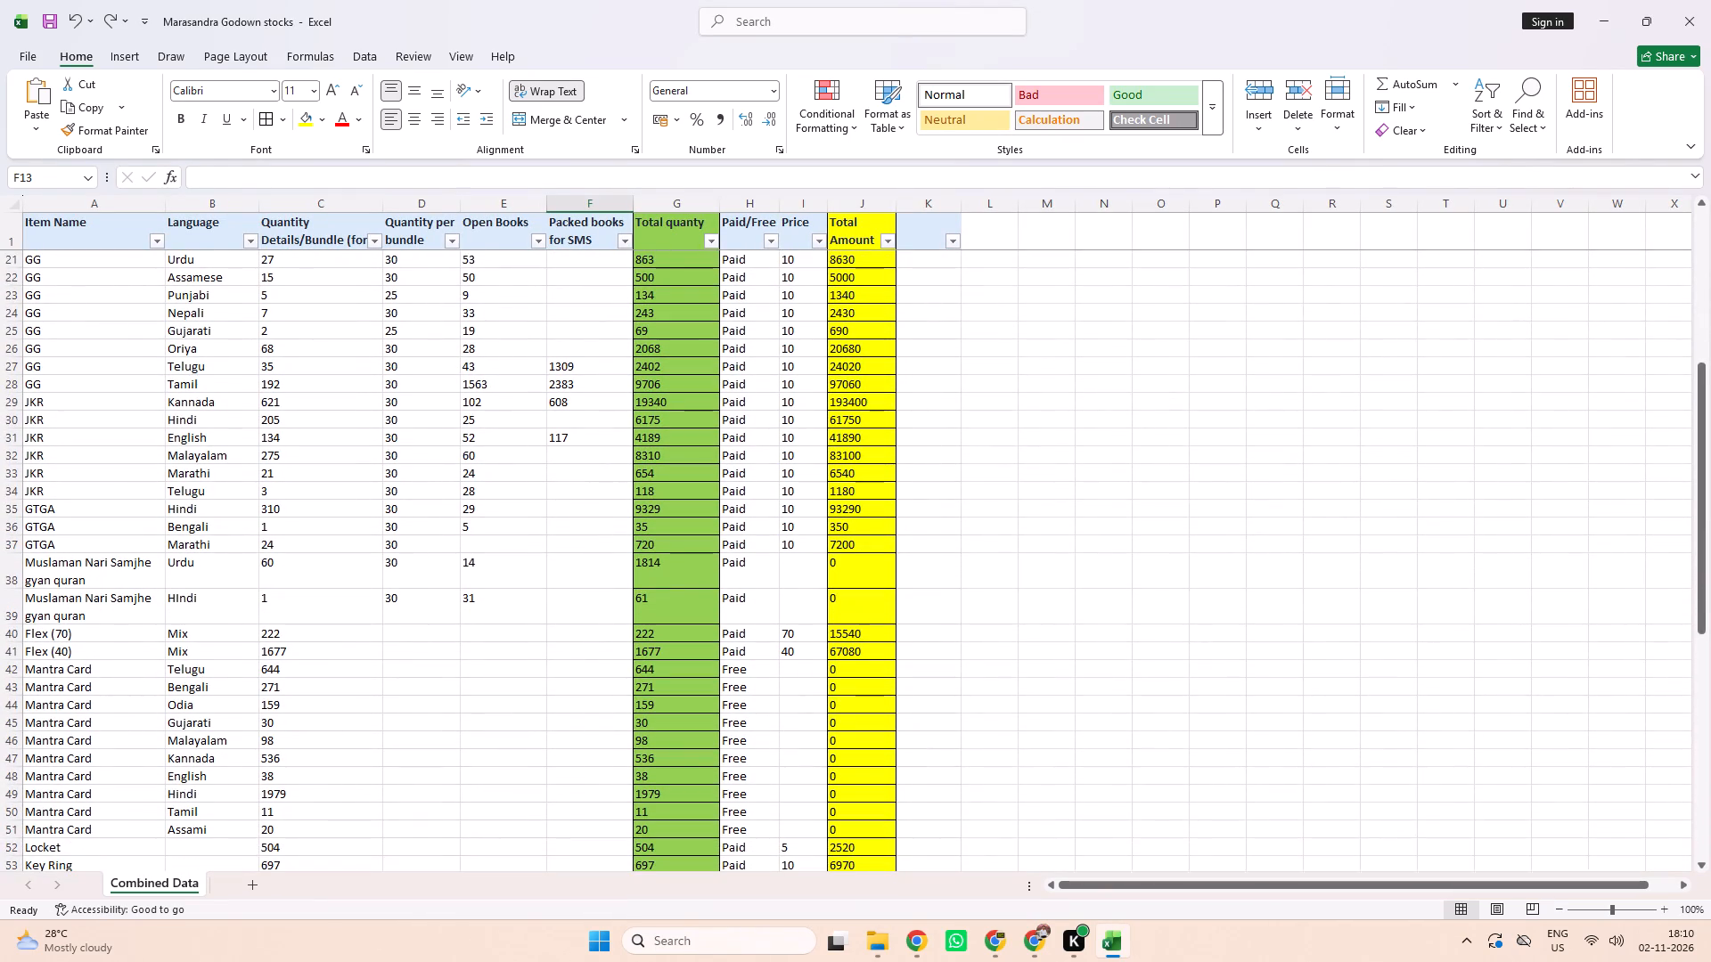
{"action": "scroll", "coordinate": [1057, 628], "scroll_direction": "down", "scroll_amount": 1}
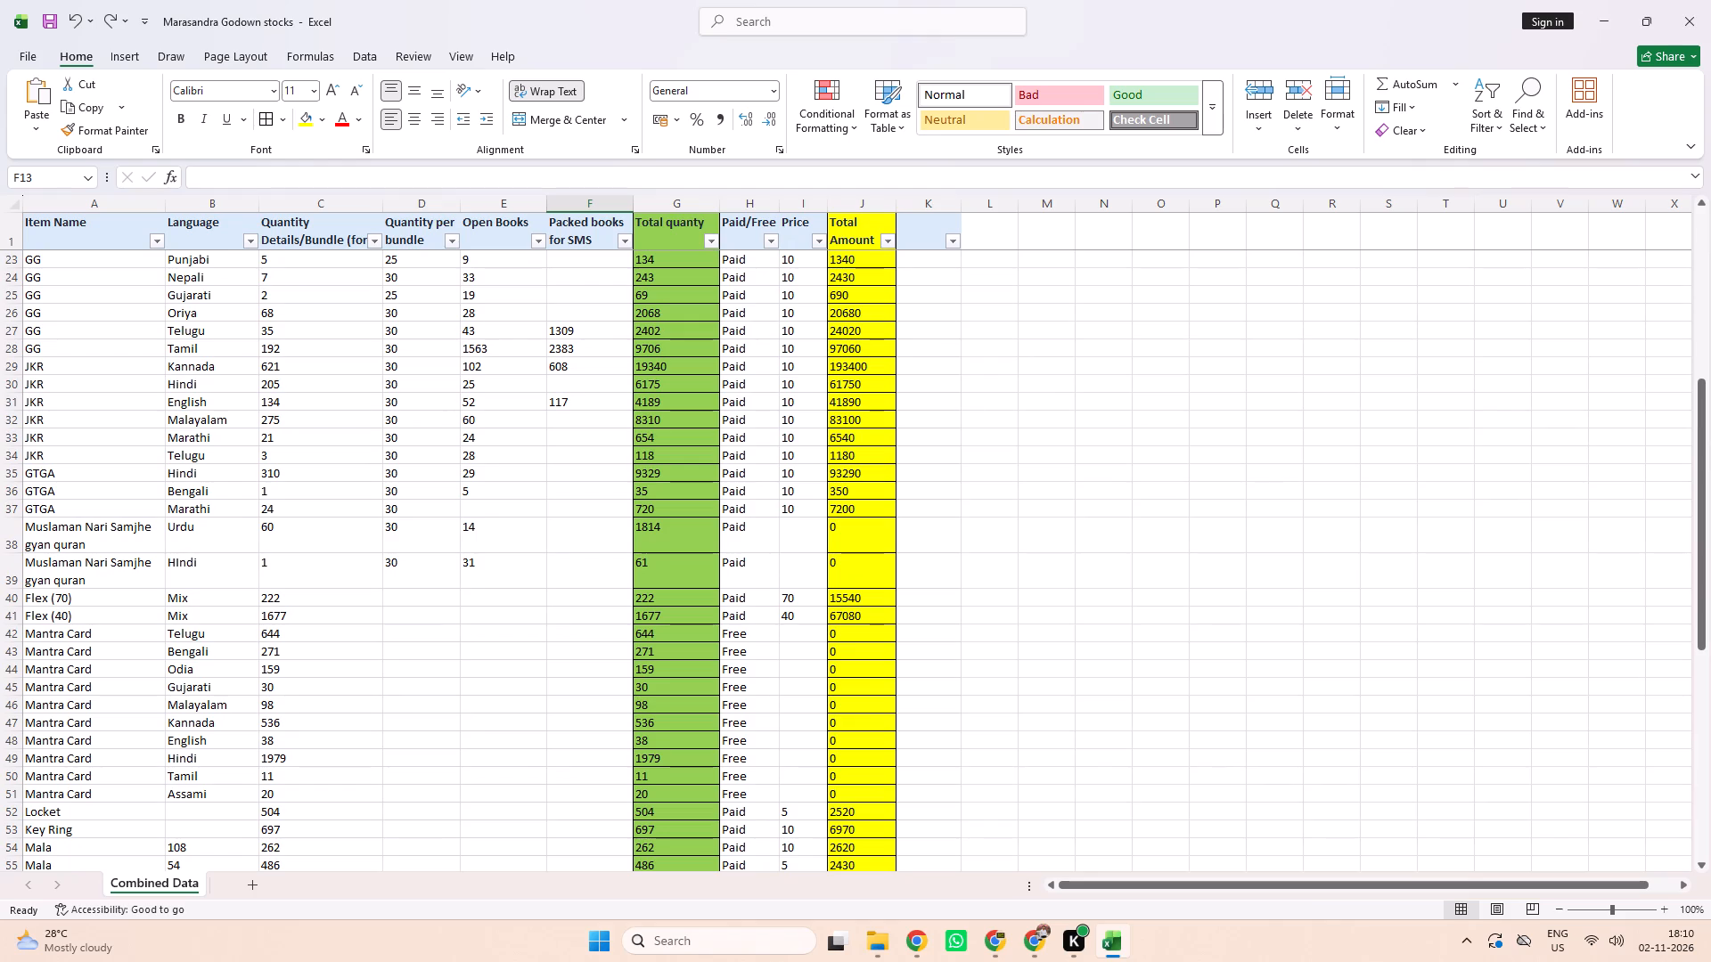
{"action": "scroll", "coordinate": [806, 666], "scroll_direction": "down", "scroll_amount": 2}
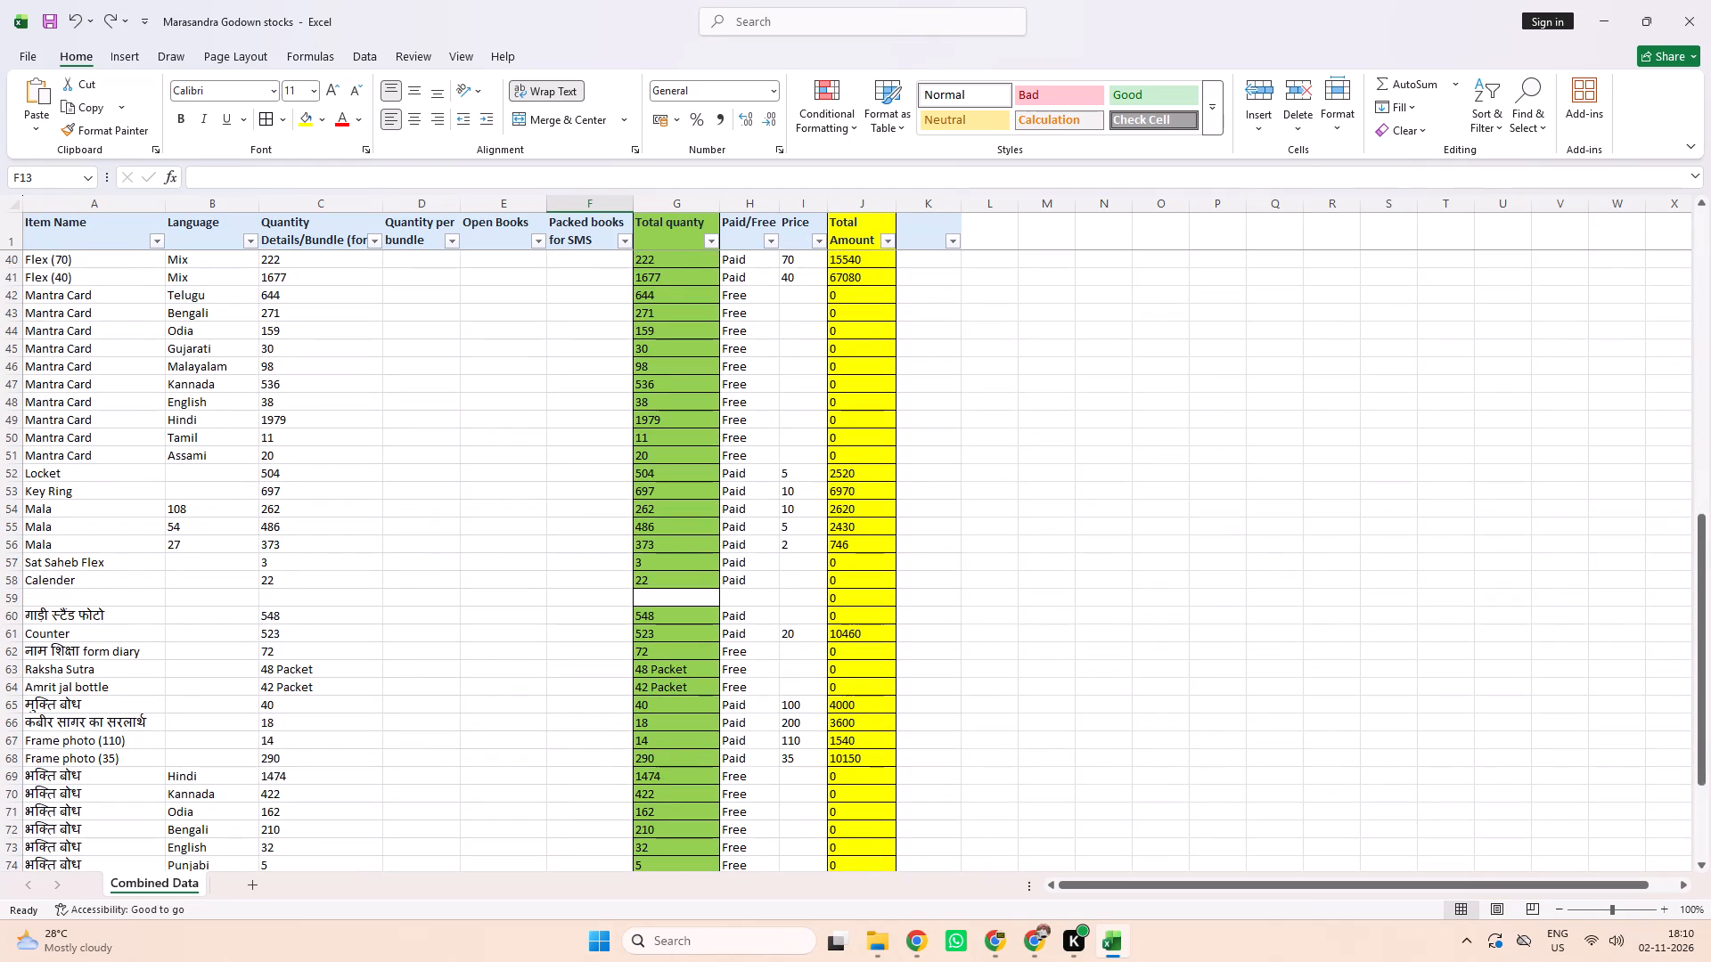
{"action": "scroll", "coordinate": [806, 666], "scroll_direction": "down", "scroll_amount": 3}
{"action": "scroll", "coordinate": [806, 666], "scroll_direction": "up", "scroll_amount": 5}
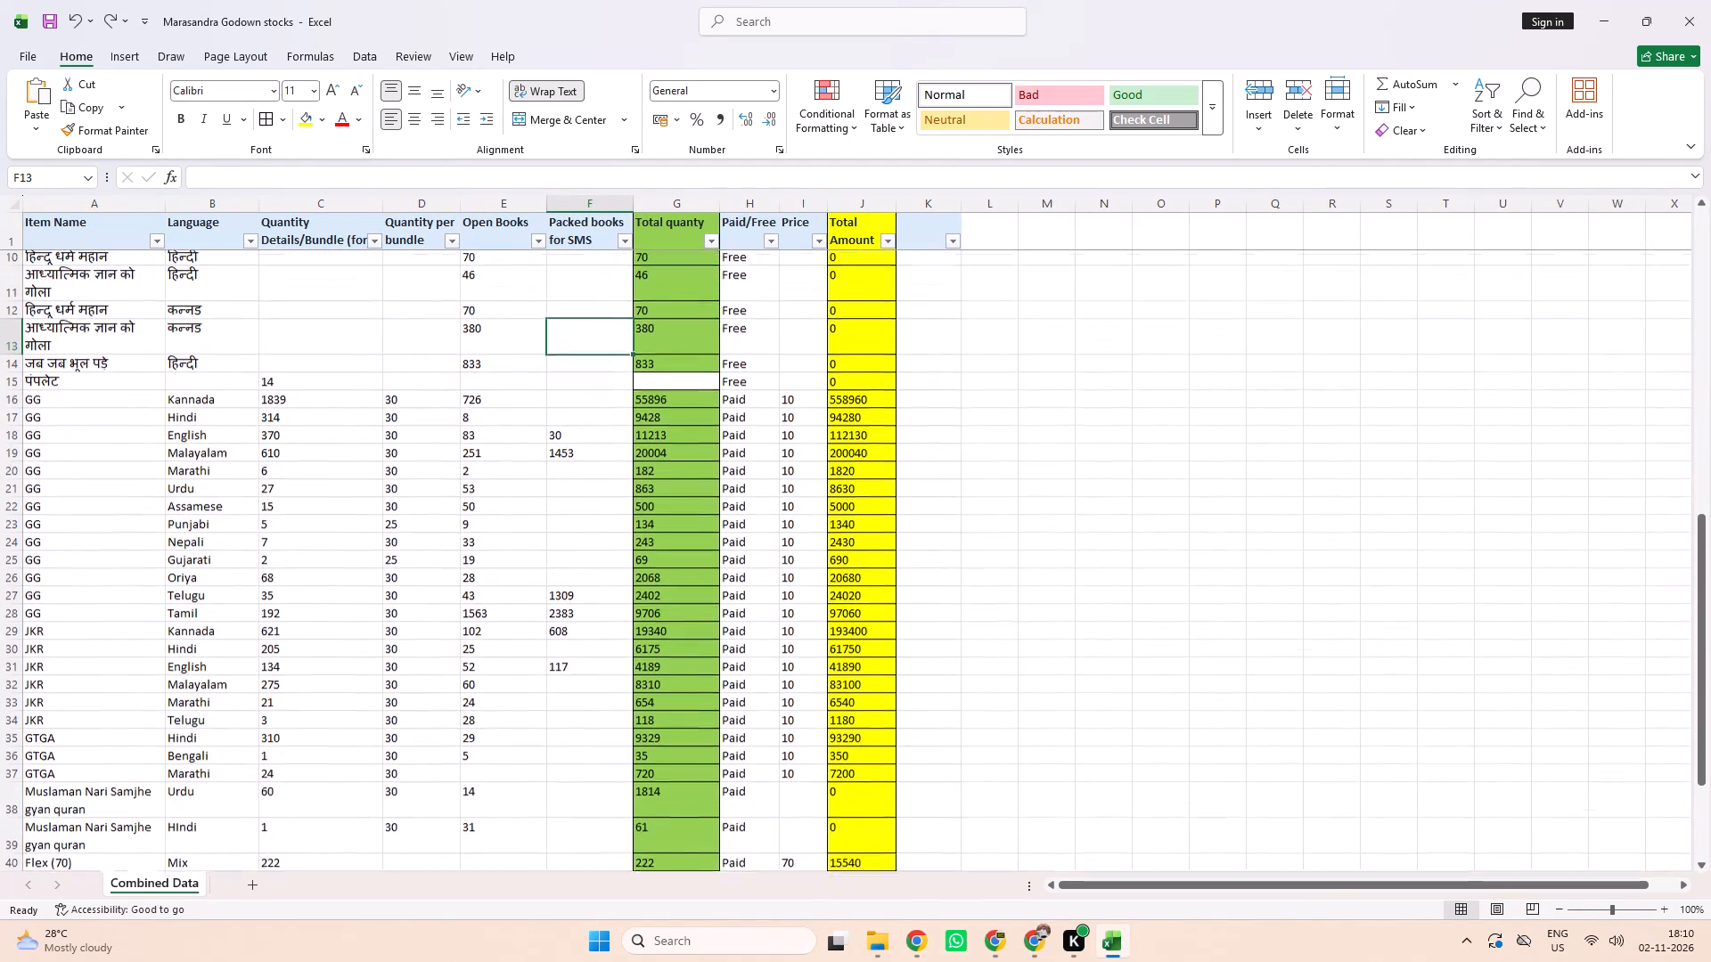
{"action": "scroll", "coordinate": [806, 666], "scroll_direction": "up", "scroll_amount": 2}
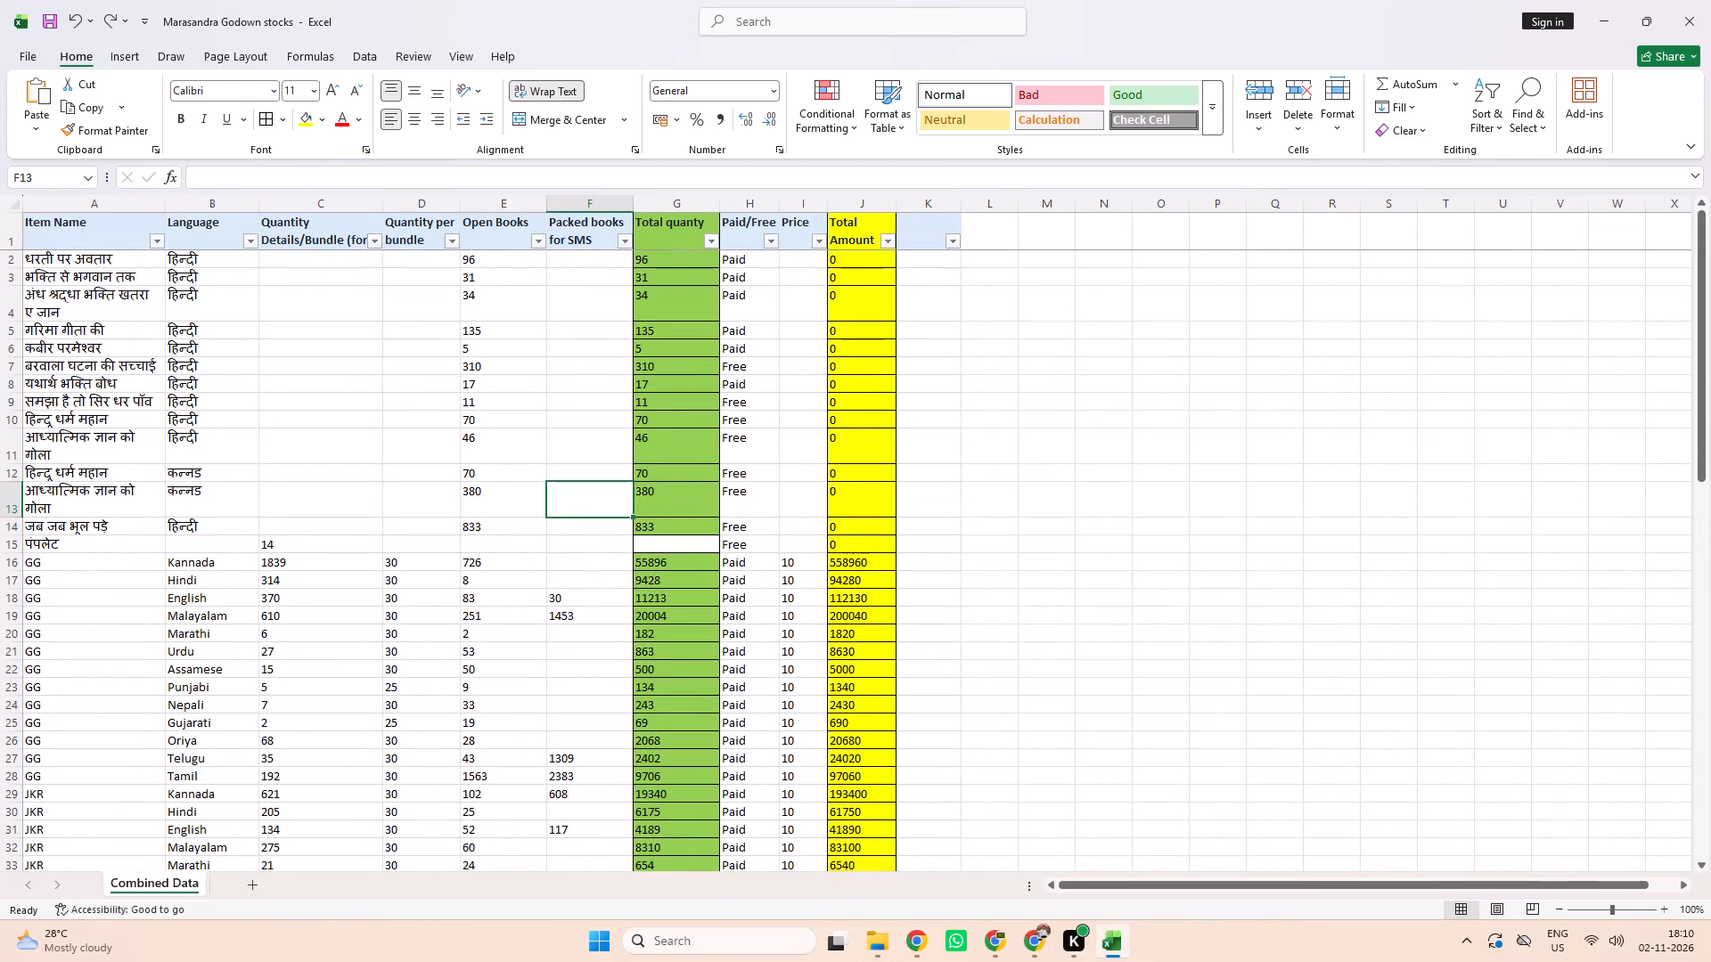
Save the reviewed workbook.
{"action": "key", "text": "ctrl+s"}
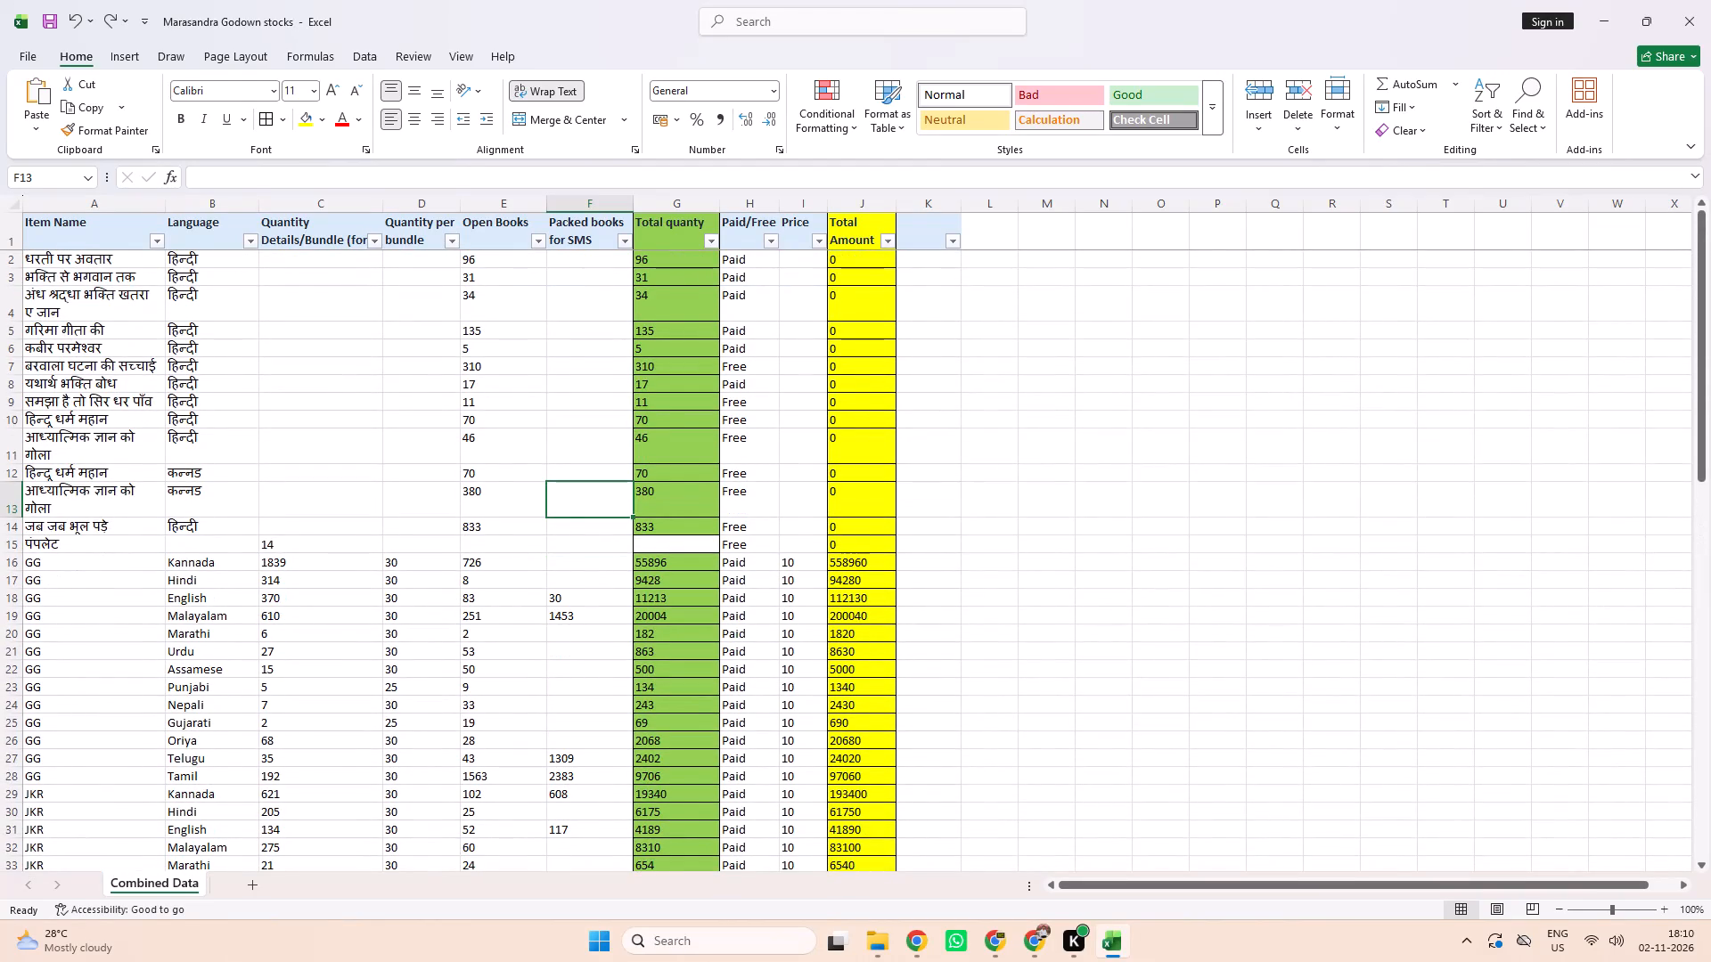
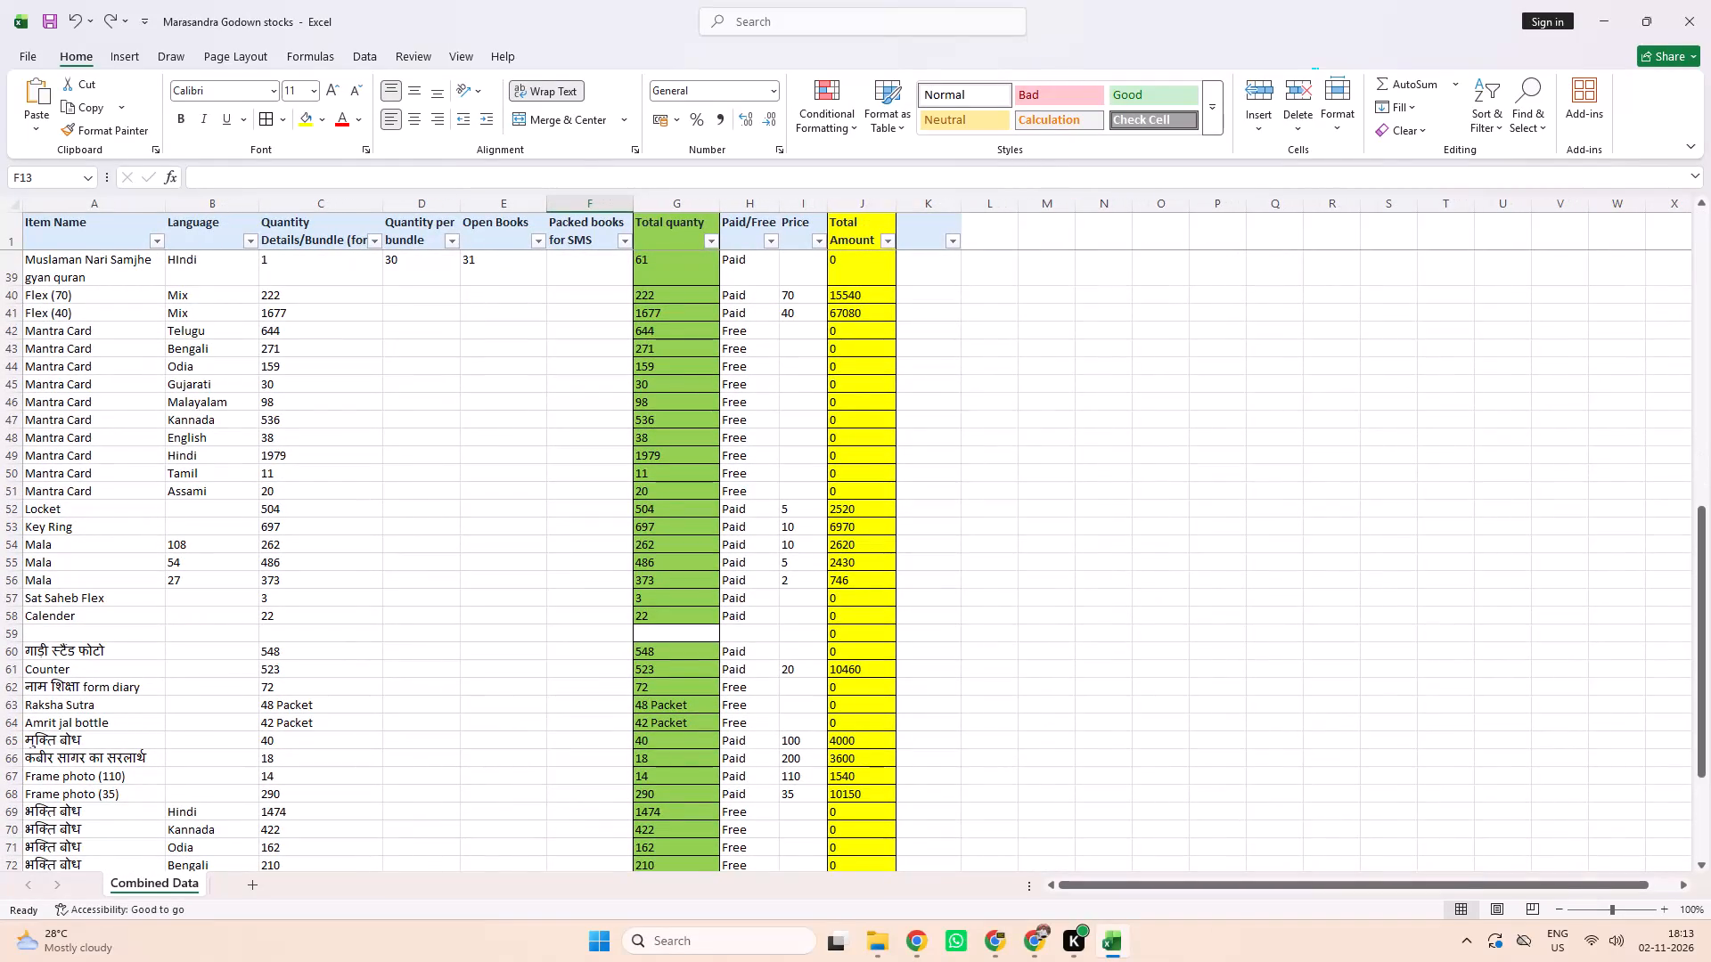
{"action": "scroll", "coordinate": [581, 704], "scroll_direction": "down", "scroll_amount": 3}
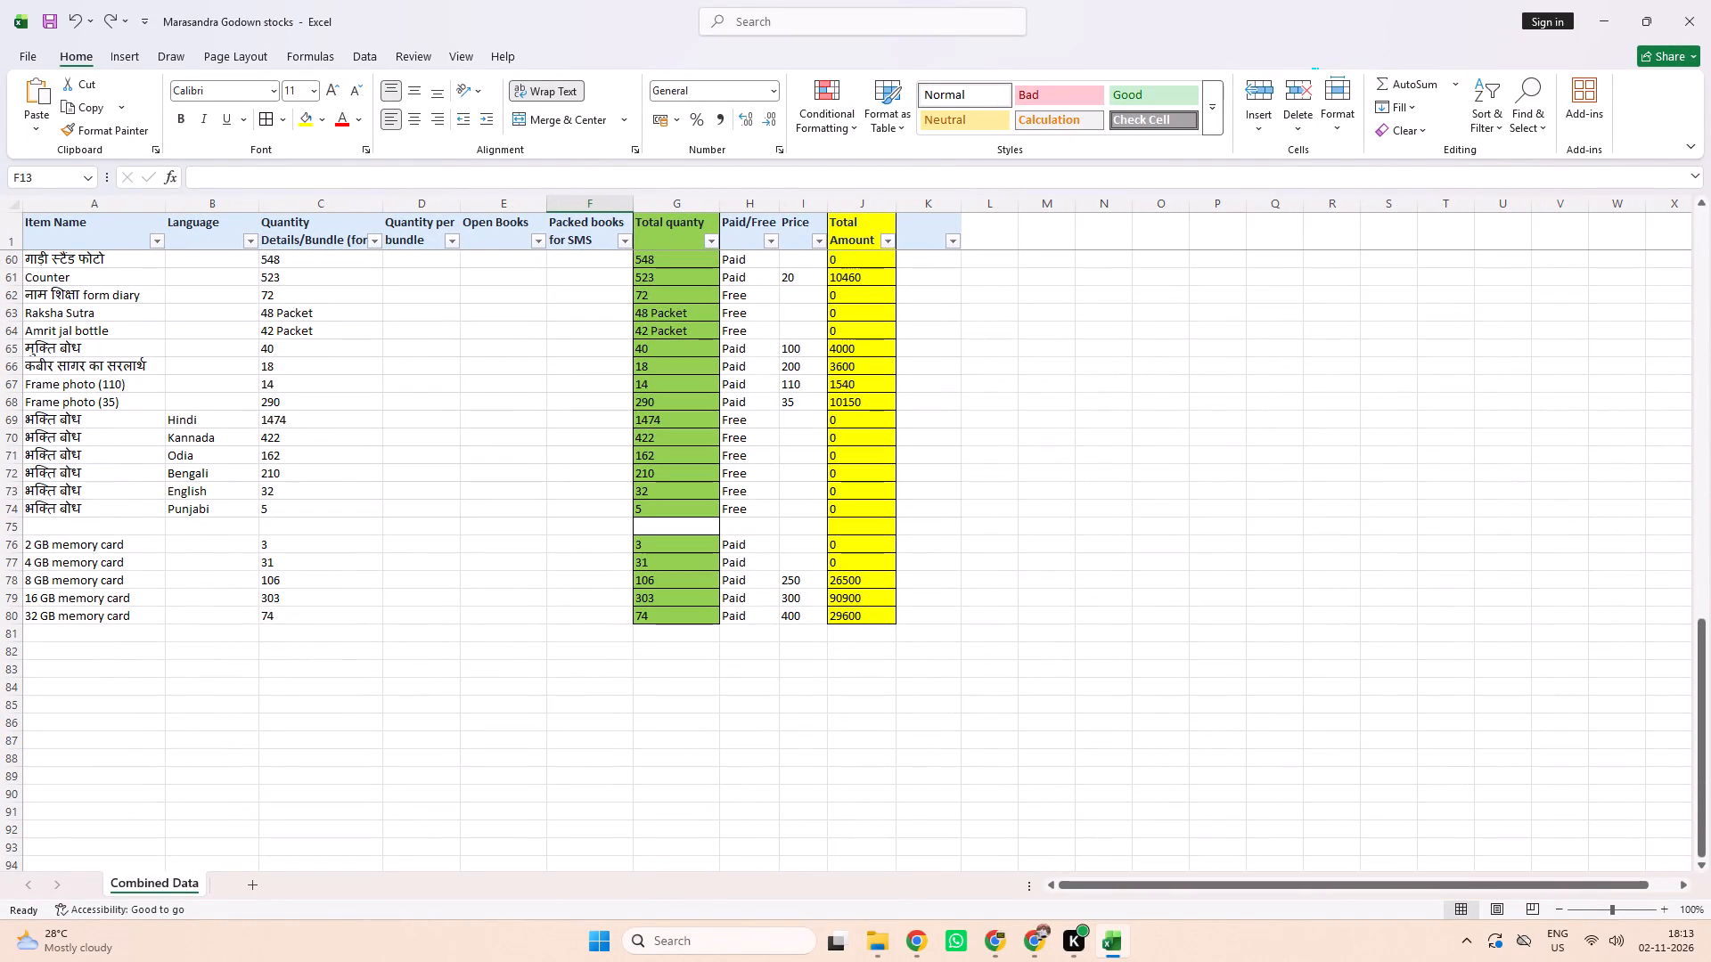
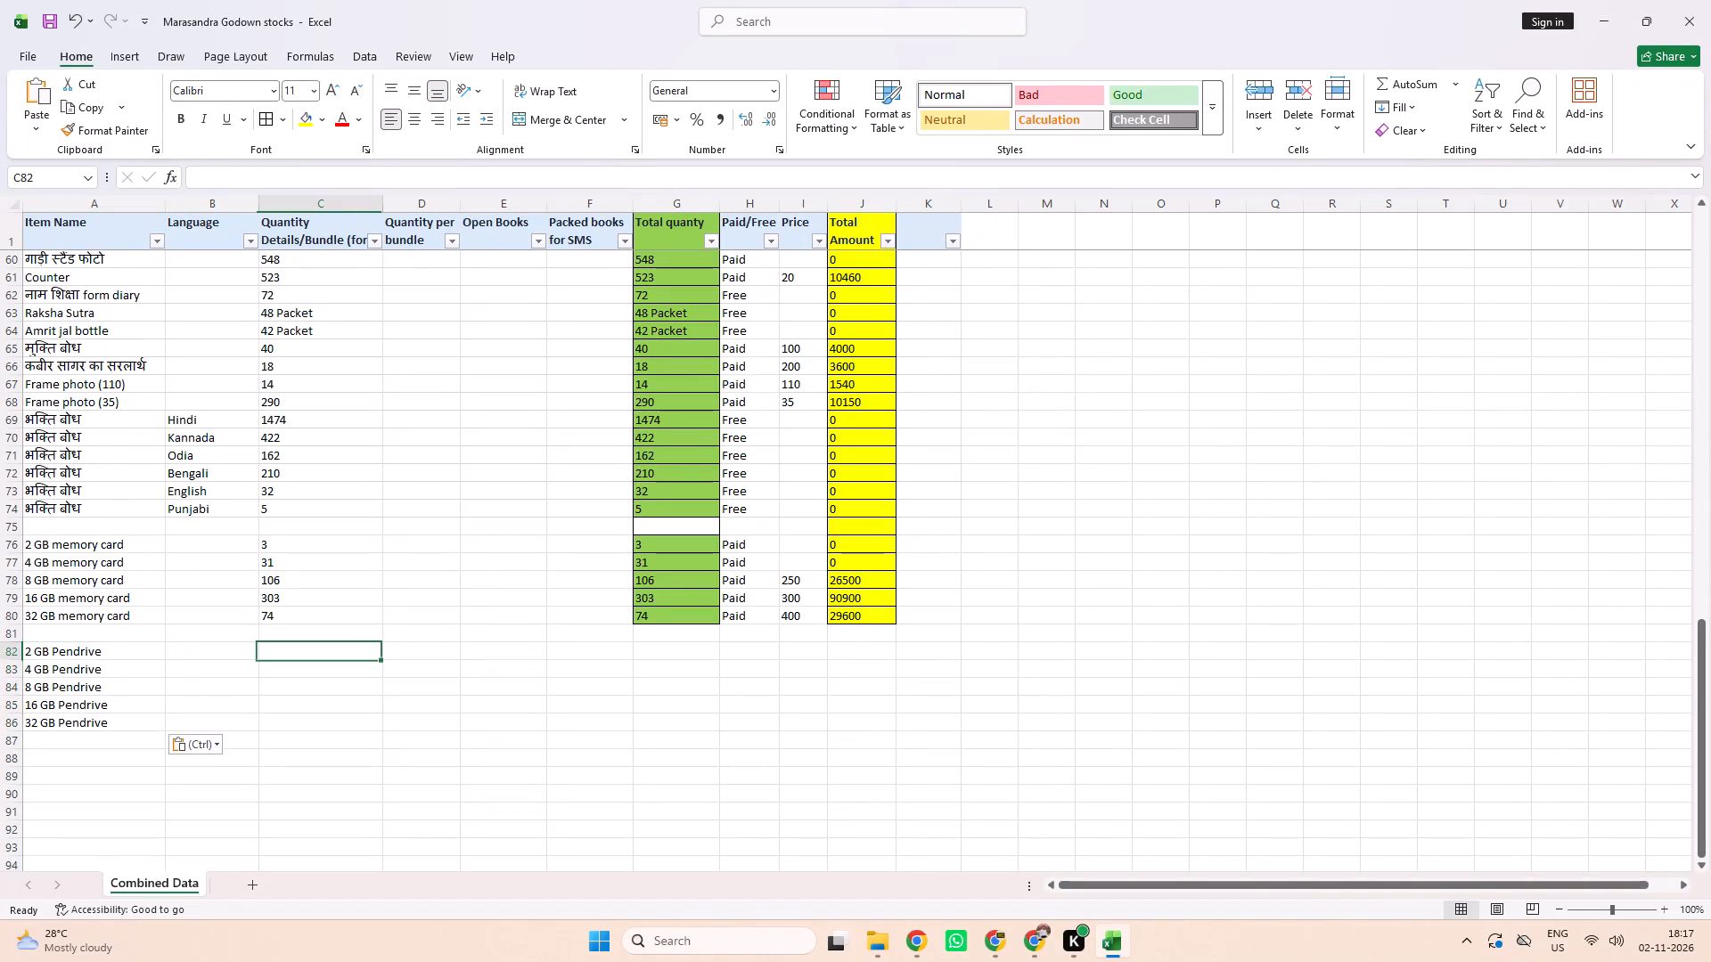
Copy the total quantity formula from the 32 GB memory card row to all five pendrive rows, G82 to G86.
{"action": "left_click", "coordinate": [651, 652]}
{"action": "left_click", "coordinate": [655, 619]}
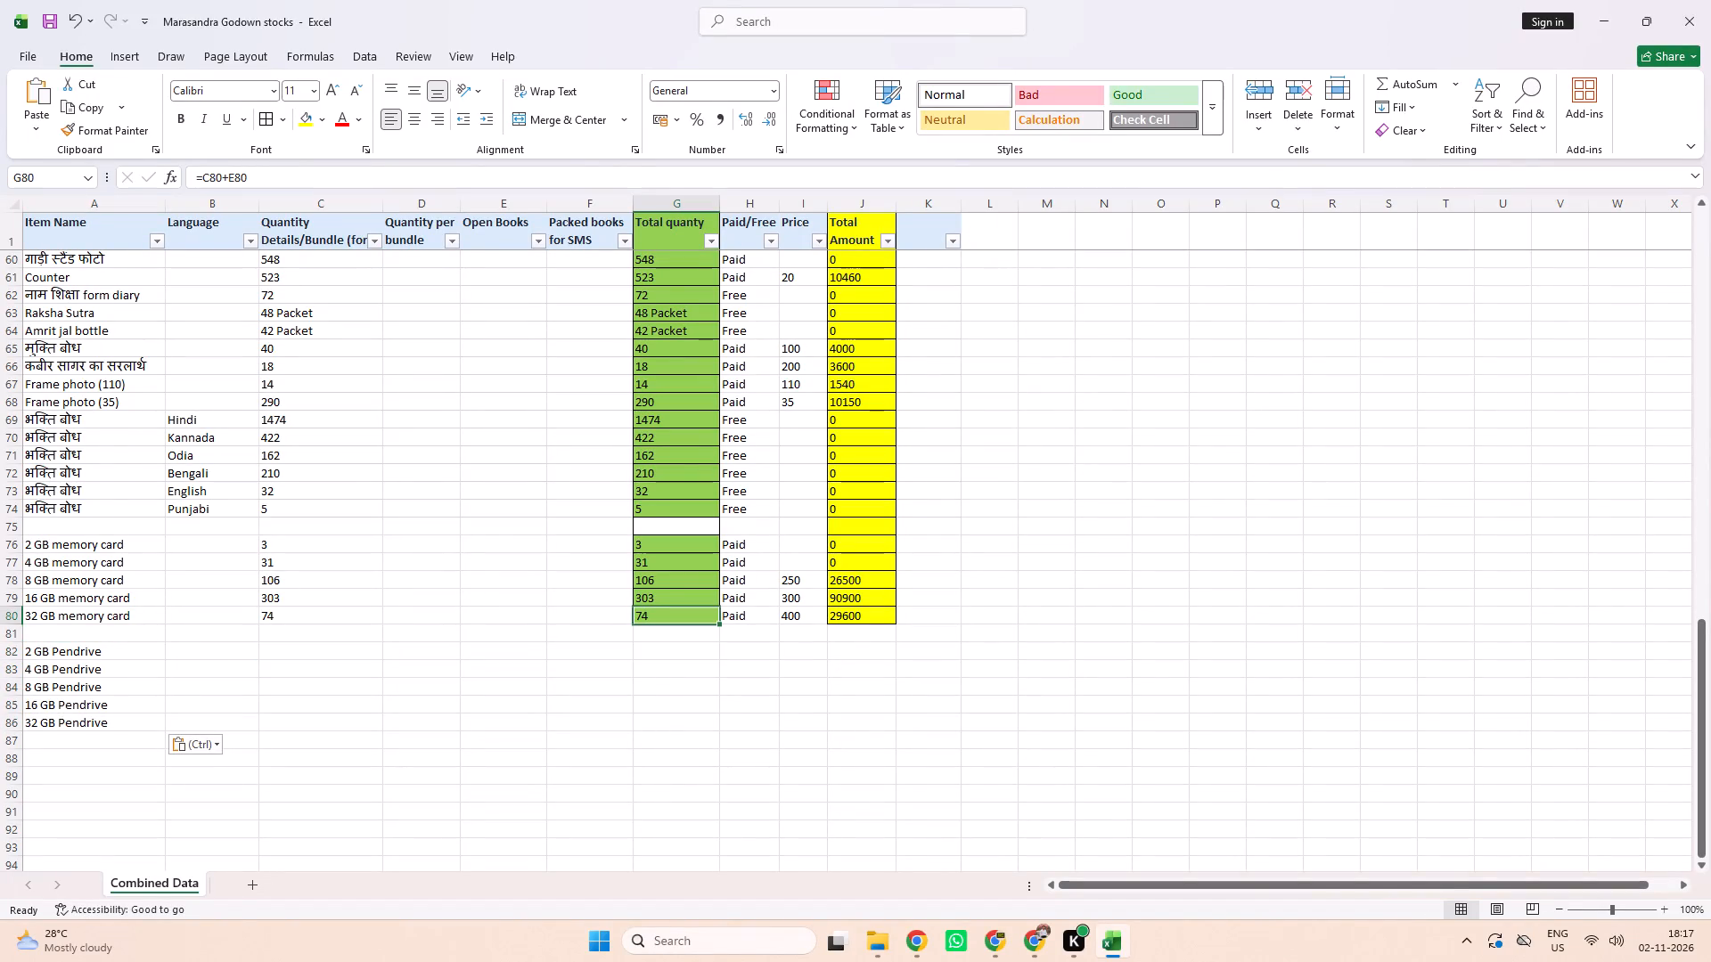
{"action": "key", "text": "ctrl+c"}
{"action": "left_click_drag", "start_coordinate": [666, 658], "coordinate": [674, 751]}
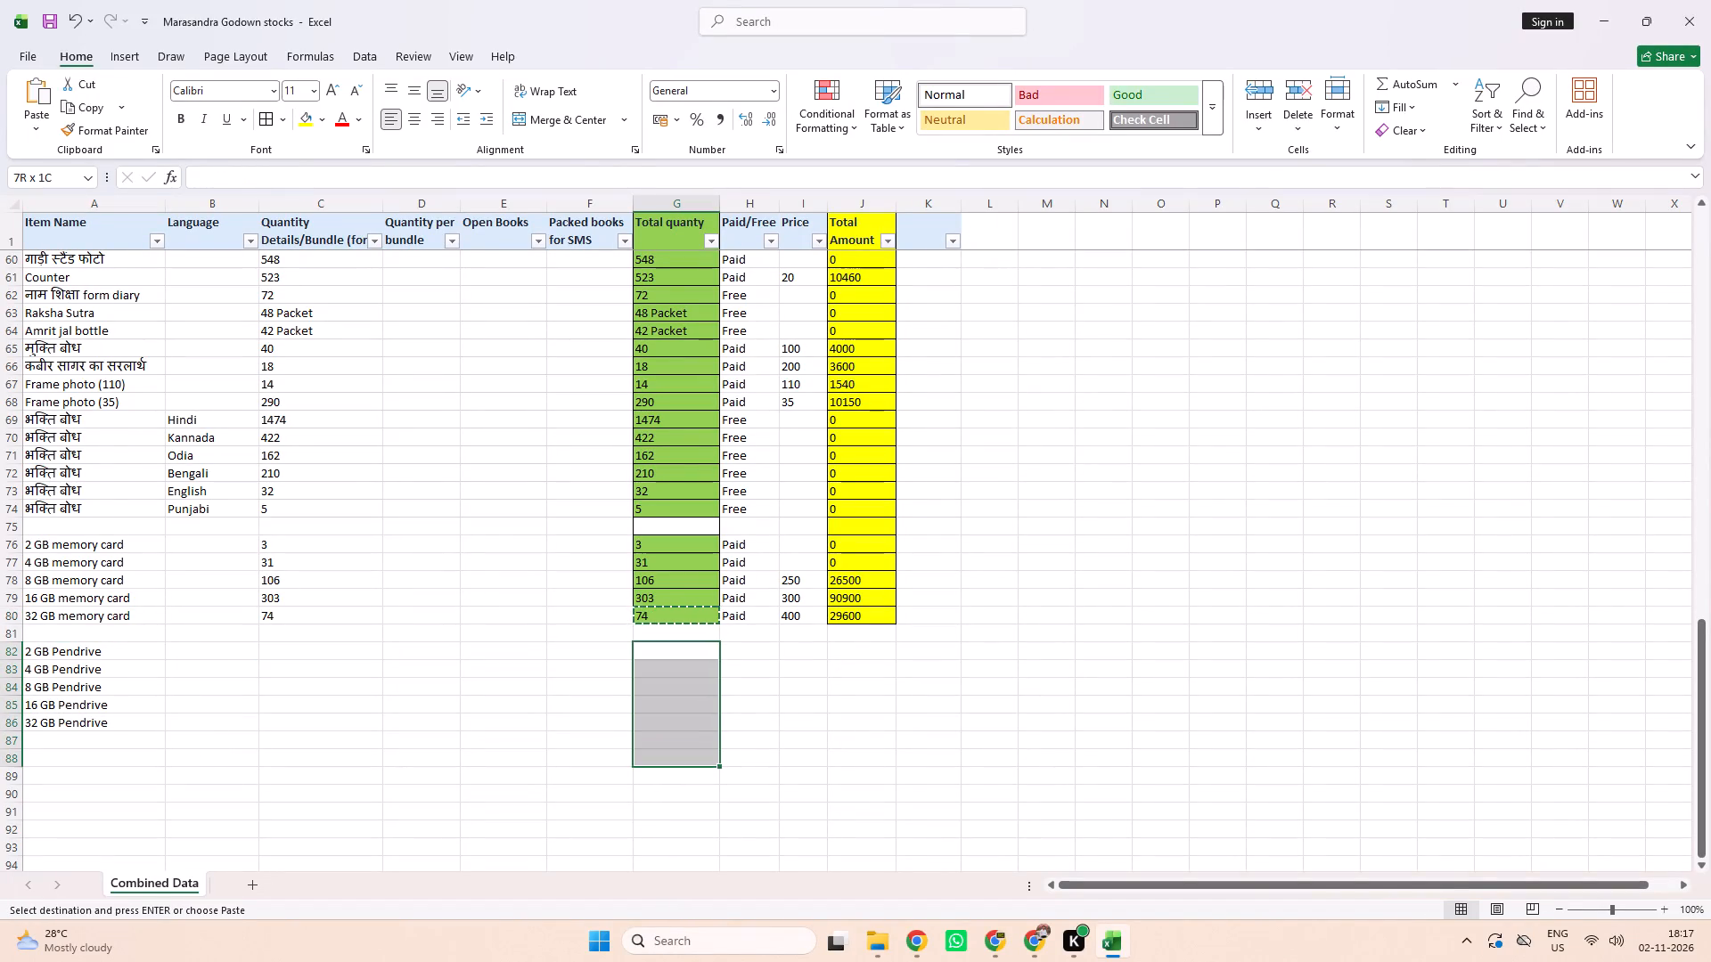
{"action": "left_click_drag", "start_coordinate": [674, 751], "coordinate": [671, 714]}
{"action": "key", "text": "ctrl+v"}
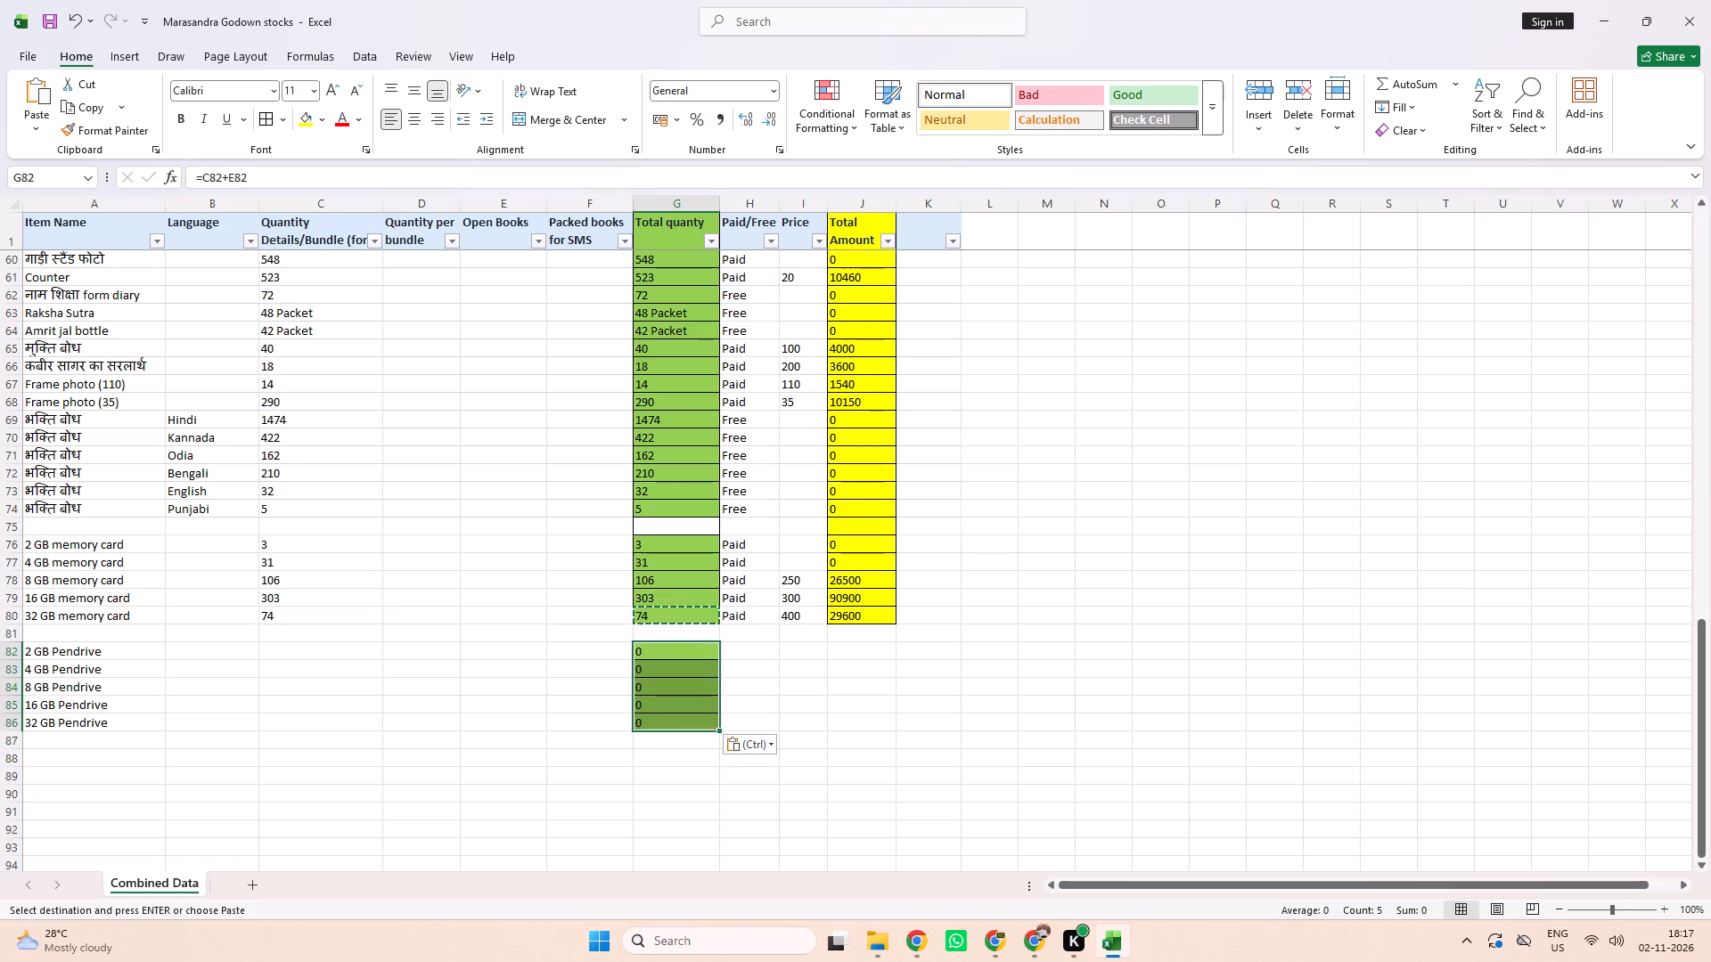
Save the workbook with the pendrive total quantity formulas added.
{"action": "left_click", "coordinate": [312, 654]}
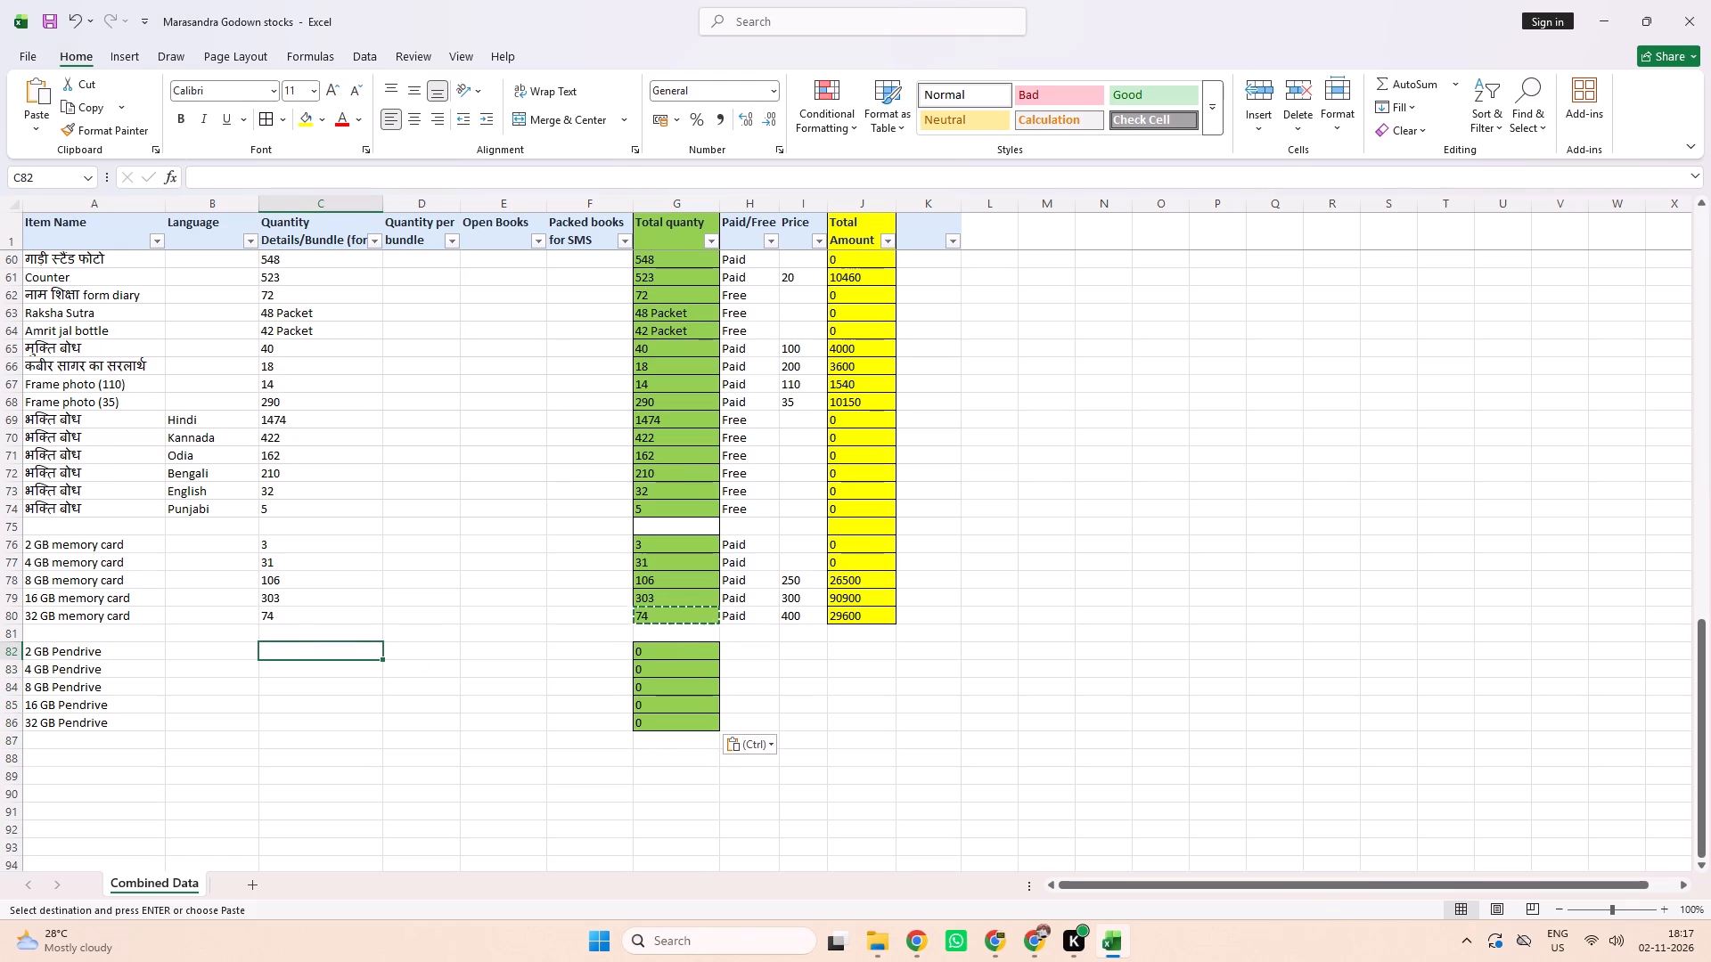
{"action": "key", "text": "ctrl+s"}
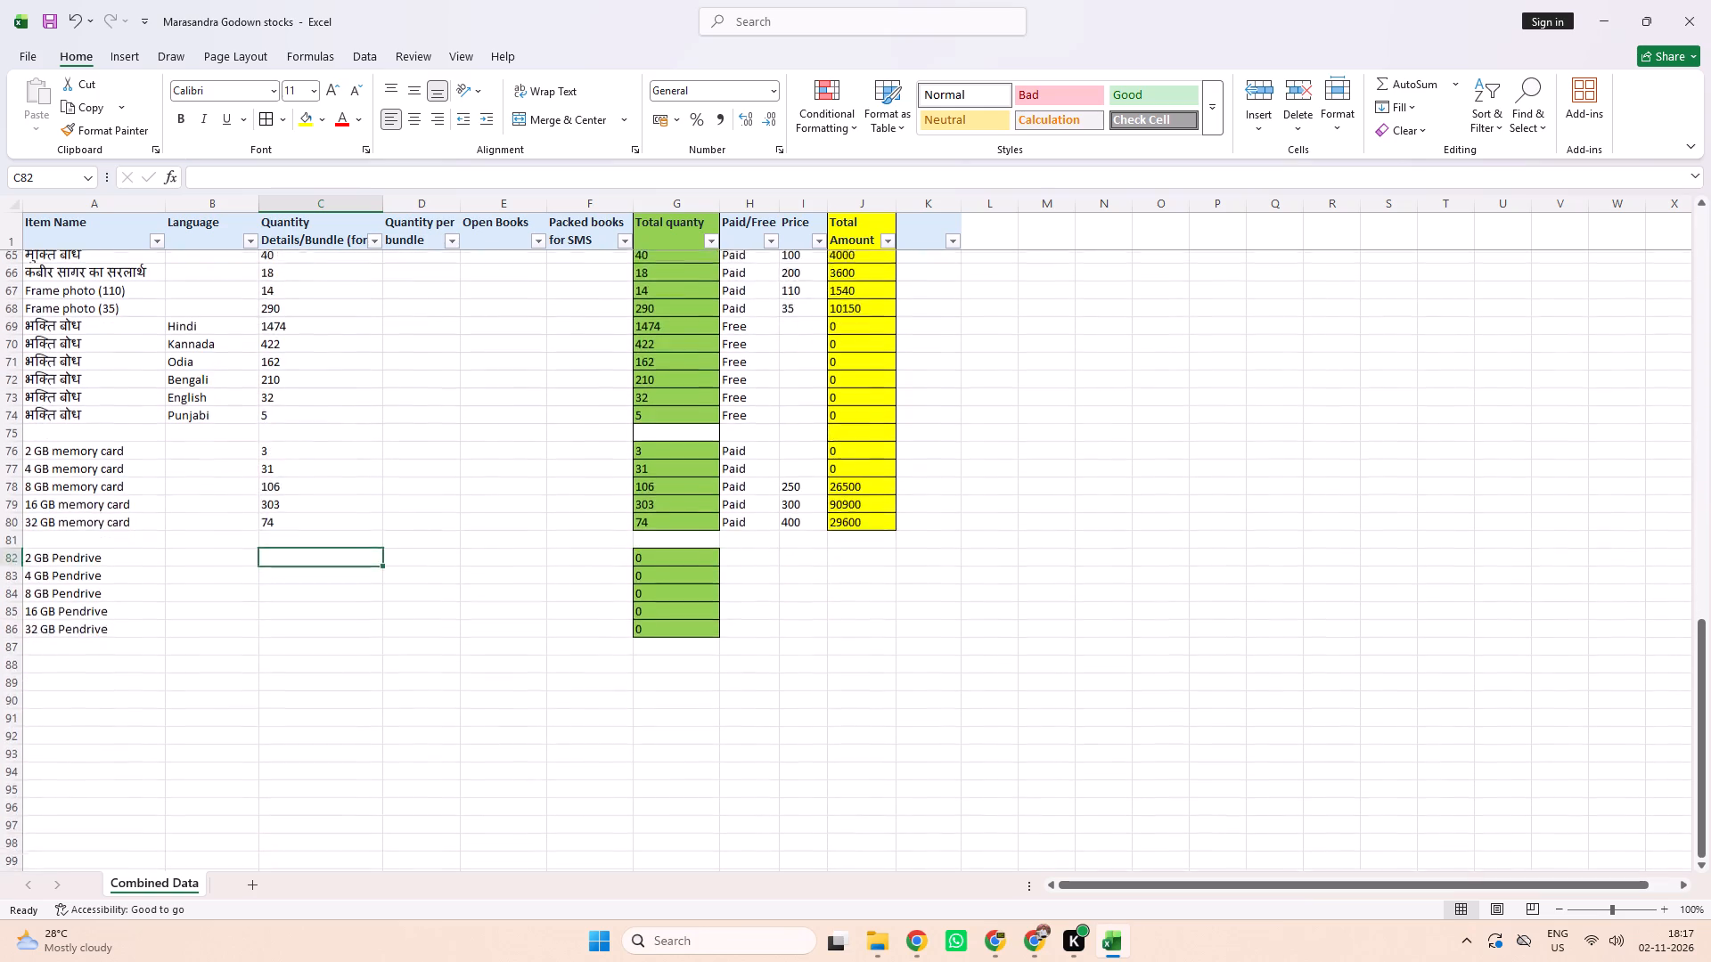
Open the filter options for the Total quanty column.
{"action": "left_click", "coordinate": [713, 237]}
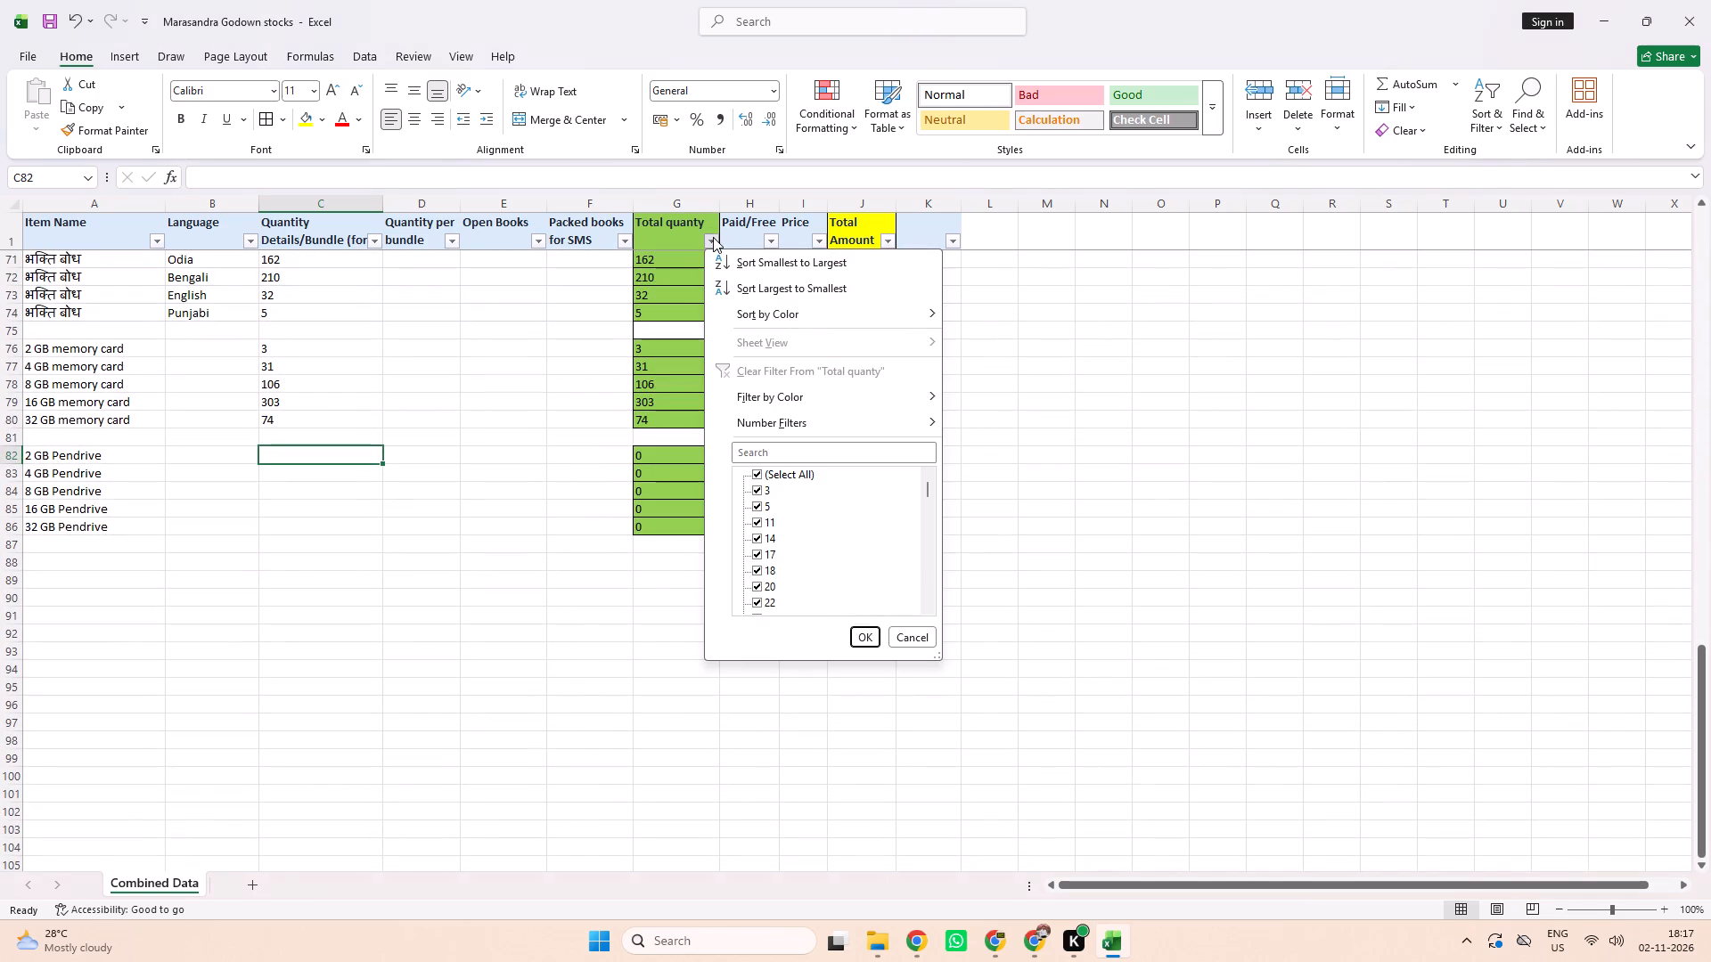
Examine the filter values available in the Total quanty, Paid/Free and Total Amount columns without applying any filter.
{"action": "scroll", "coordinate": [811, 550], "scroll_direction": "down", "scroll_amount": 2}
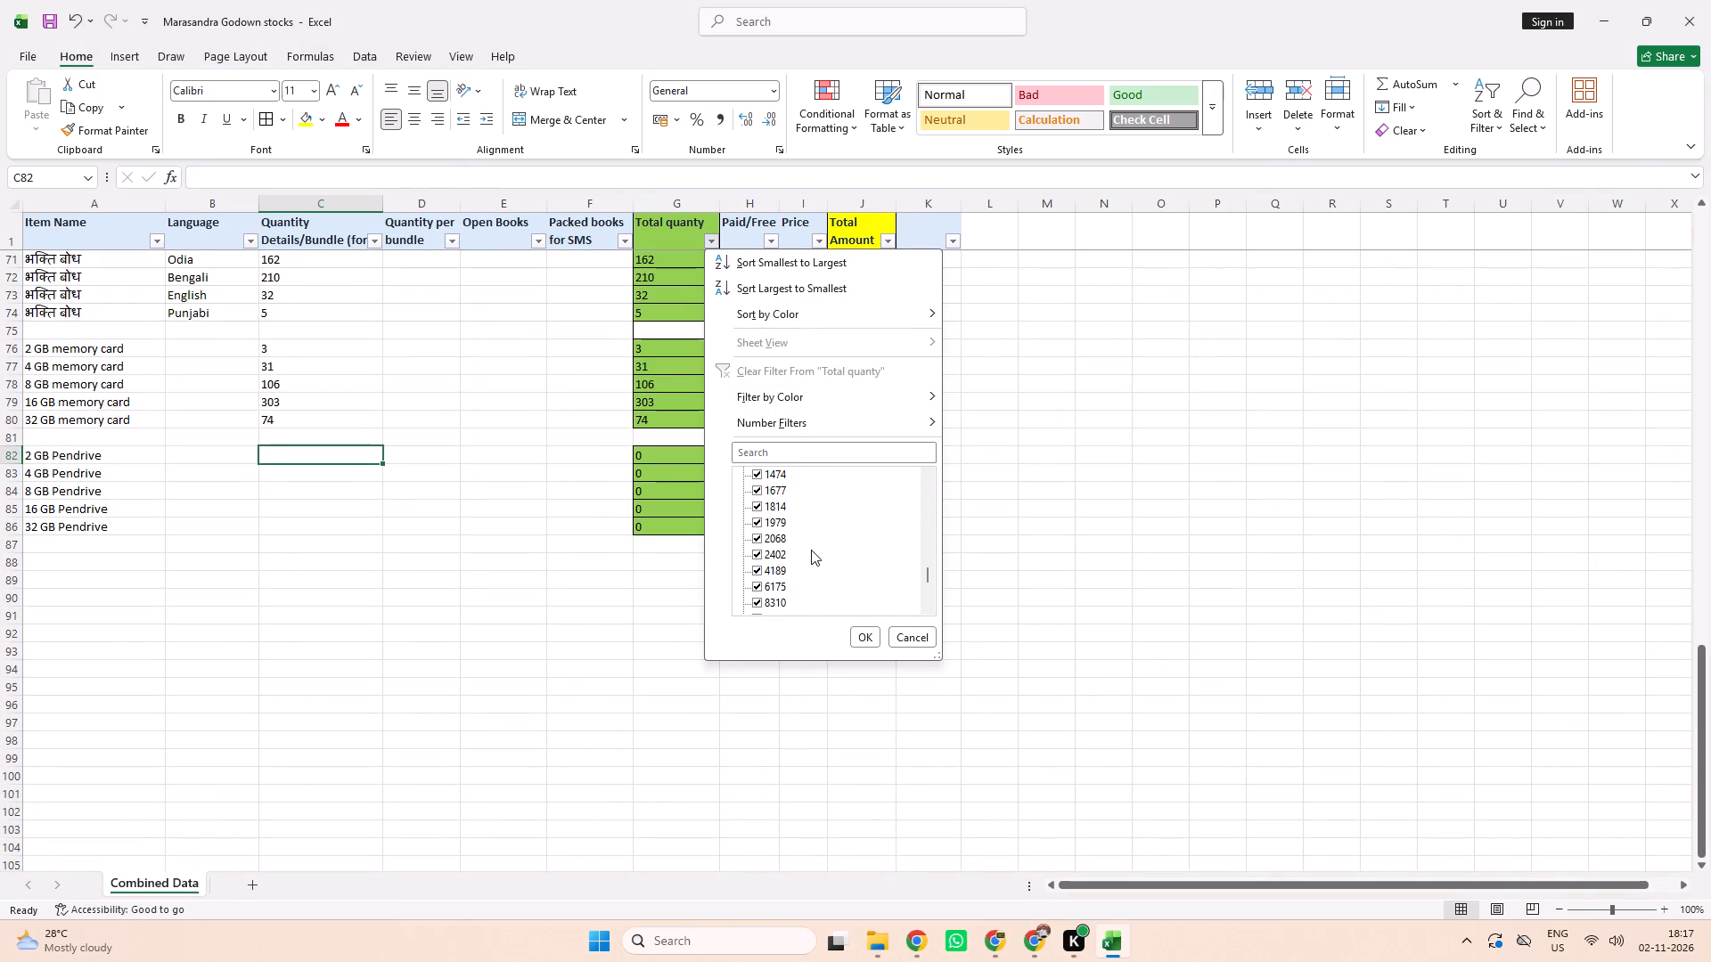
{"action": "scroll", "coordinate": [811, 550], "scroll_direction": "down", "scroll_amount": 2}
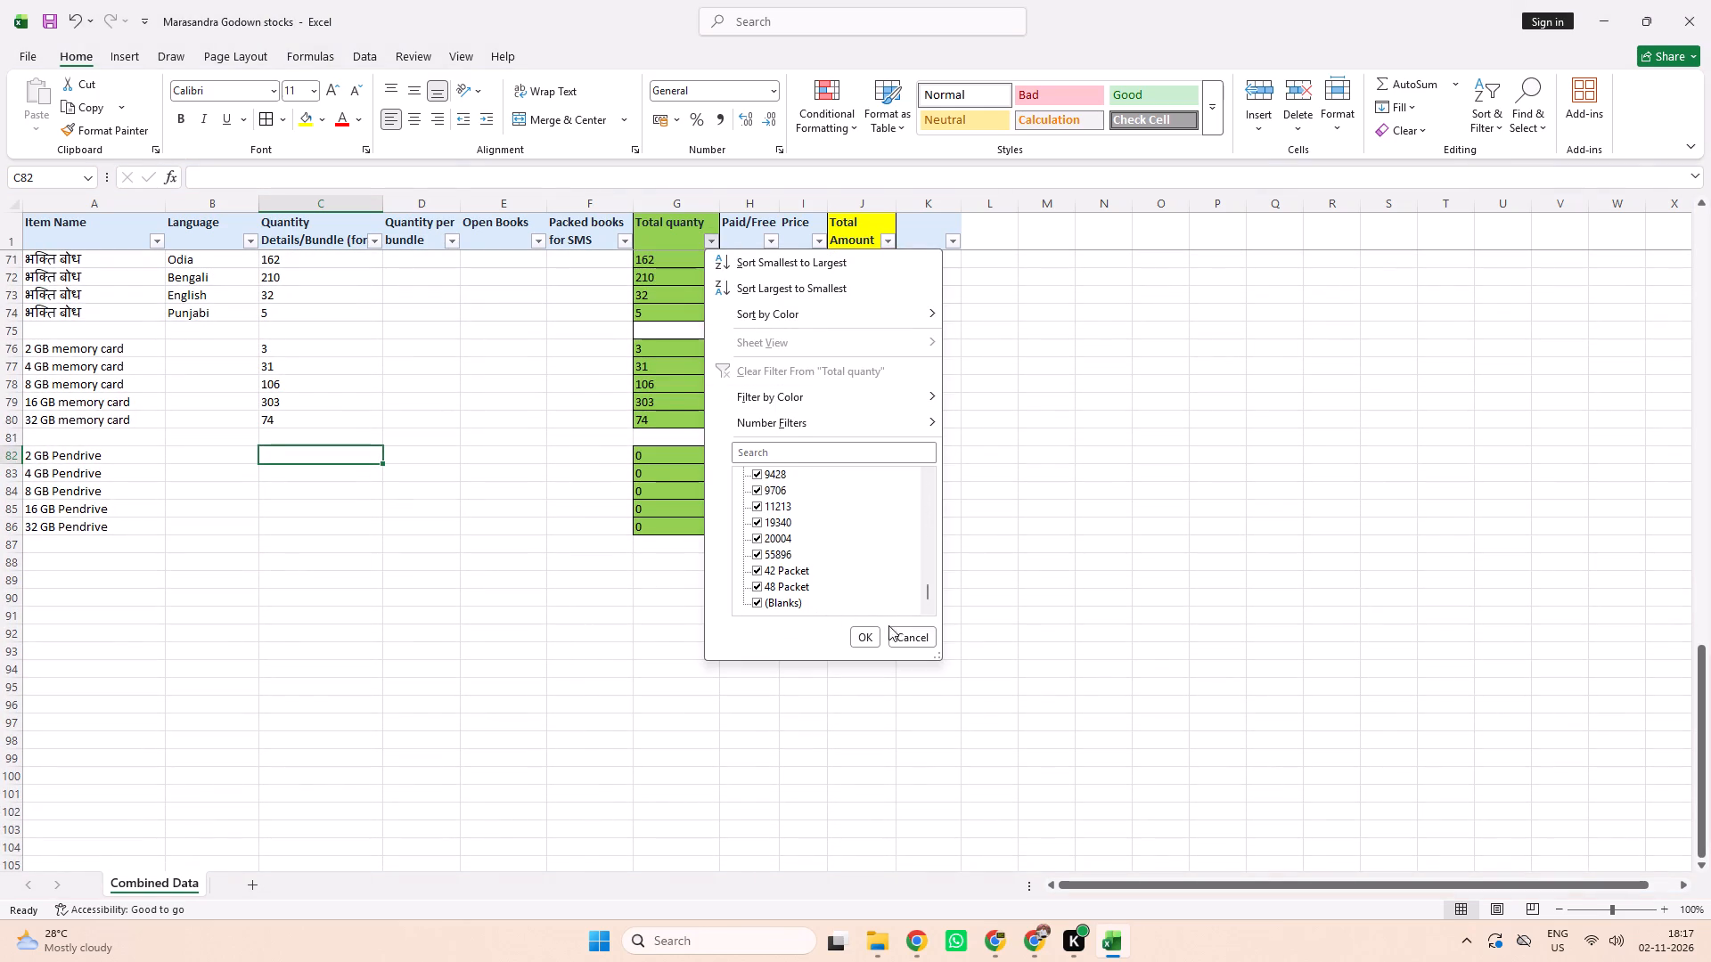
{"action": "left_click", "coordinate": [905, 634]}
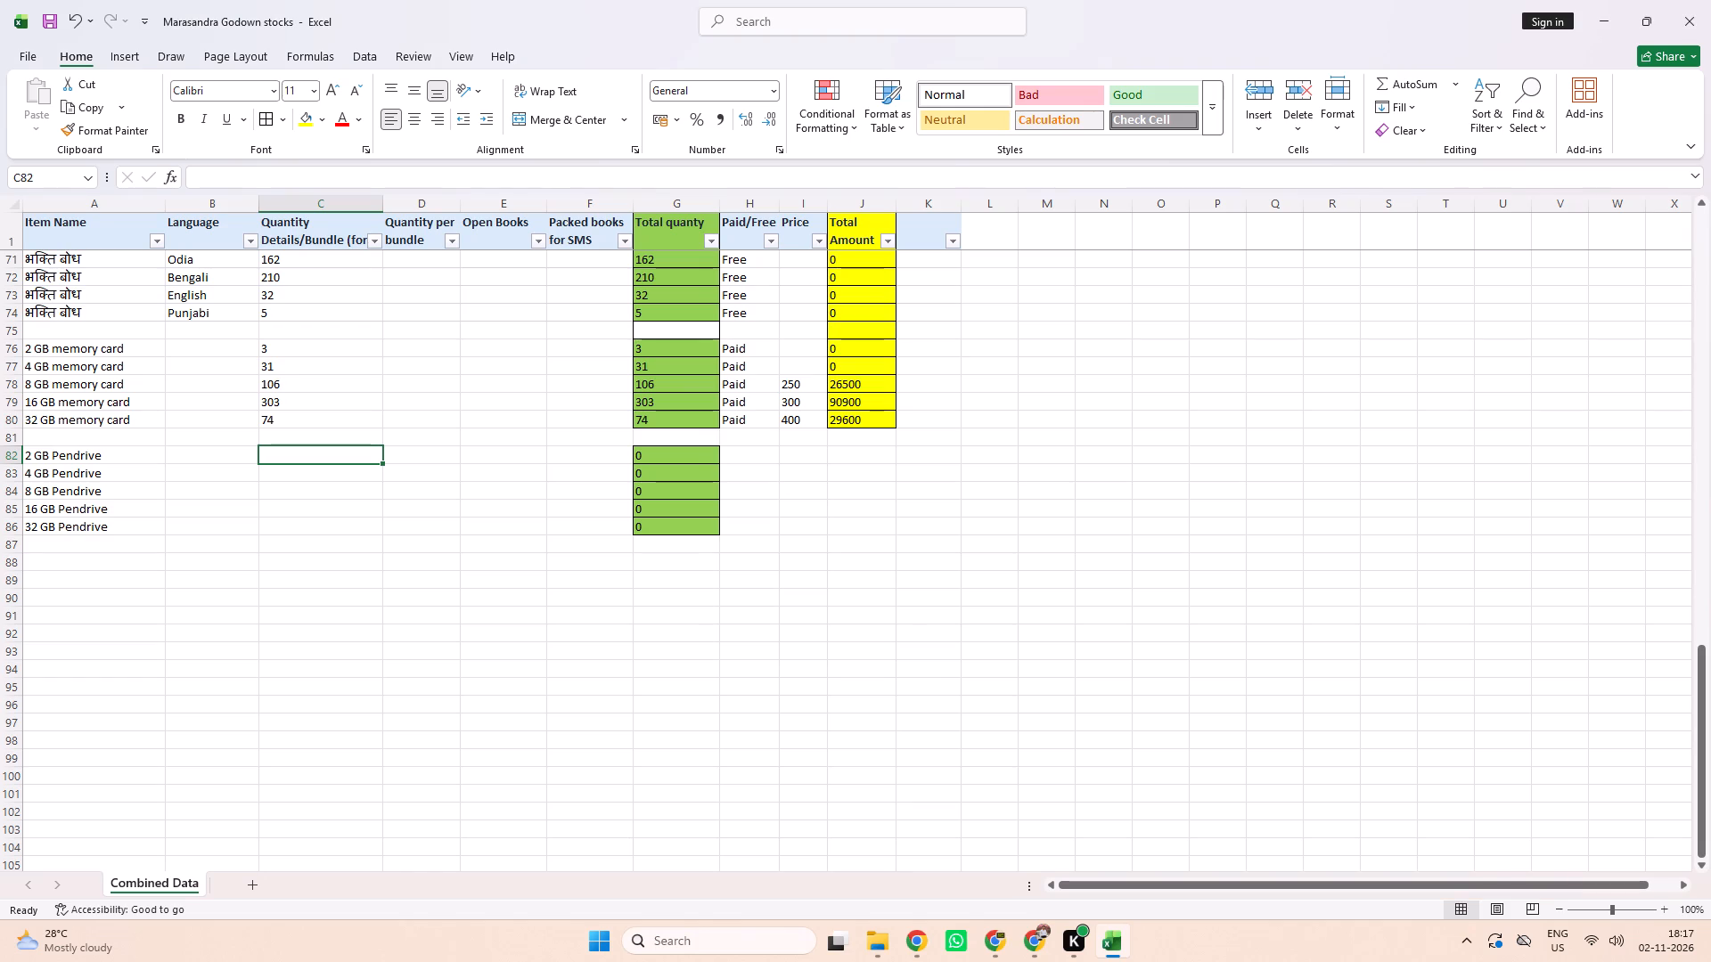
{"action": "left_click", "coordinate": [767, 243]}
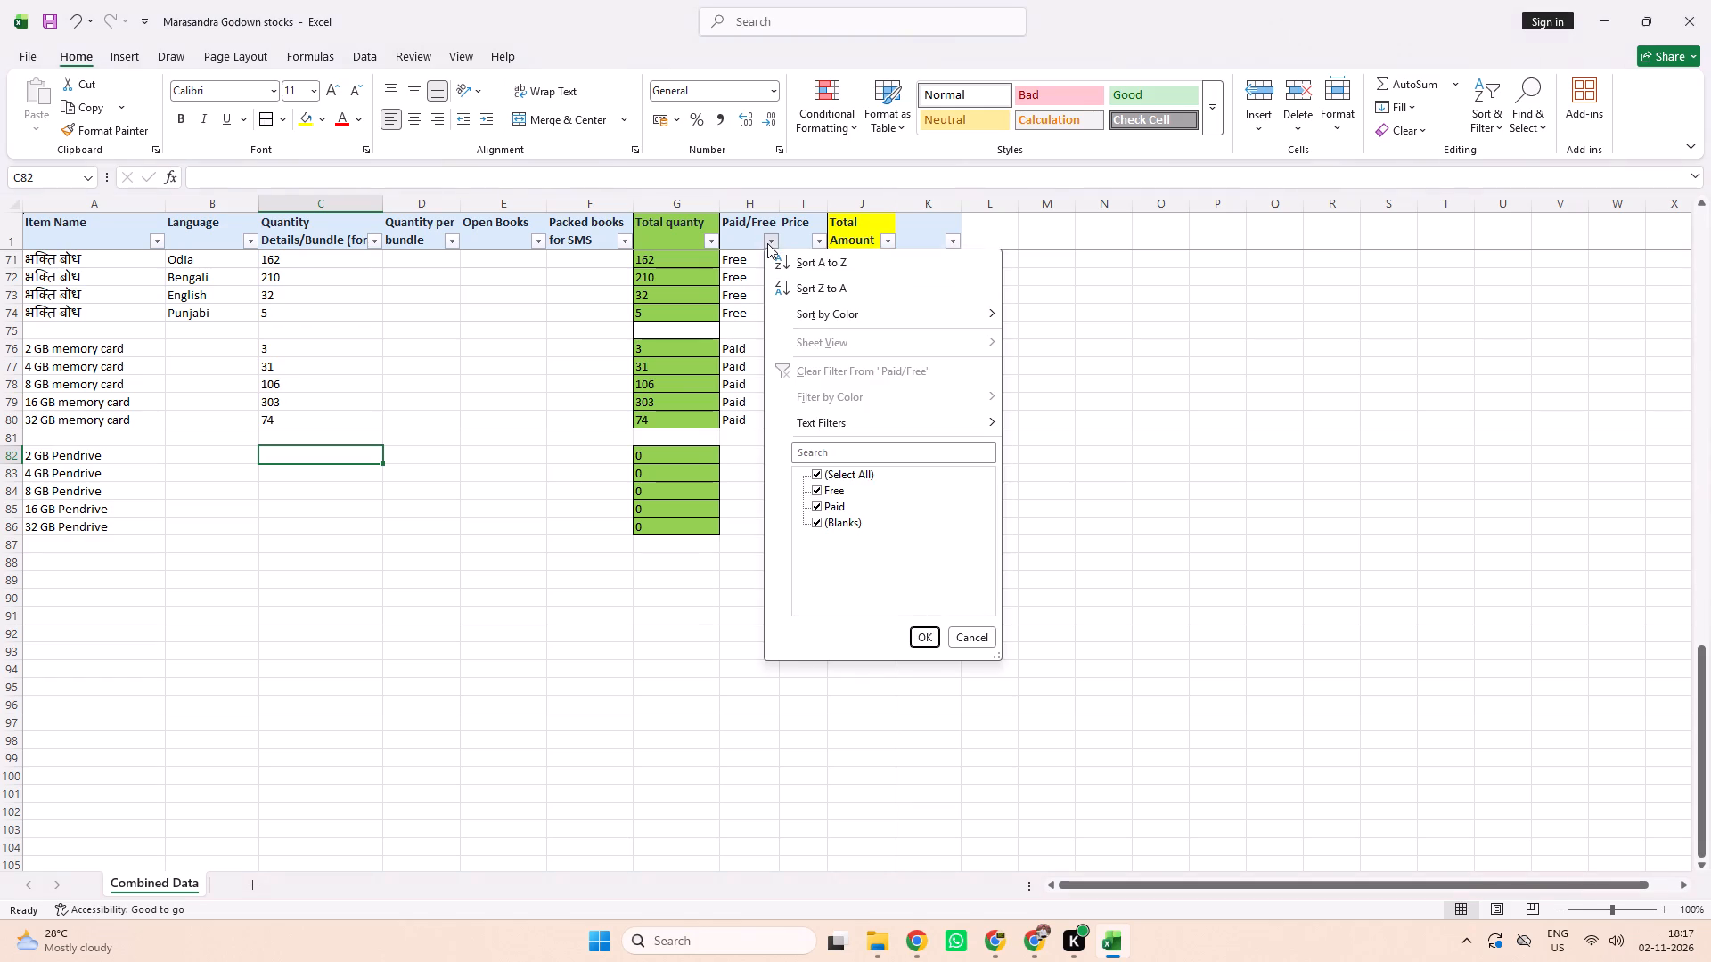
{"action": "left_click", "coordinate": [973, 640]}
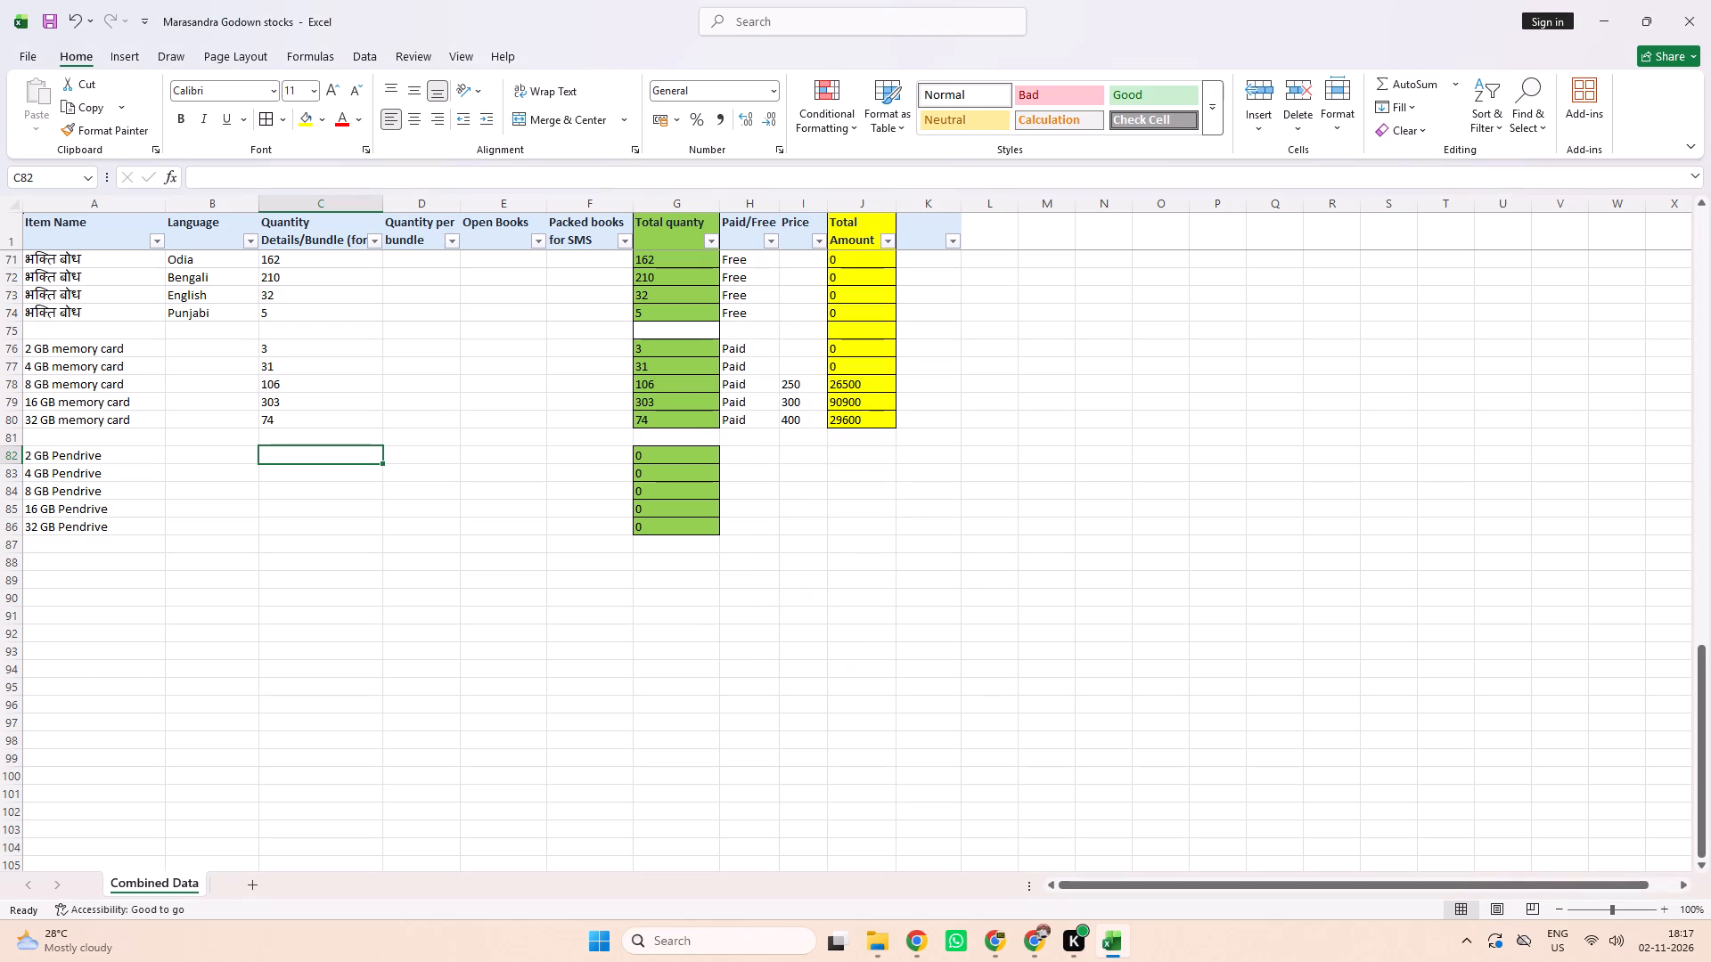
{"action": "left_click", "coordinate": [886, 244]}
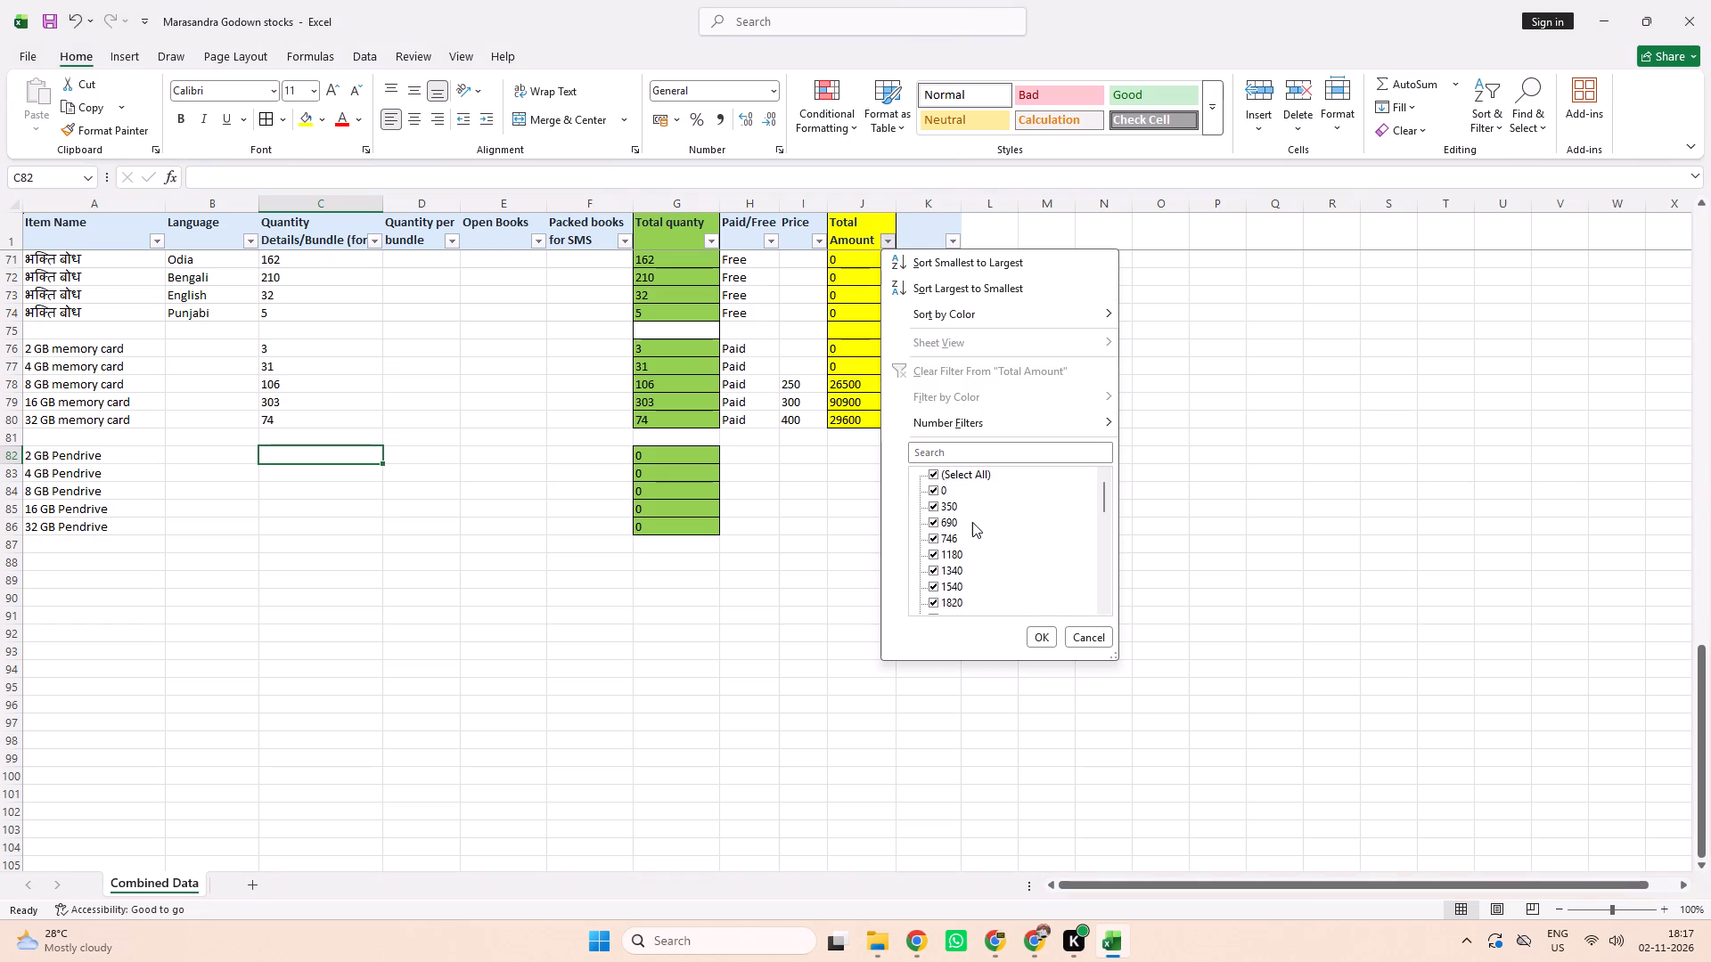
{"action": "scroll", "coordinate": [972, 522], "scroll_direction": "down", "scroll_amount": 5}
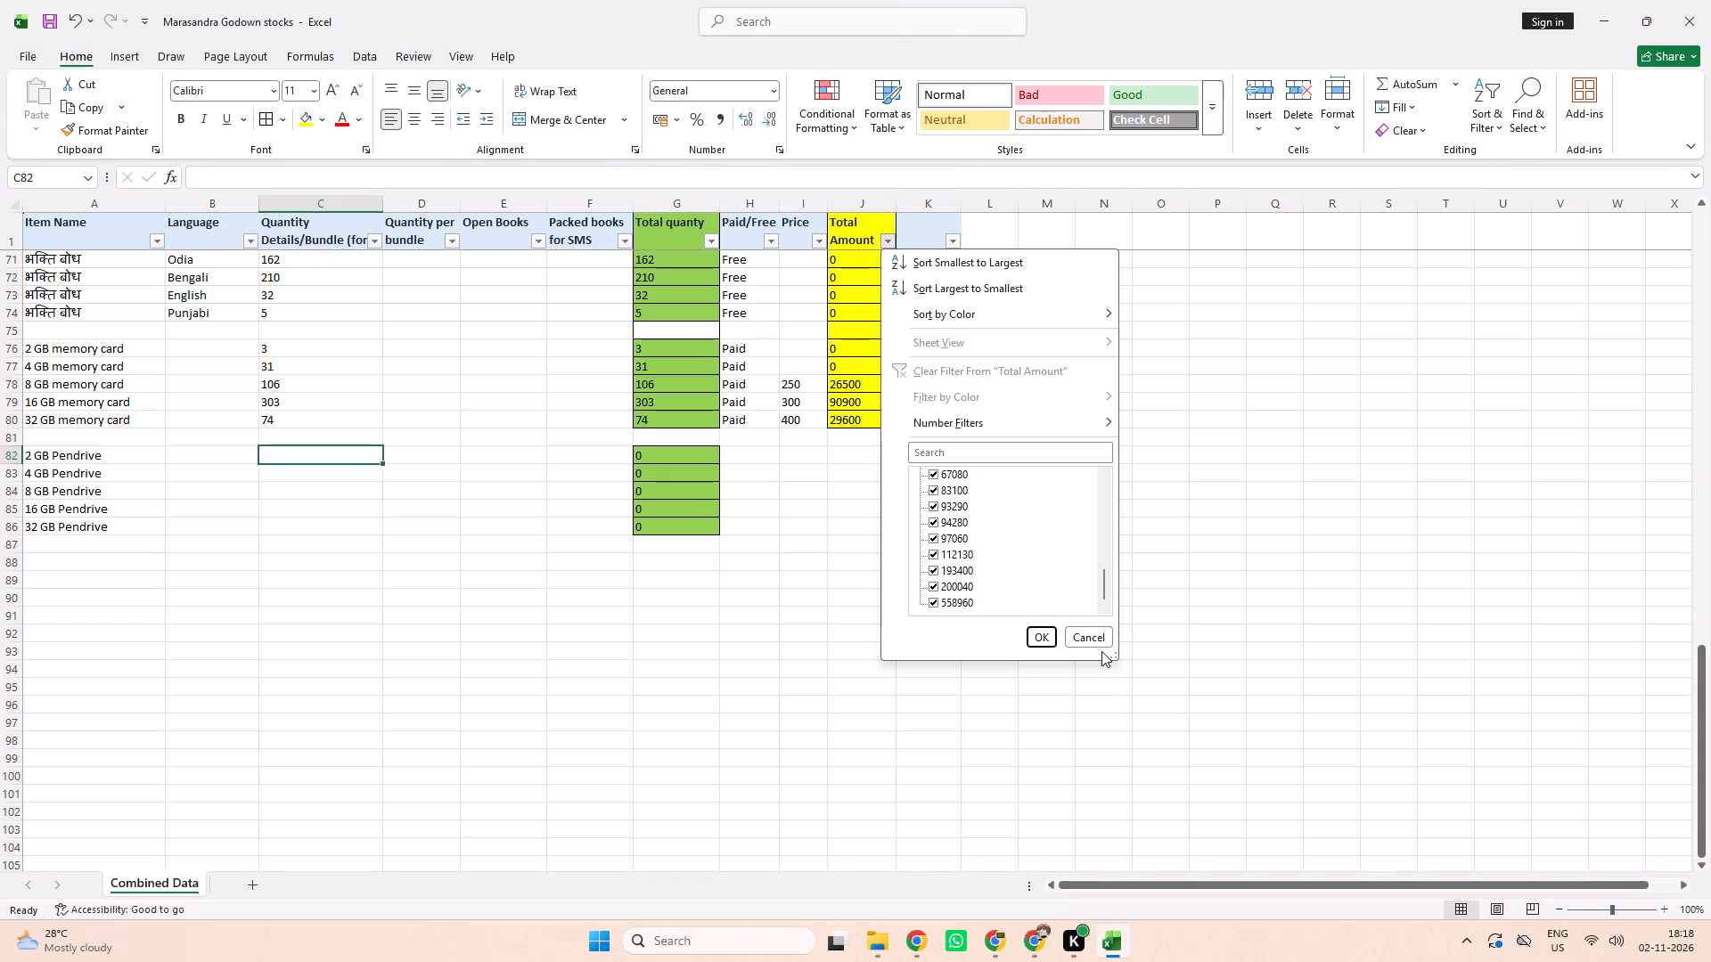
{"action": "left_click", "coordinate": [1101, 638]}
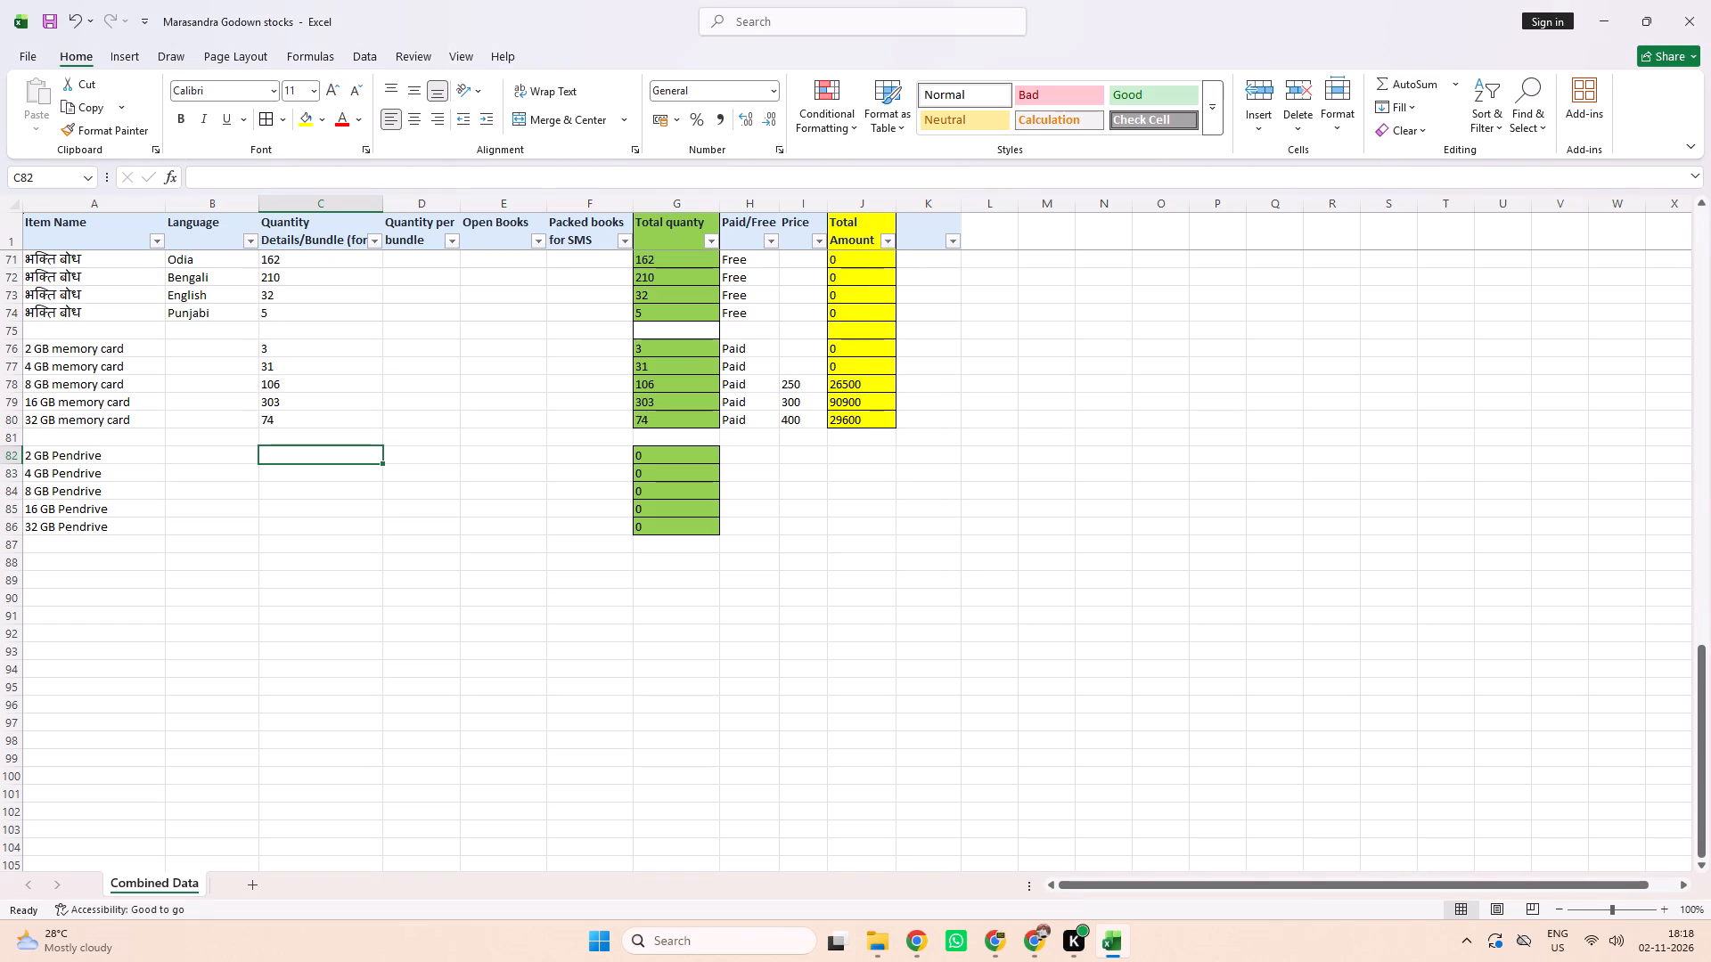
Examine the item names offered in the Item Name column's filter list without applying a filter.
{"action": "left_click", "coordinate": [157, 240]}
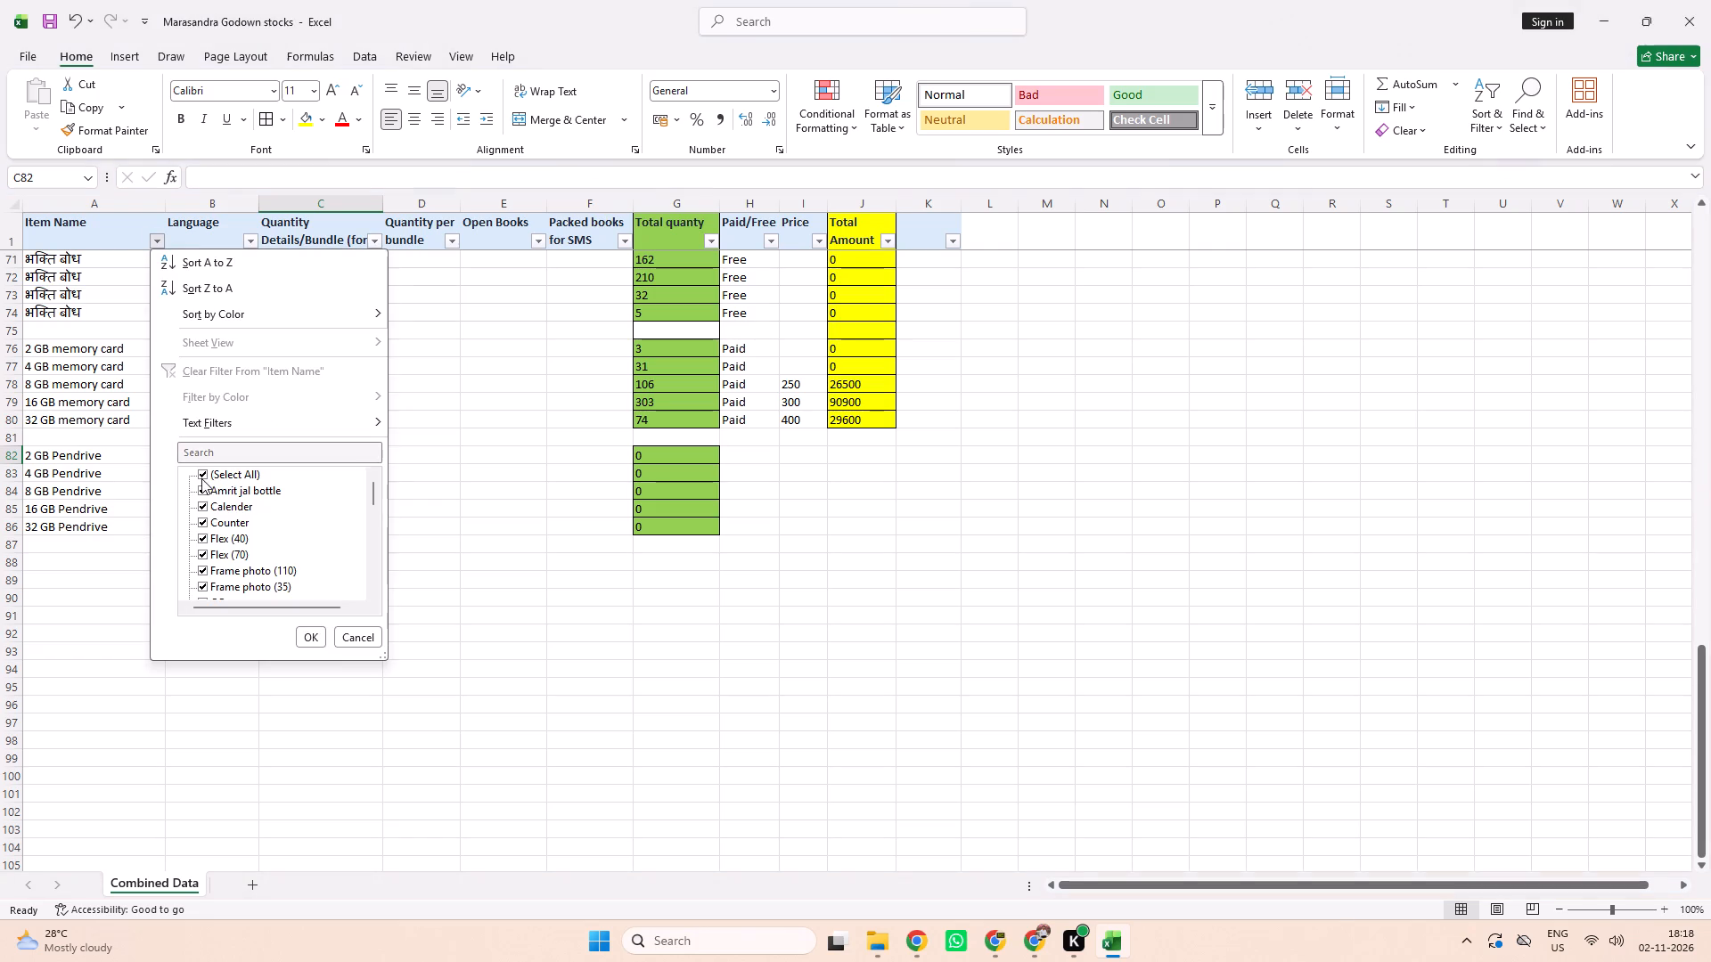
{"action": "scroll", "coordinate": [274, 522], "scroll_direction": "down", "scroll_amount": 1}
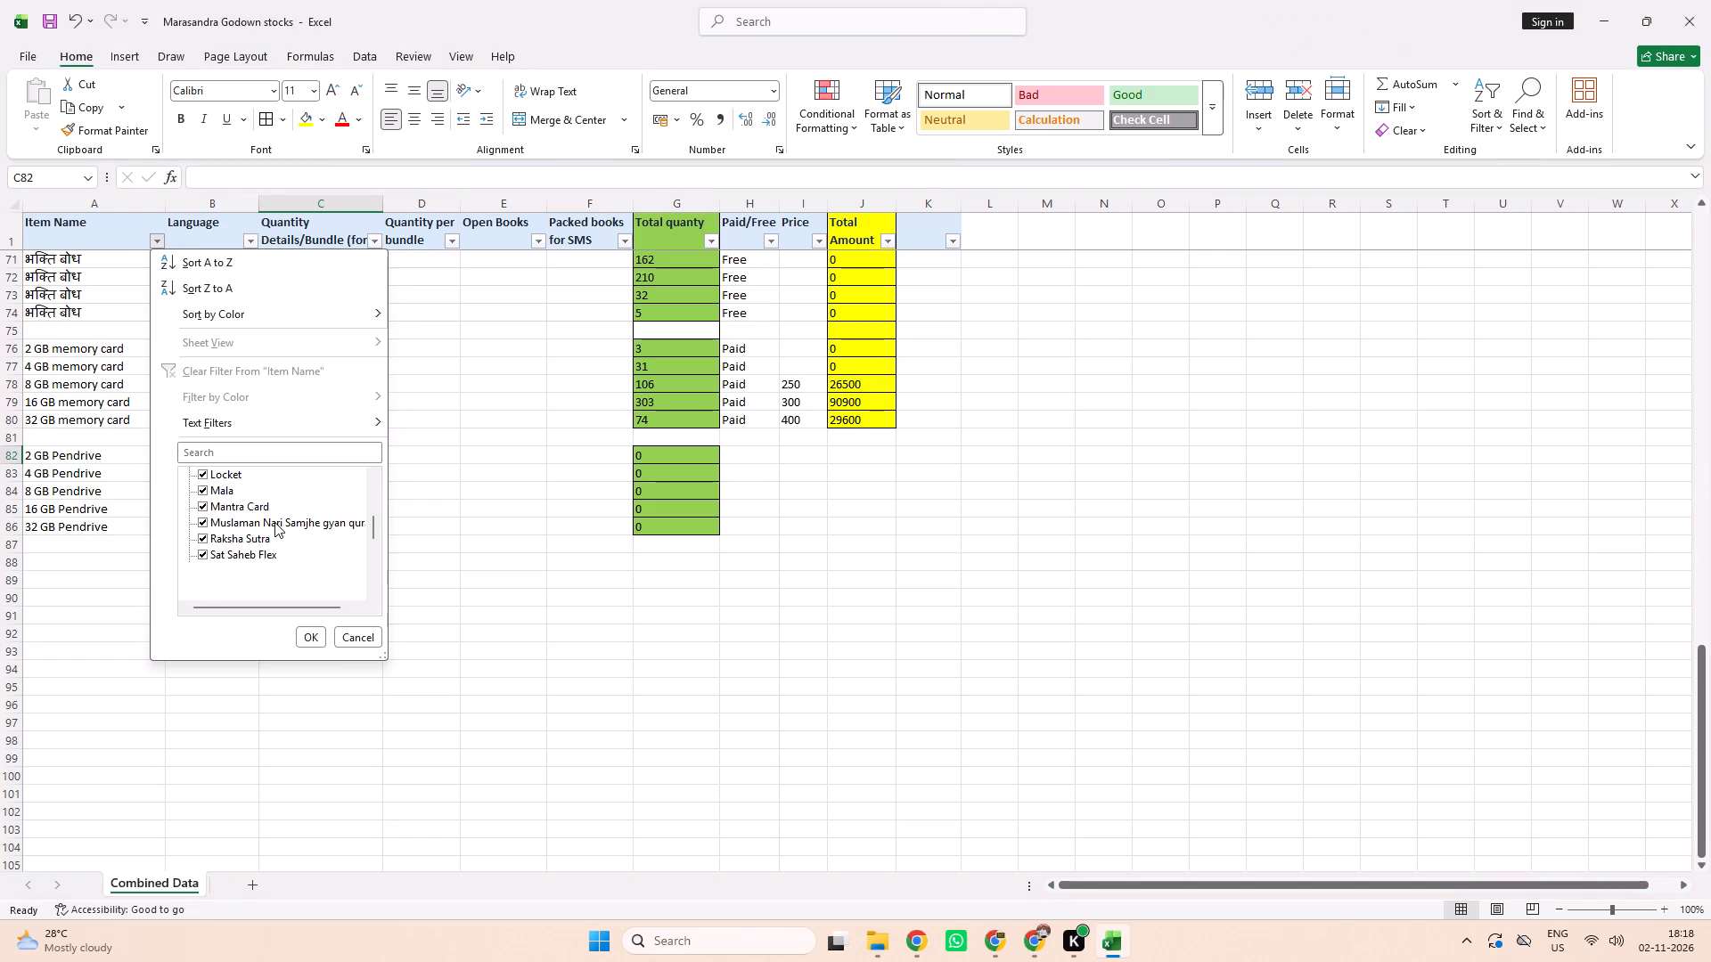
{"action": "scroll", "coordinate": [274, 522], "scroll_direction": "down", "scroll_amount": 1}
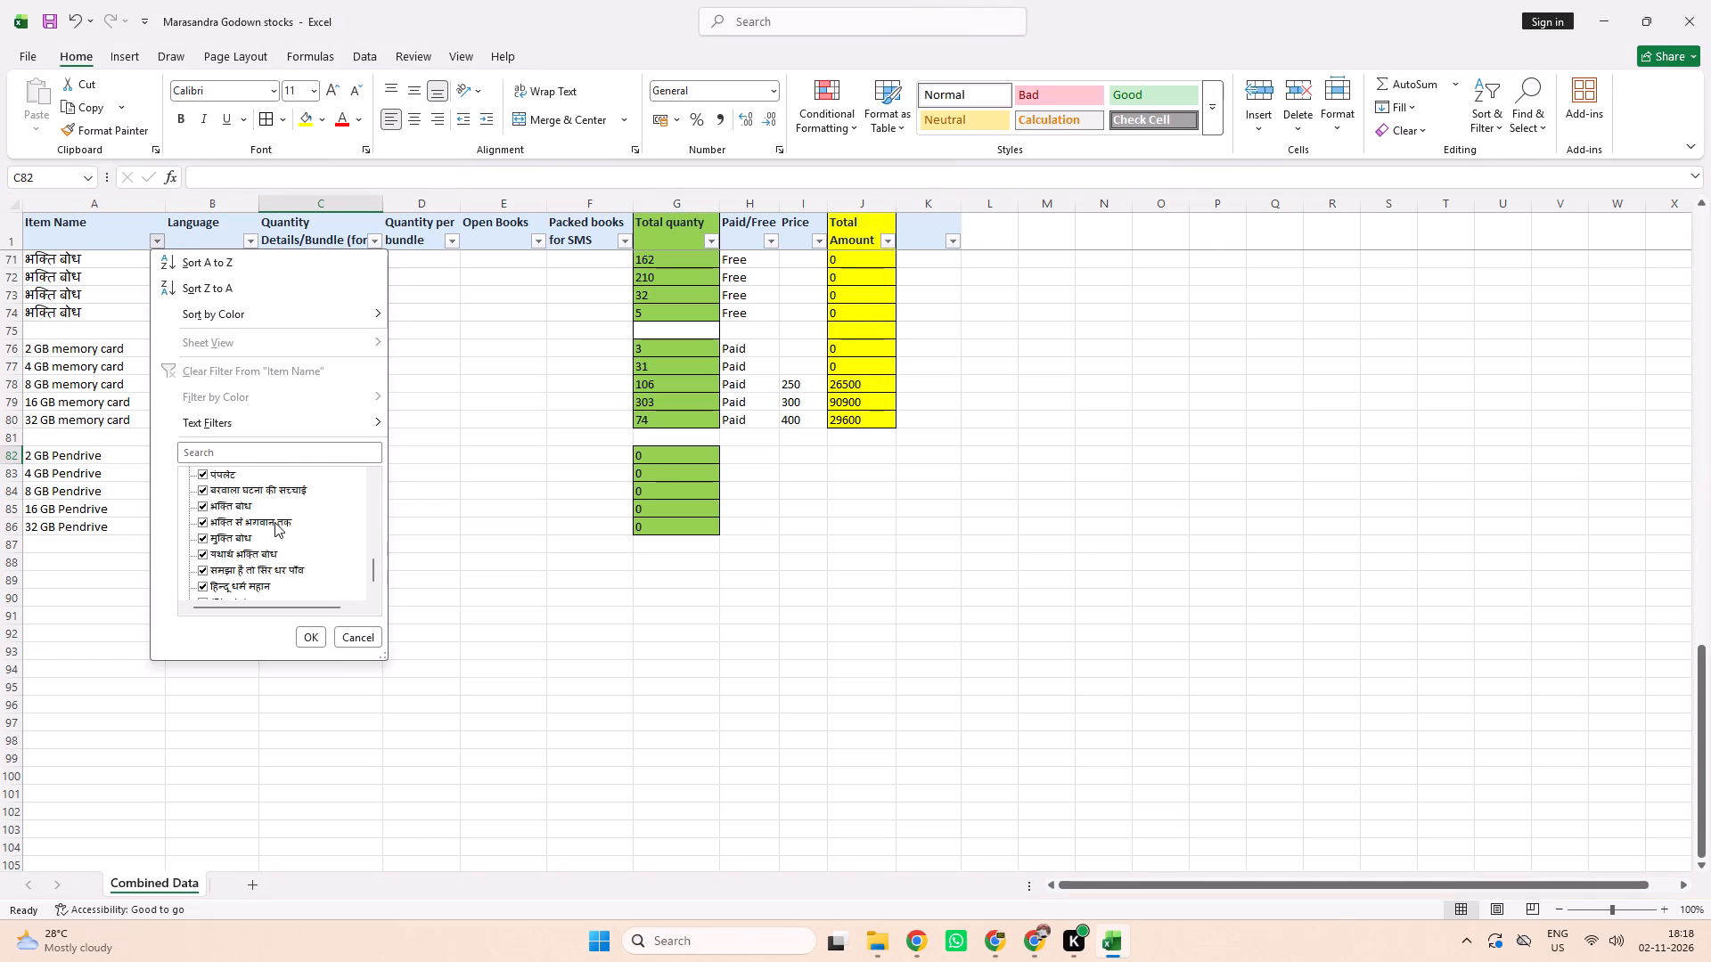
{"action": "scroll", "coordinate": [274, 522], "scroll_direction": "down", "scroll_amount": 1}
{"action": "scroll", "coordinate": [274, 522], "scroll_direction": "up", "scroll_amount": 2}
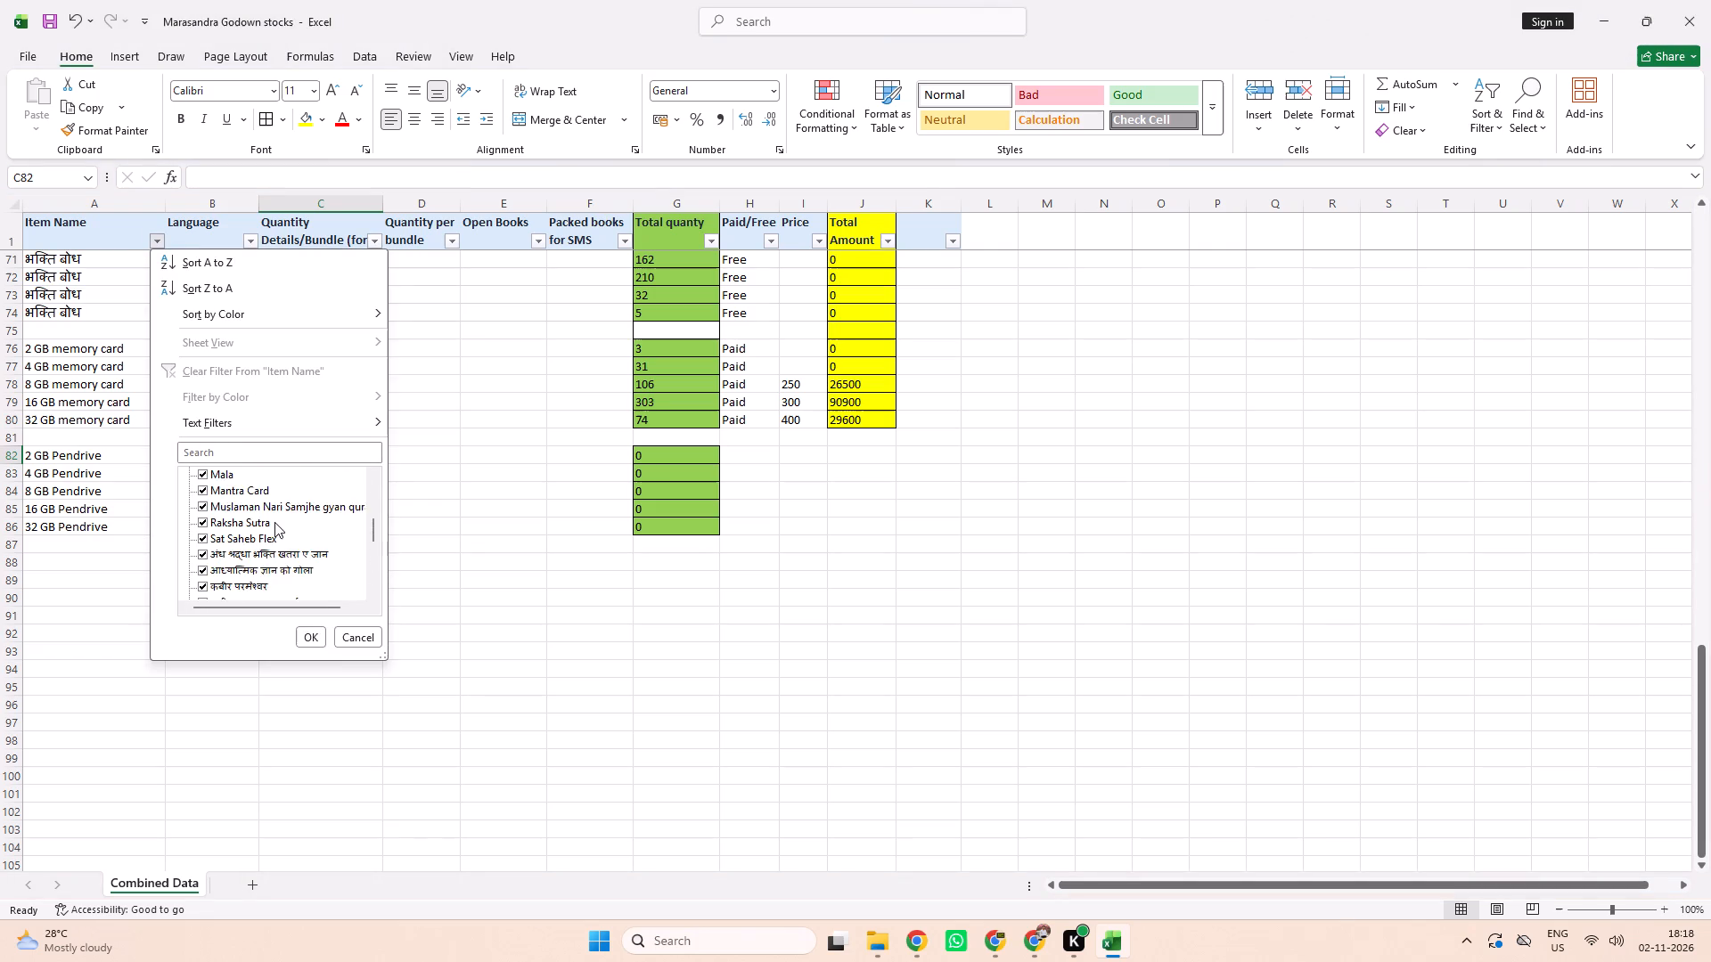
{"action": "scroll", "coordinate": [274, 522], "scroll_direction": "up", "scroll_amount": 2}
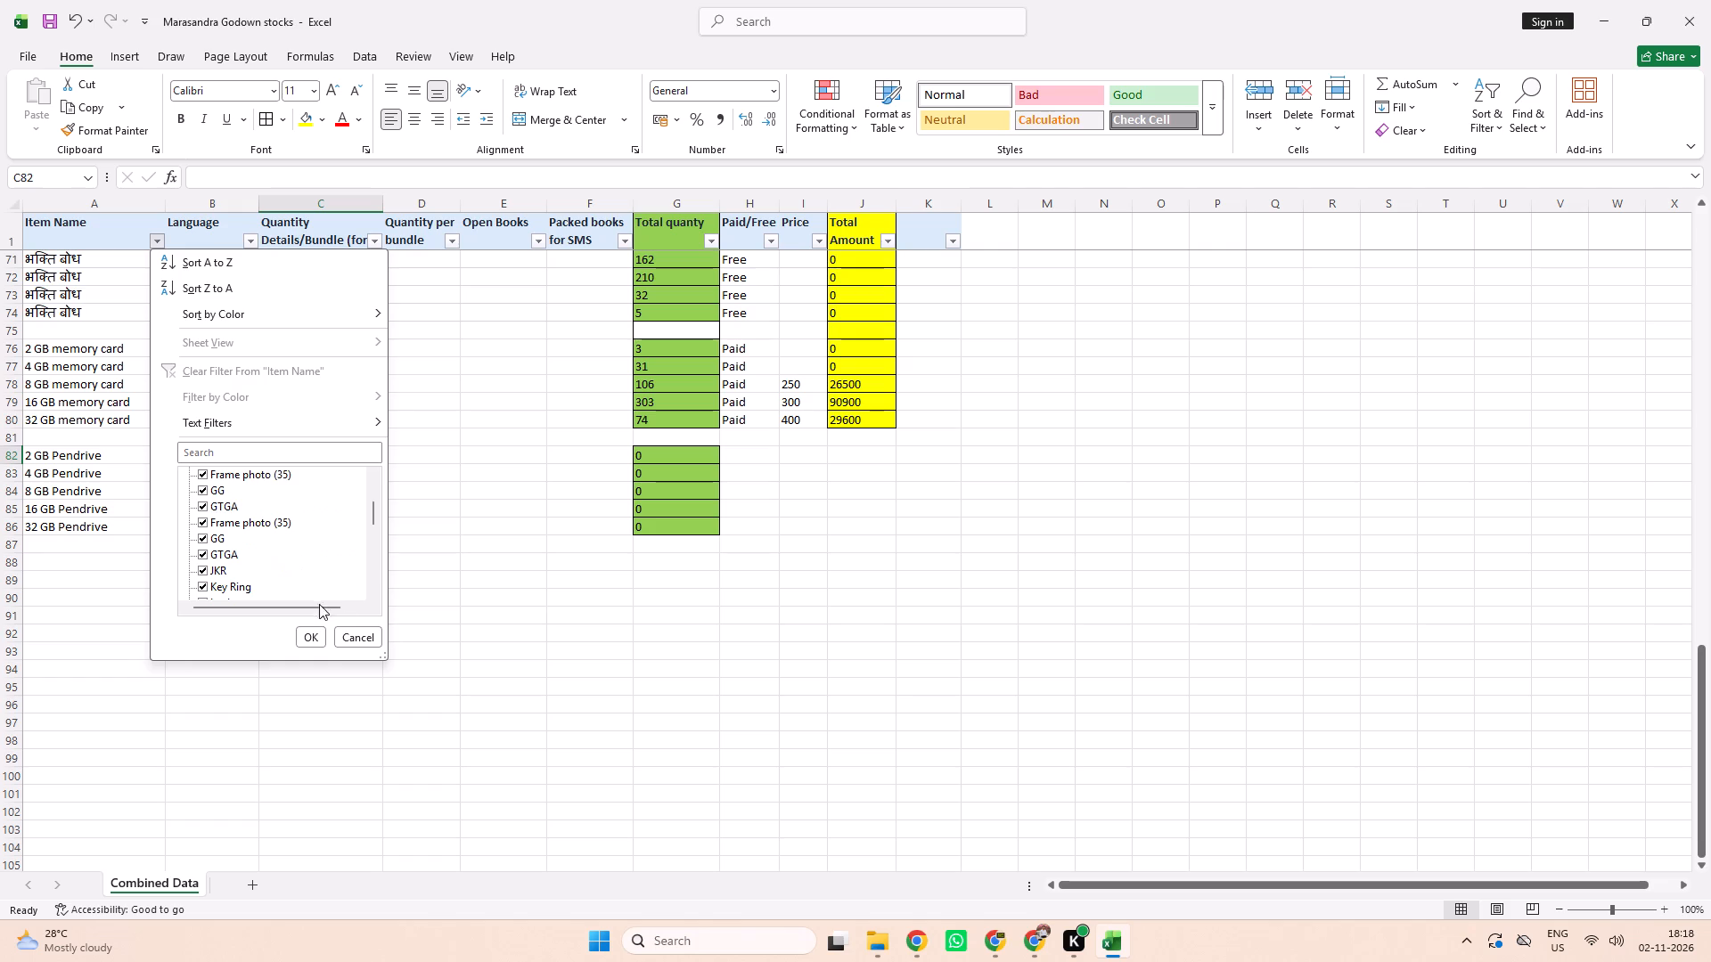
{"action": "left_click", "coordinate": [369, 638]}
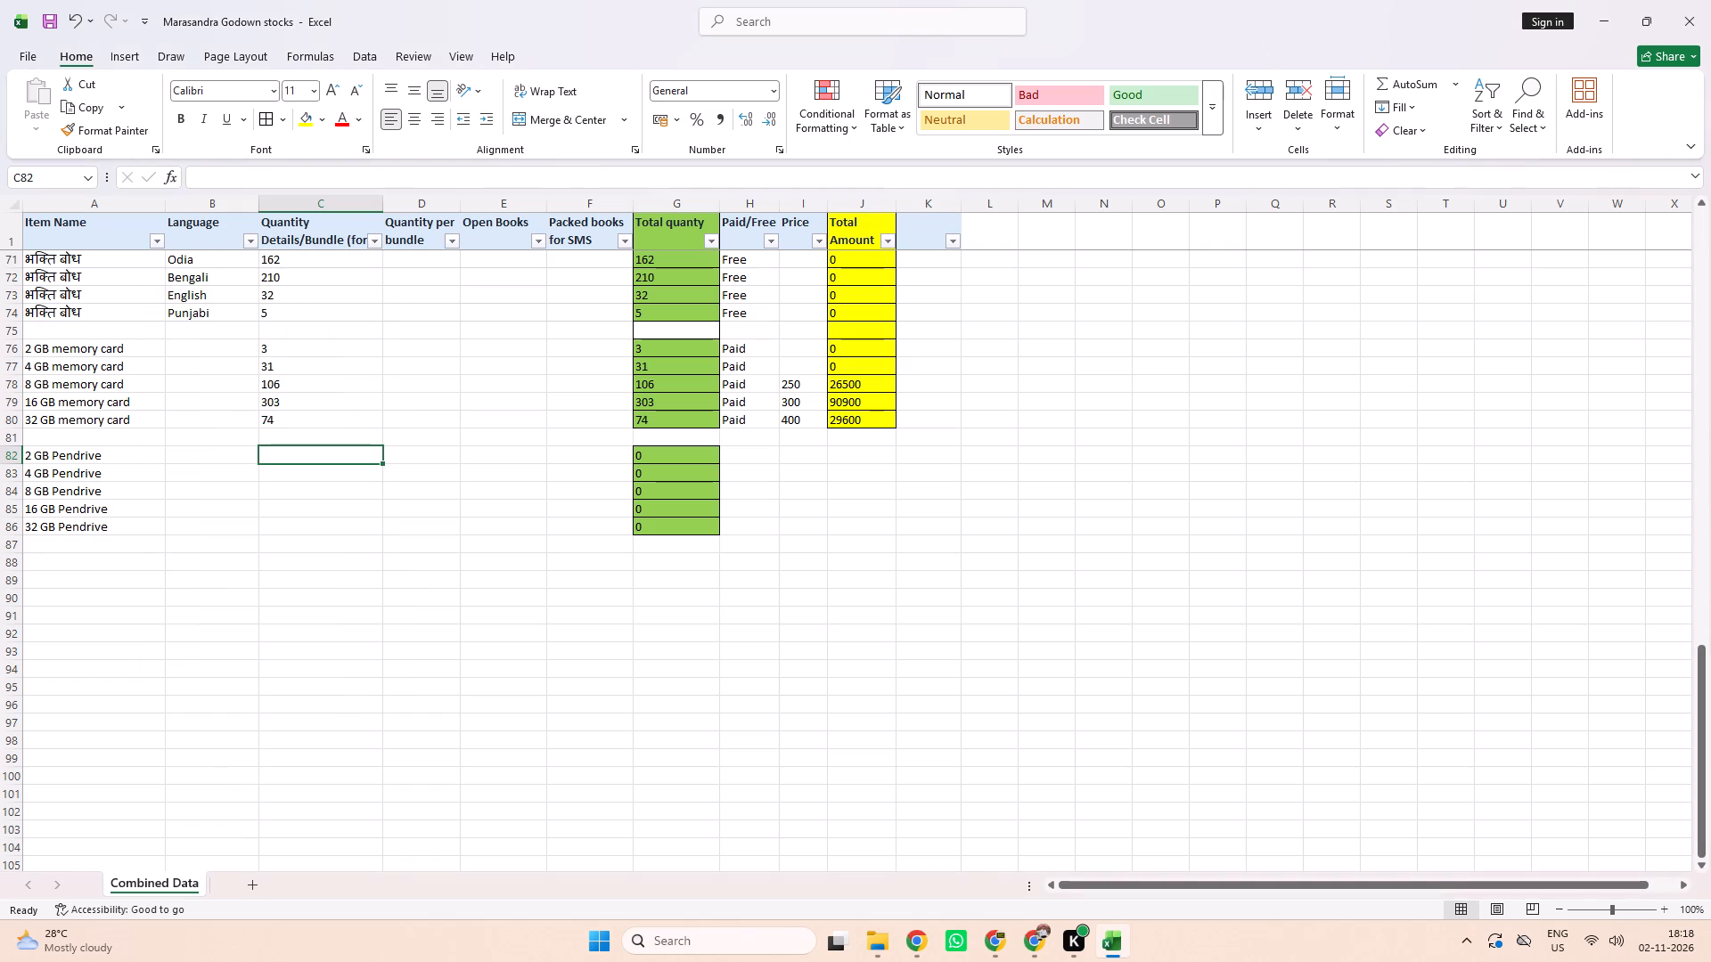
{"action": "left_click", "coordinate": [340, 497]}
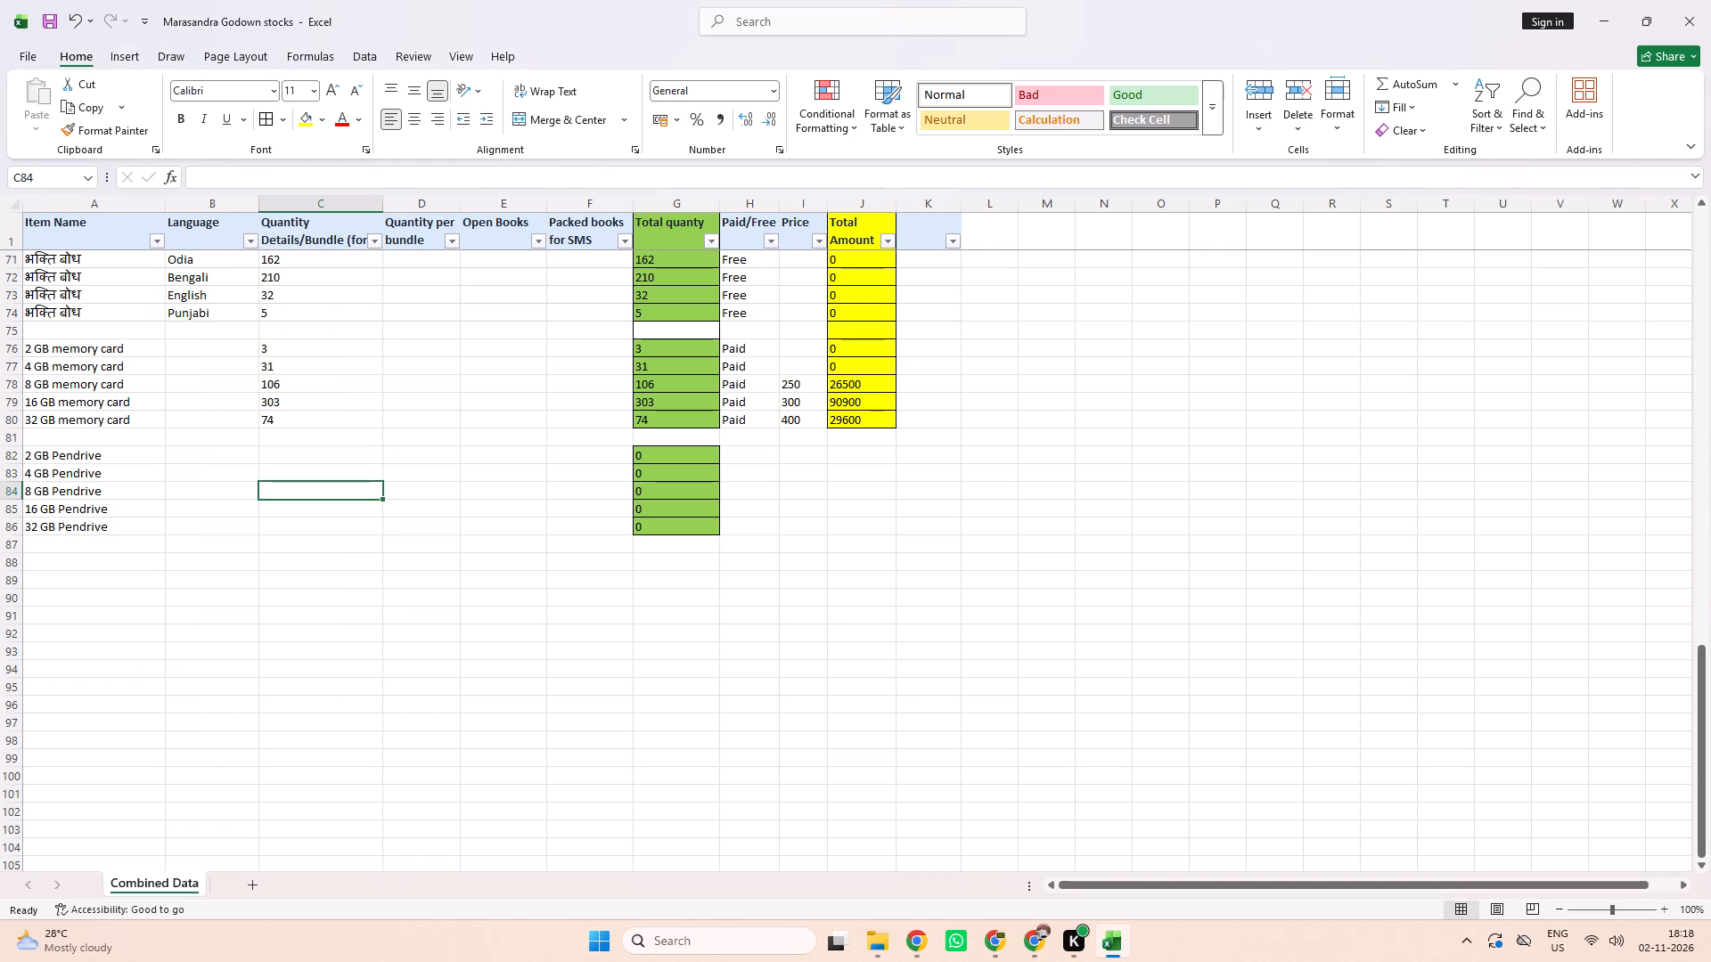
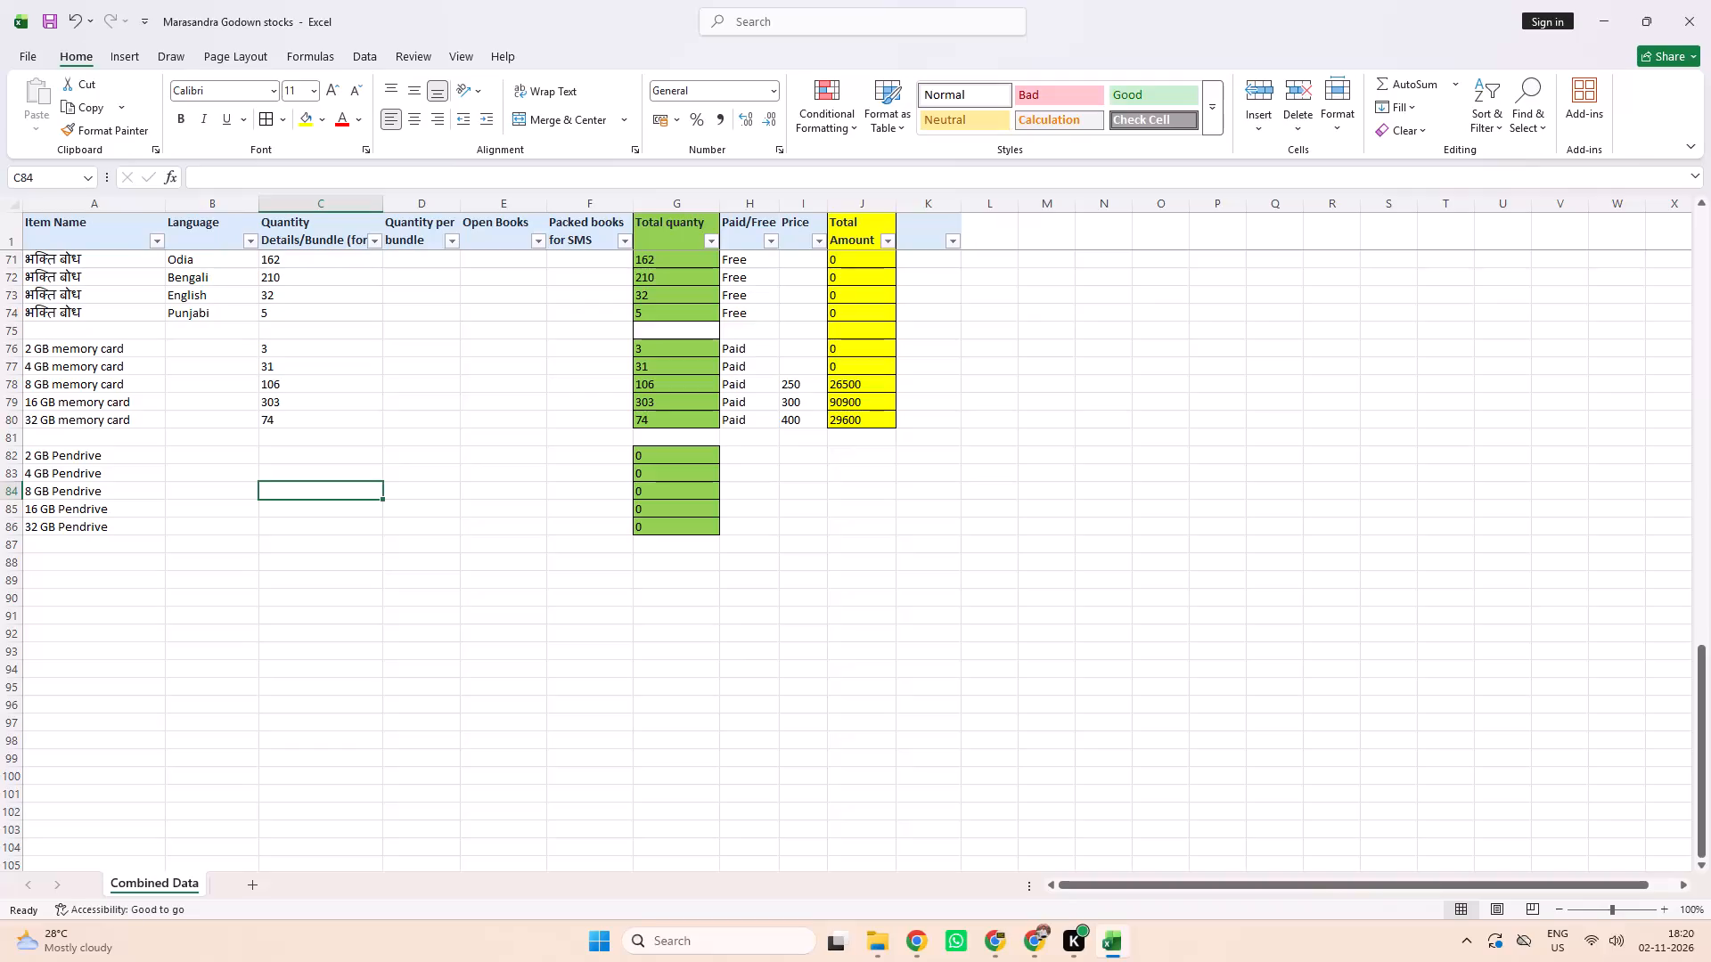
Enter the pendrive quantities in the Quantity Details column: 42 for 8 GB, 38 for 16 GB and 19 for 32 GB.
{"action": "left_click_drag", "start_coordinate": [291, 354], "coordinate": [303, 417]}
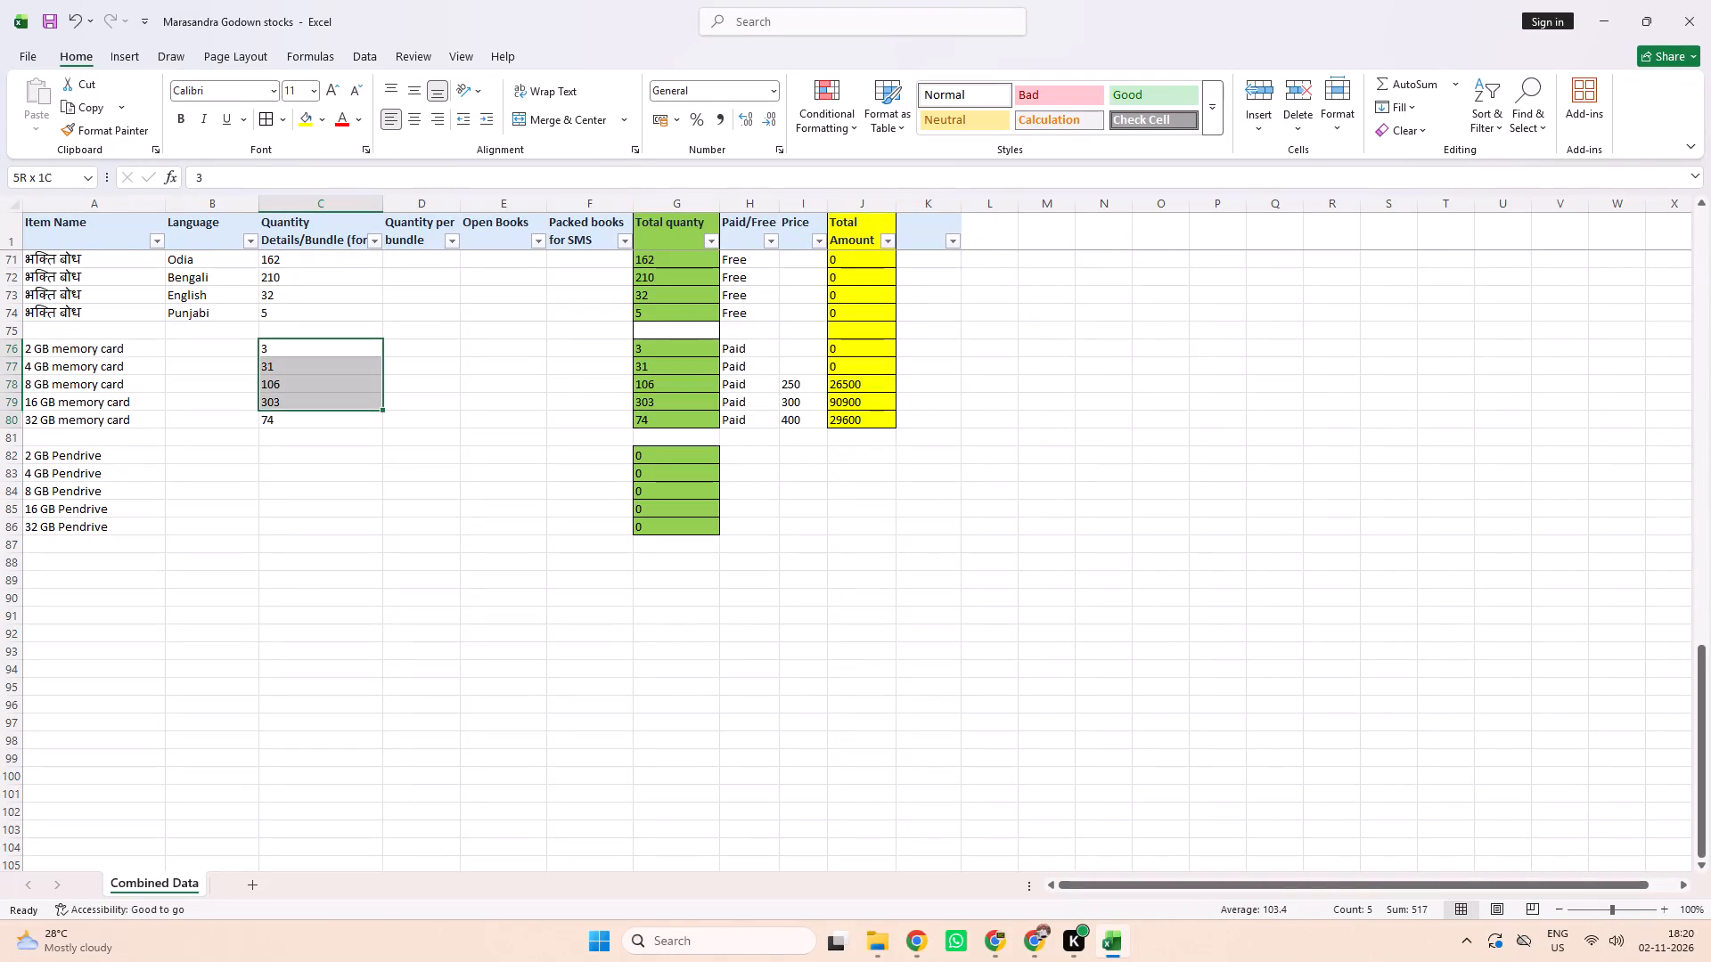
{"action": "left_click_drag", "start_coordinate": [303, 417], "coordinate": [304, 423]}
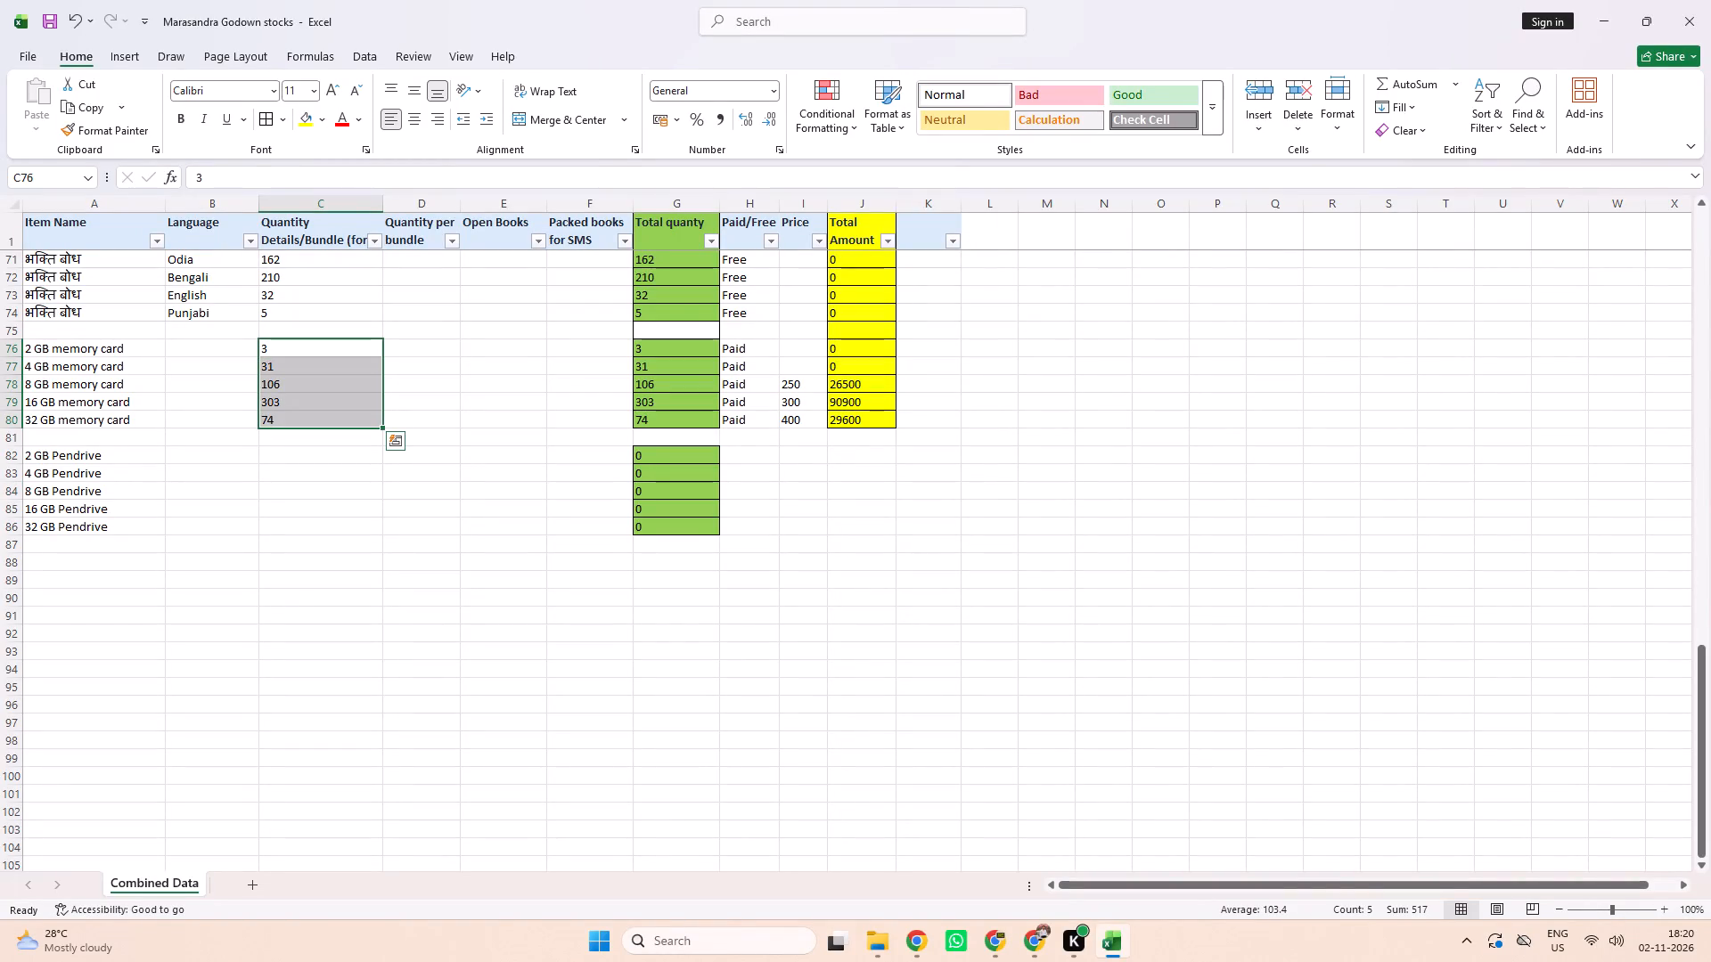
{"action": "left_click", "coordinate": [314, 497]}
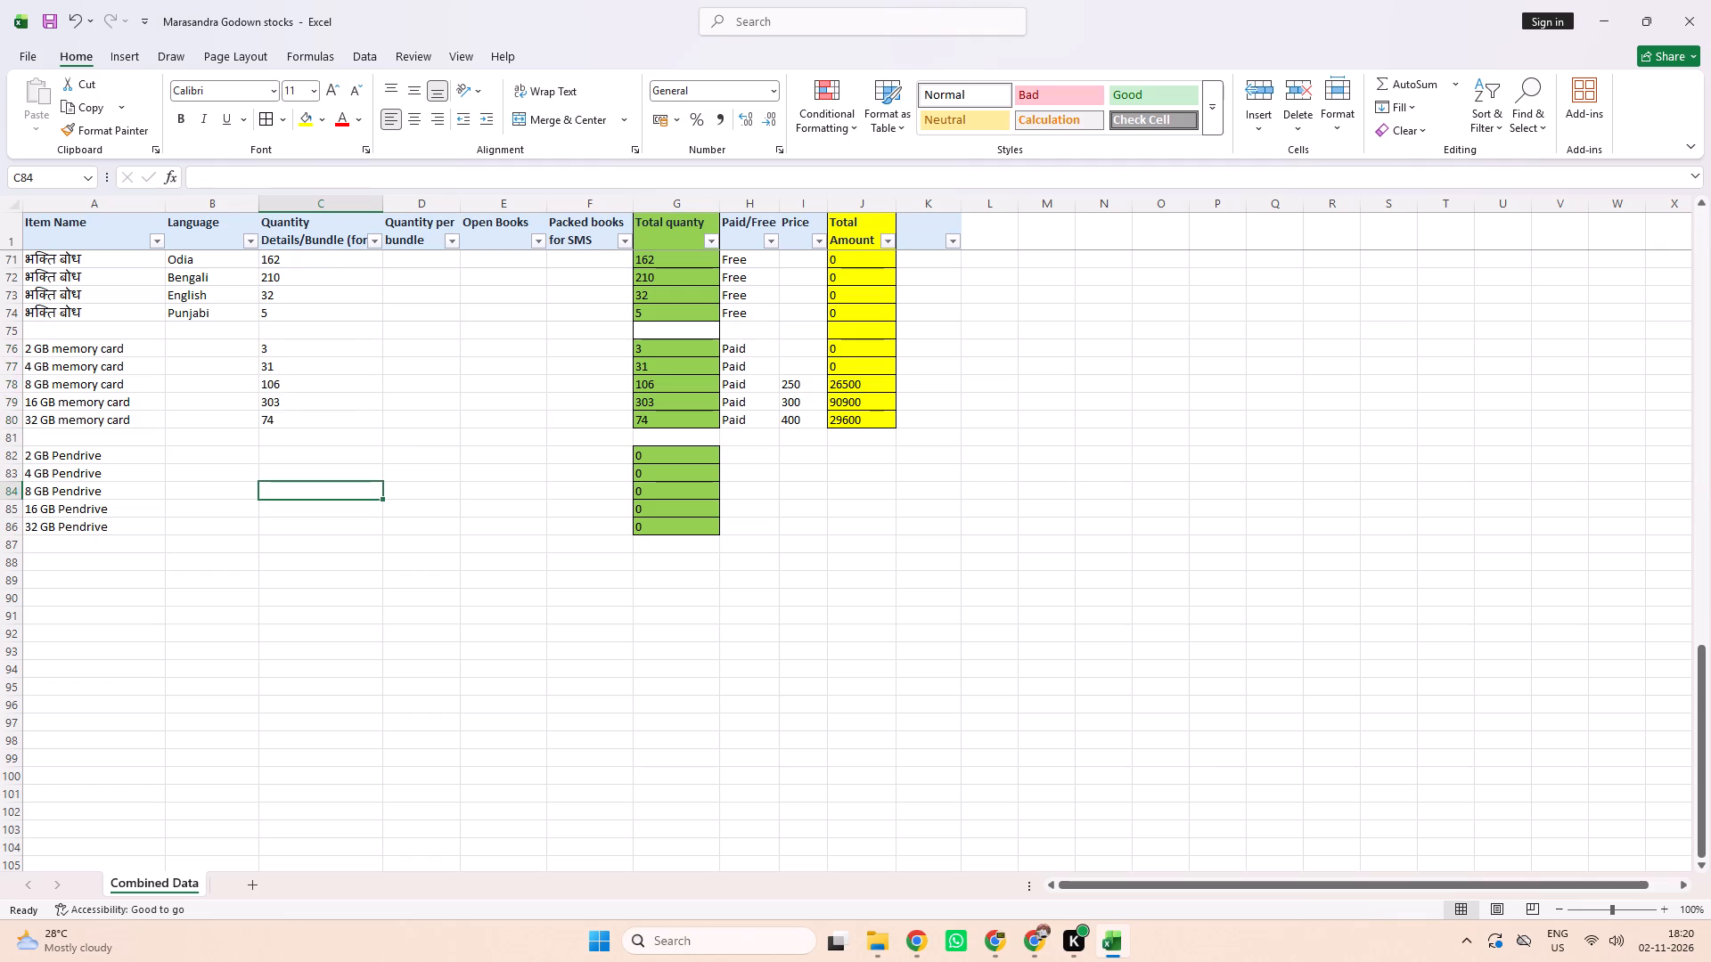
{"action": "left_click", "coordinate": [301, 528]}
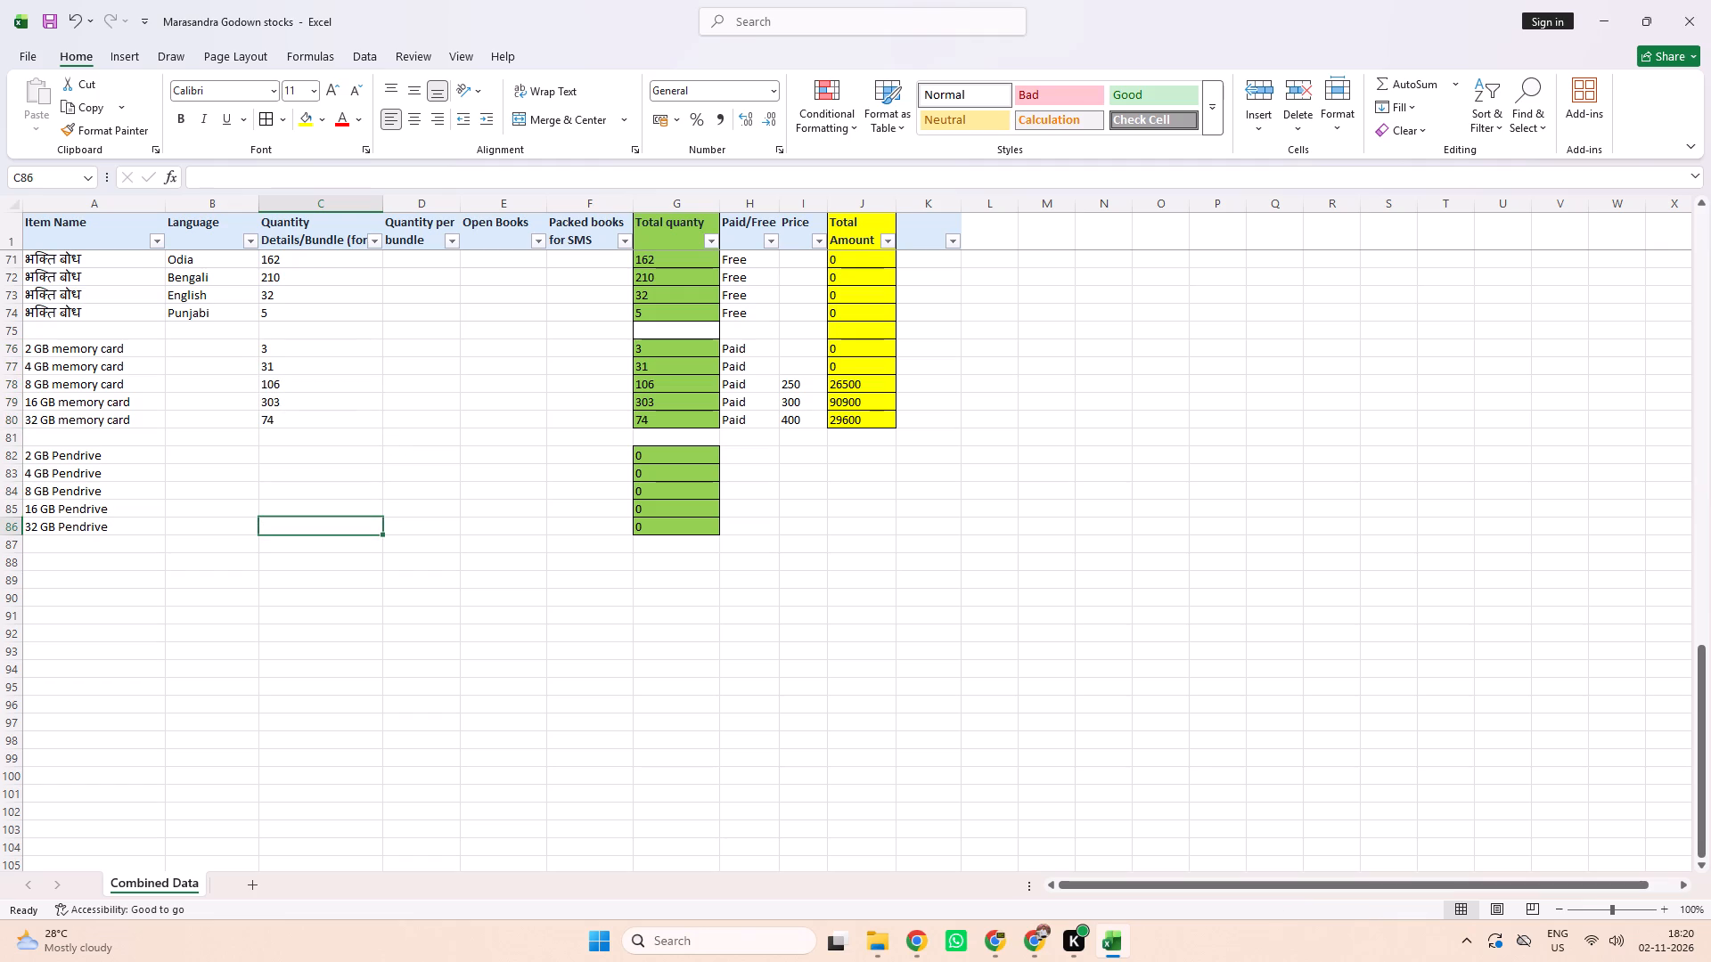
{"action": "type", "text": "38"}
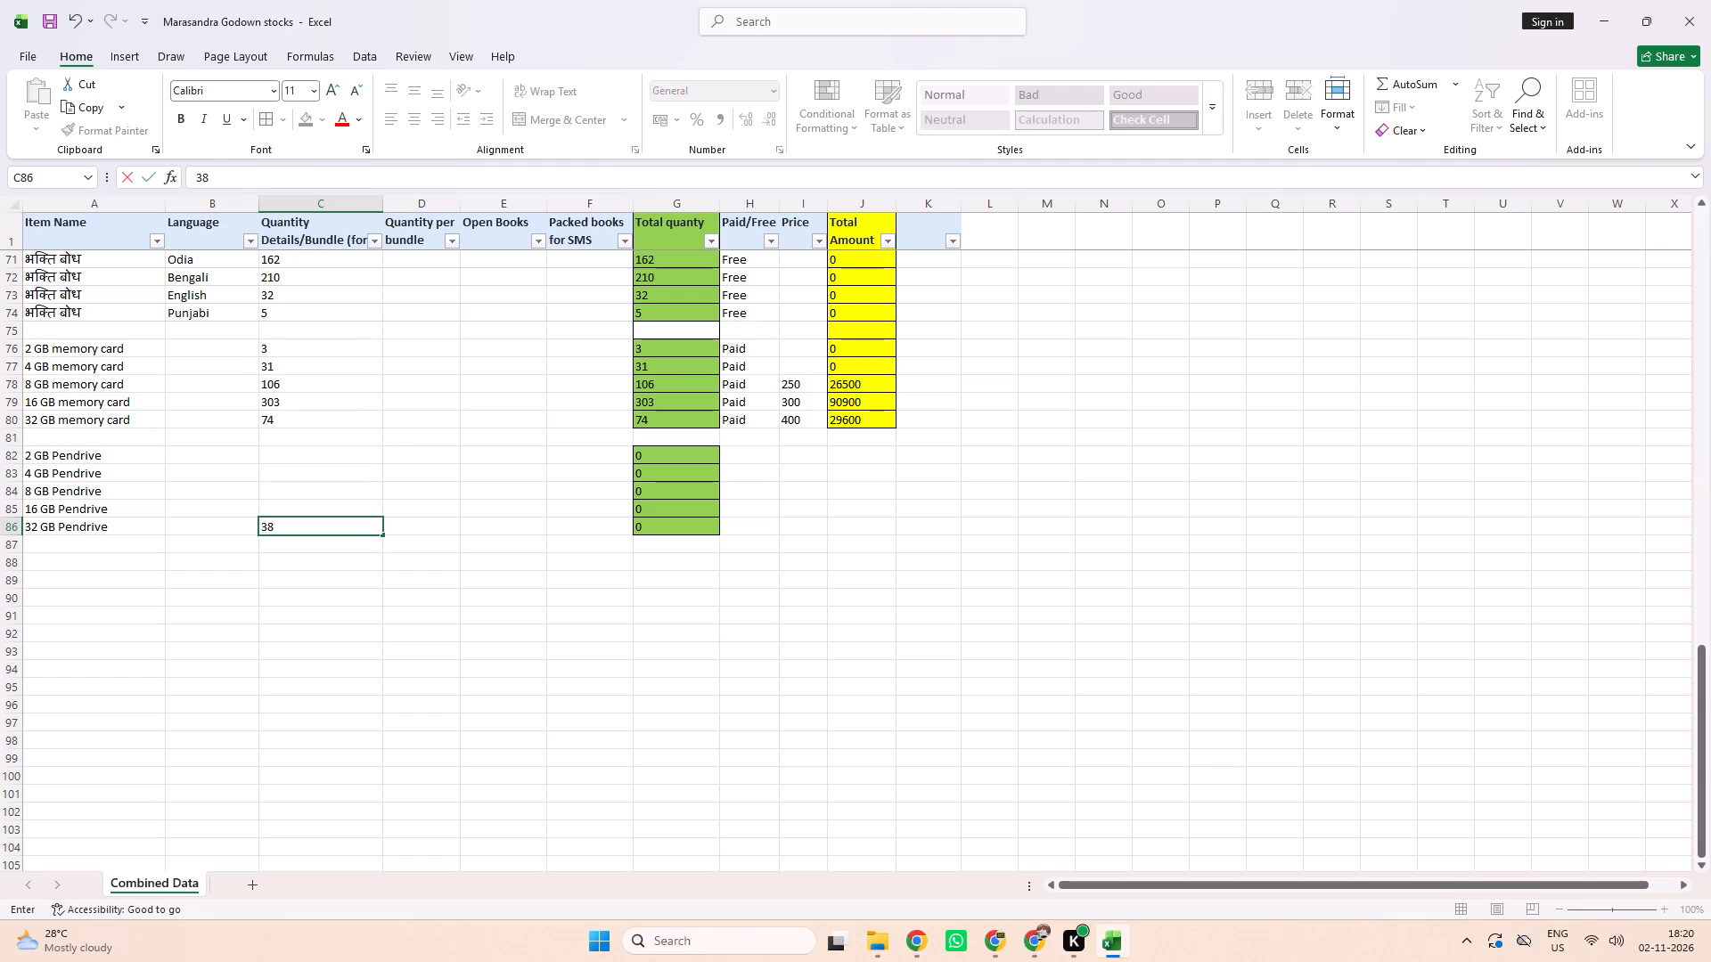
{"action": "key", "text": "Up"}
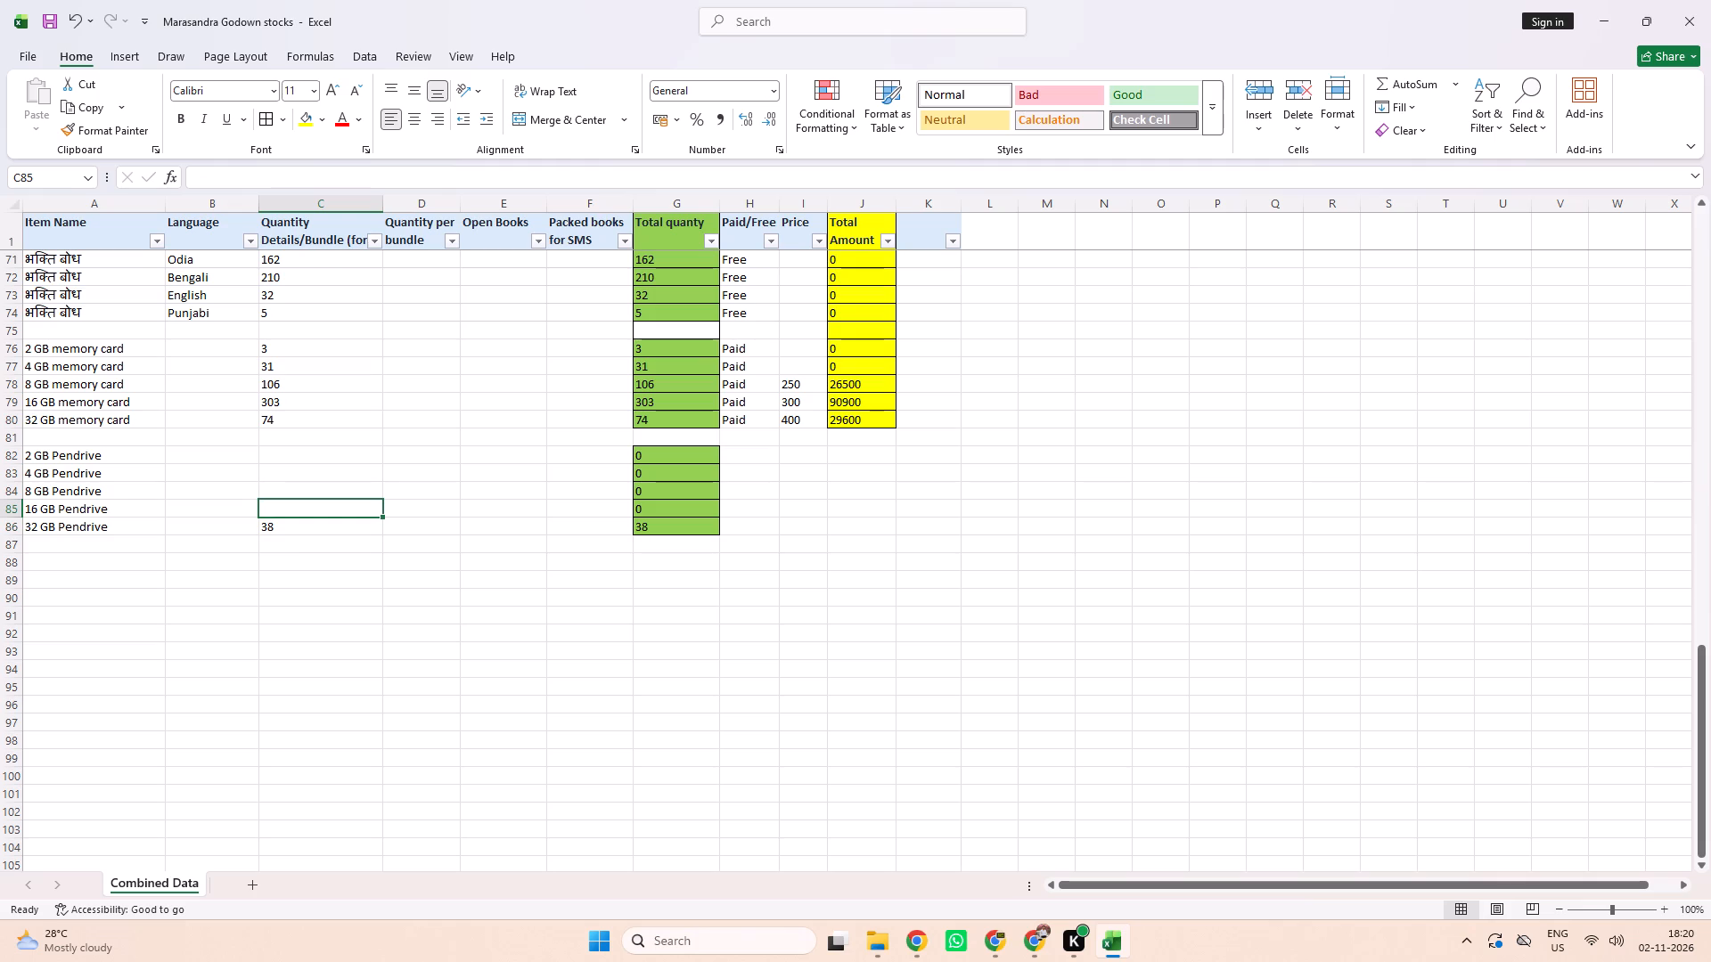
{"action": "key", "text": "Down"}
{"action": "type", "text": "19"}
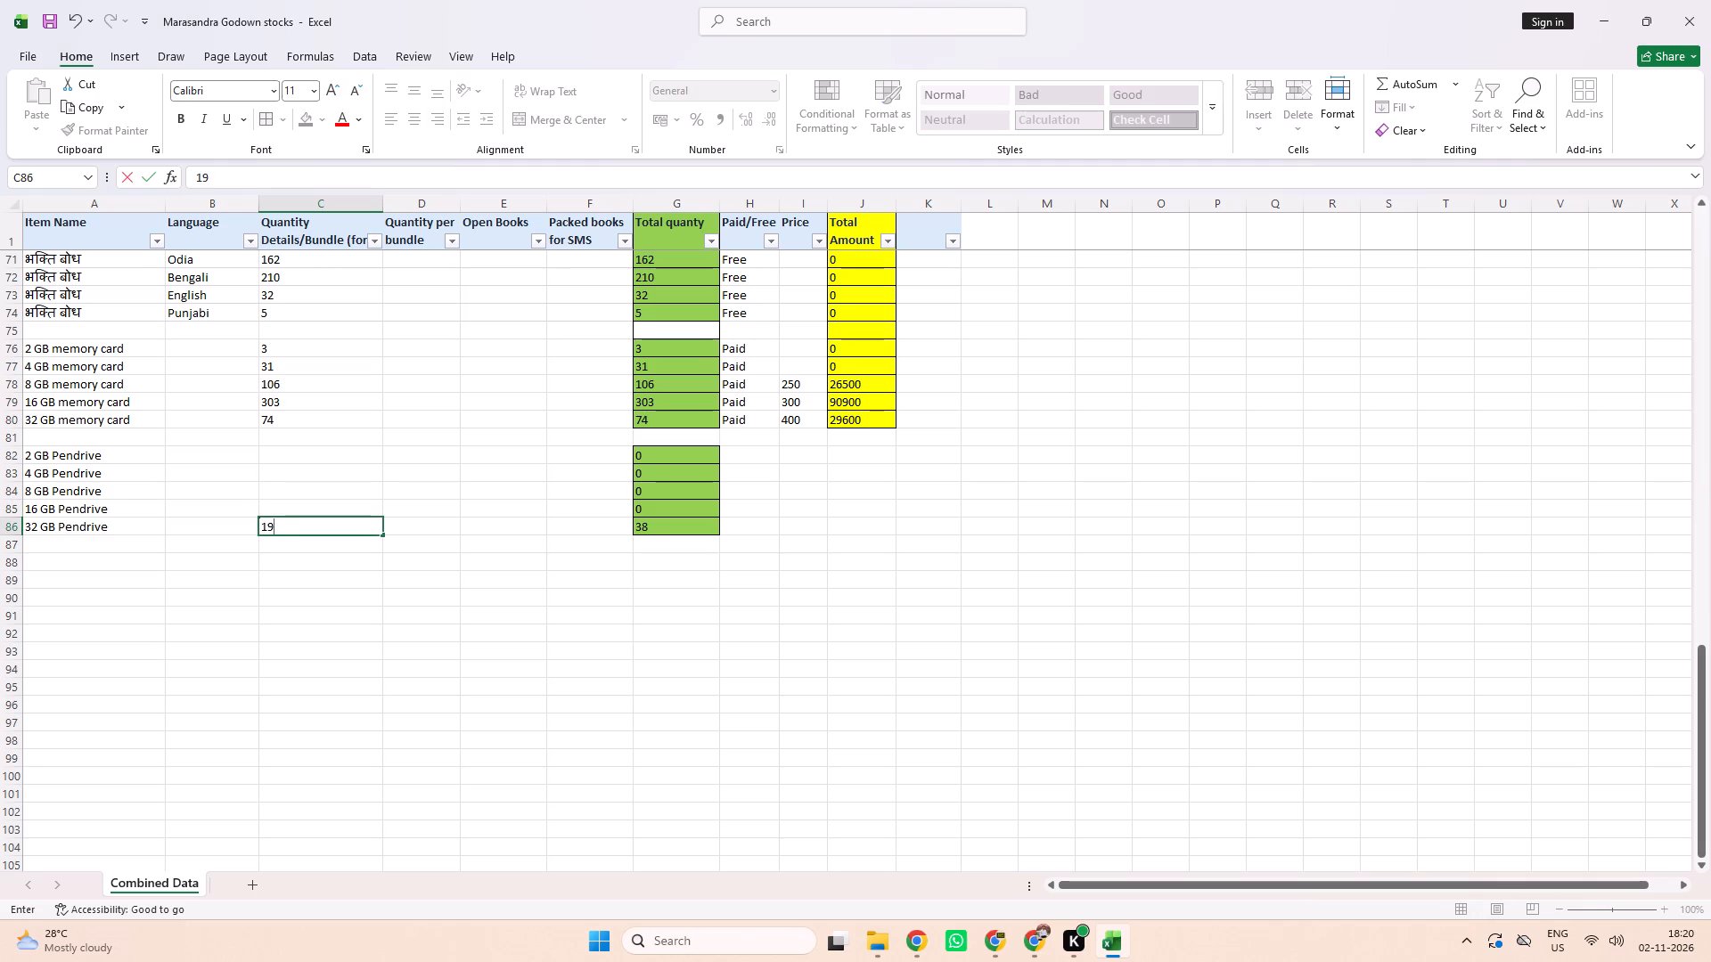
{"action": "key", "text": "Up"}
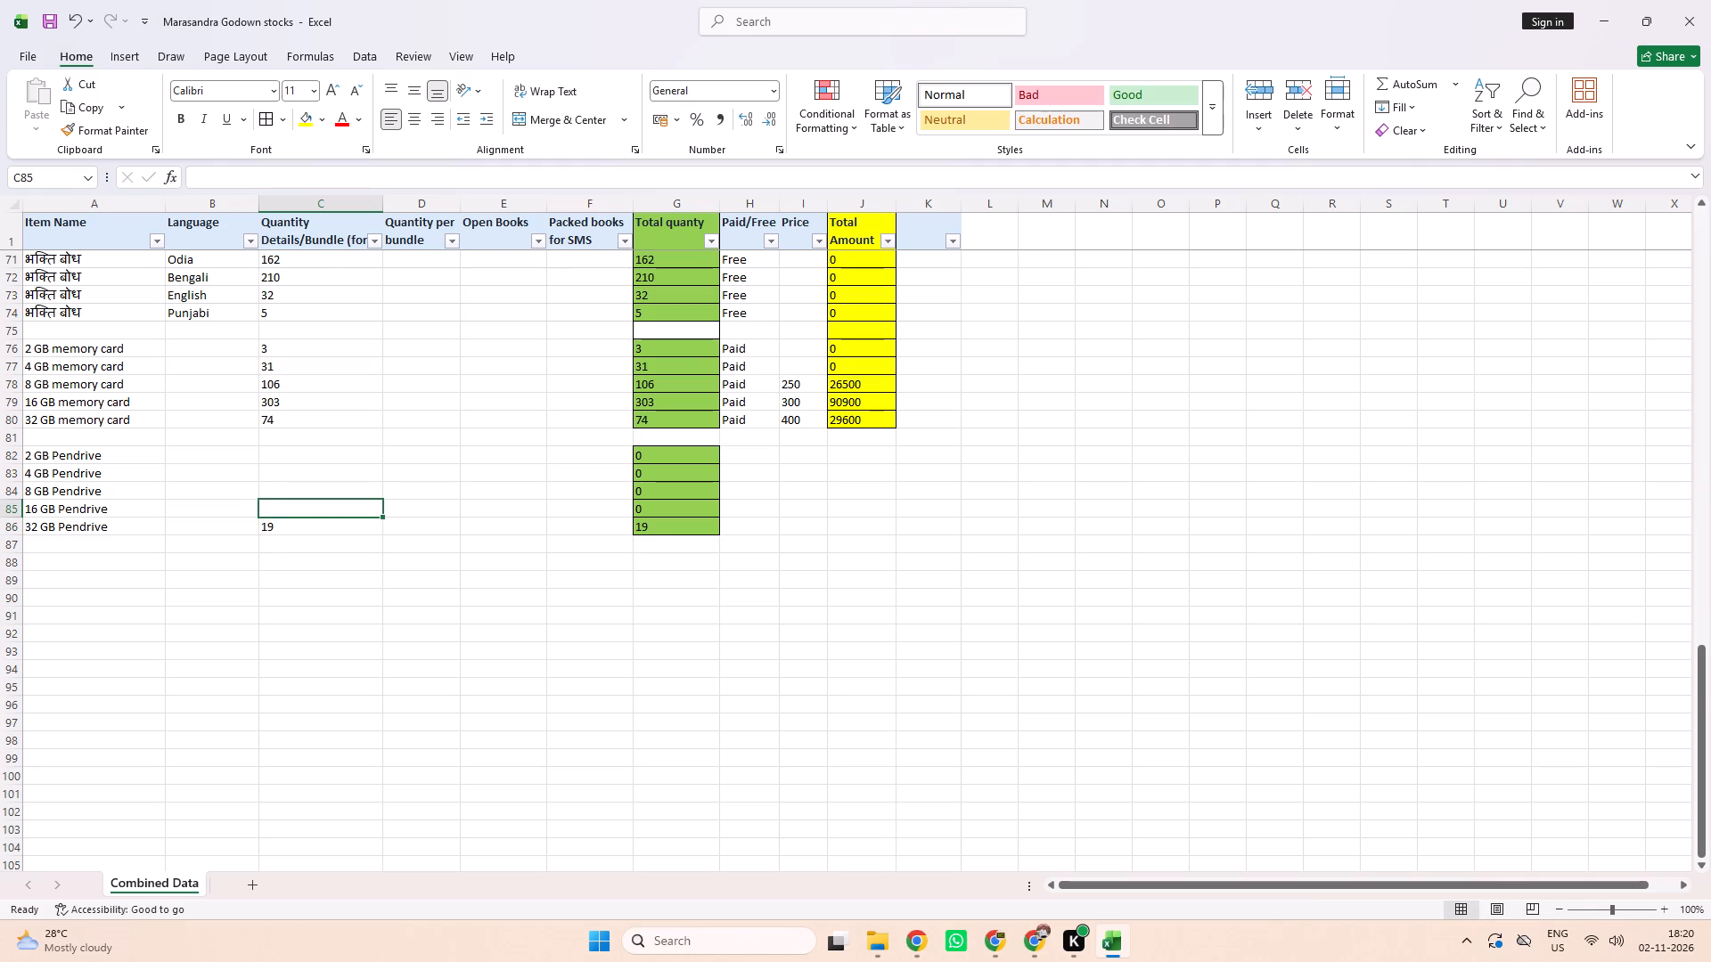
{"action": "type", "text": "38"}
{"action": "key", "text": "Up"}
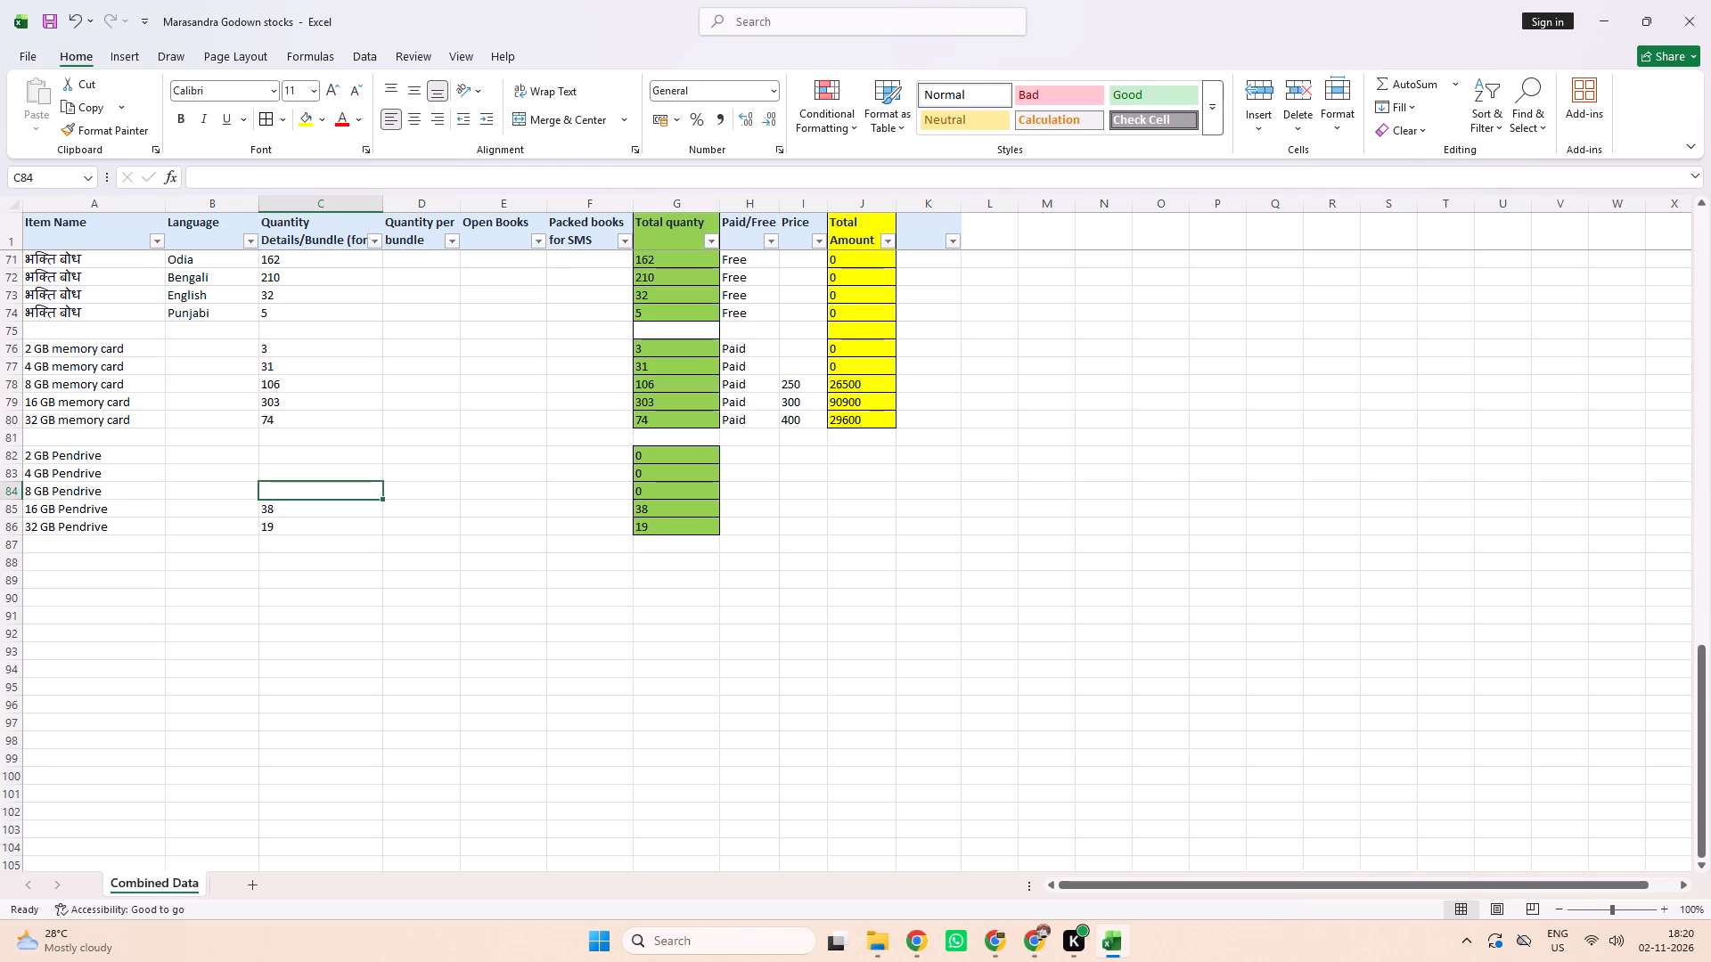
{"action": "type", "text": "42"}
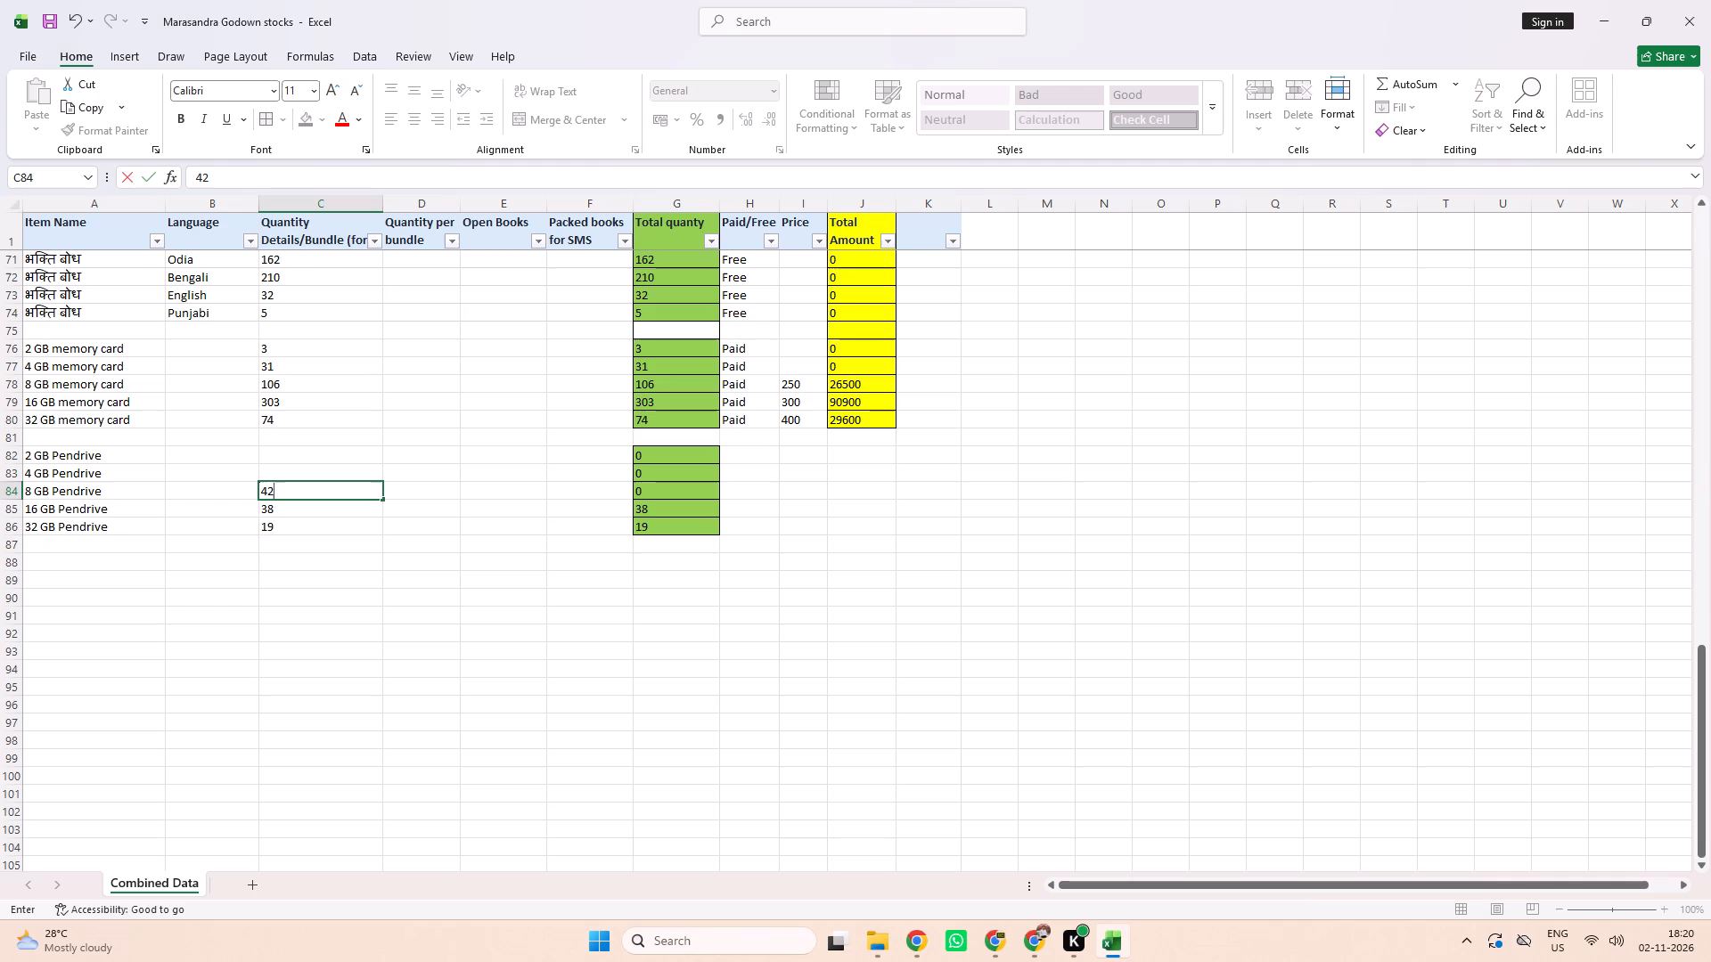
{"action": "key", "text": "Return"}
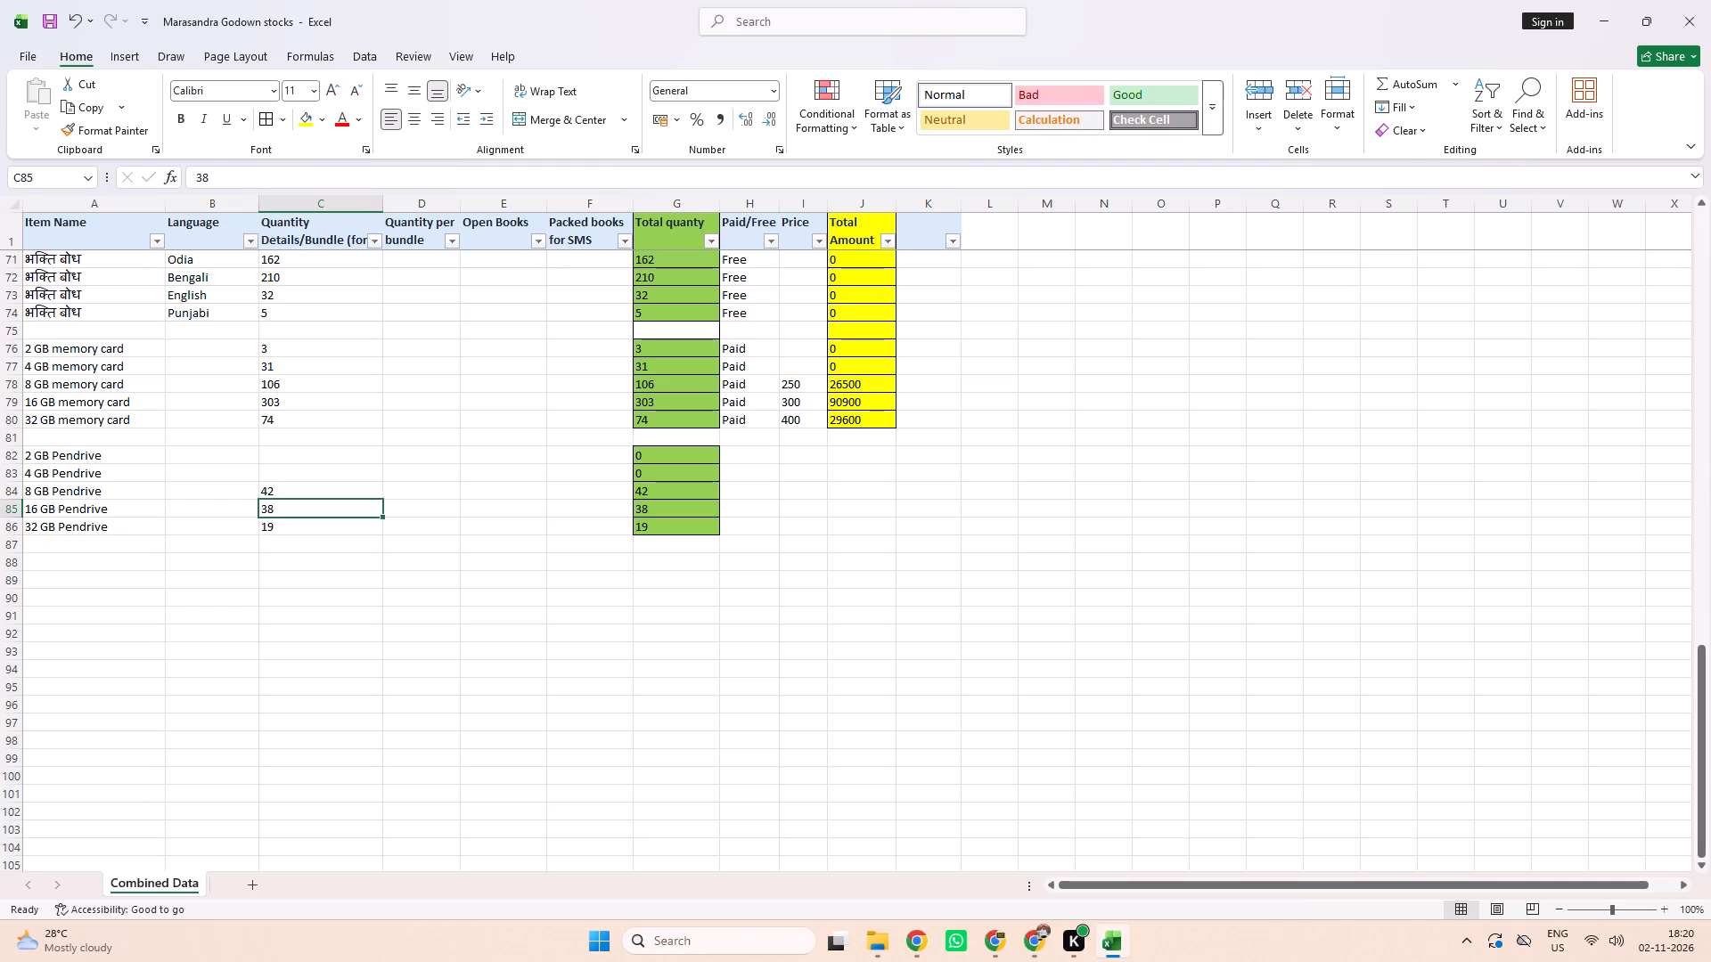
Copy the 8, 16 and 32 GB memory card prices 250, 300 and 400 to the matching pendrive rows.
{"action": "left_click_drag", "start_coordinate": [798, 390], "coordinate": [798, 422]}
{"action": "key", "text": "ctrl+c"}
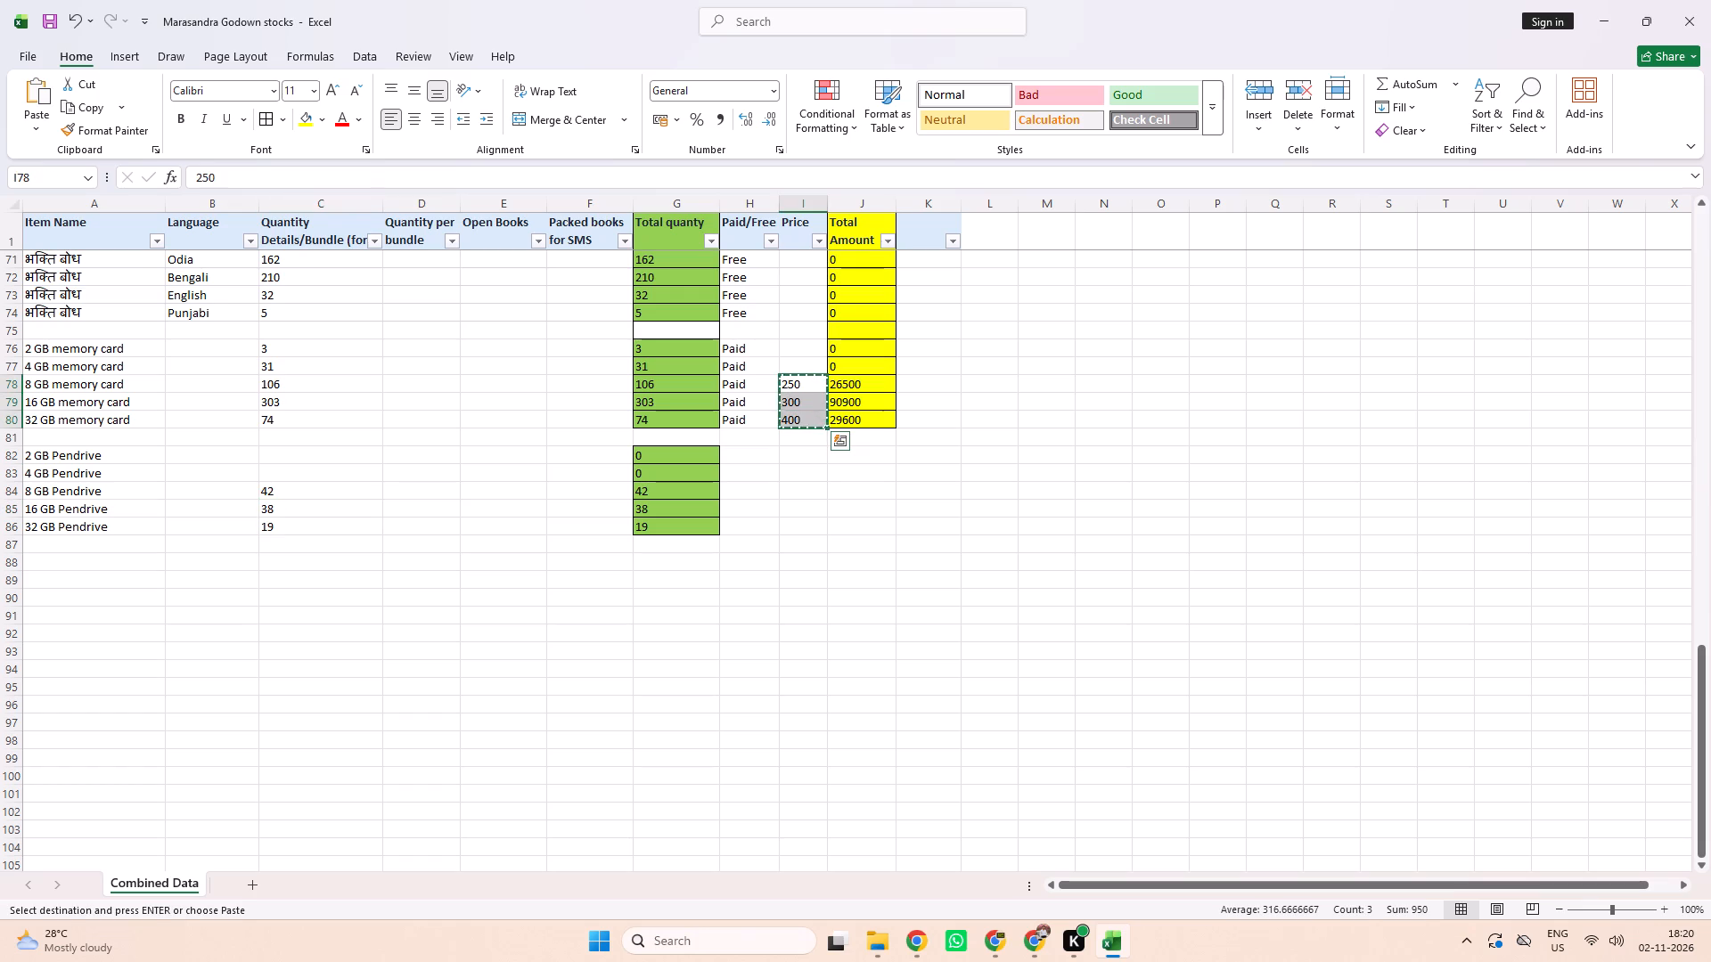
{"action": "left_click_drag", "start_coordinate": [801, 499], "coordinate": [802, 528]}
{"action": "key", "text": "ctrl+v"}
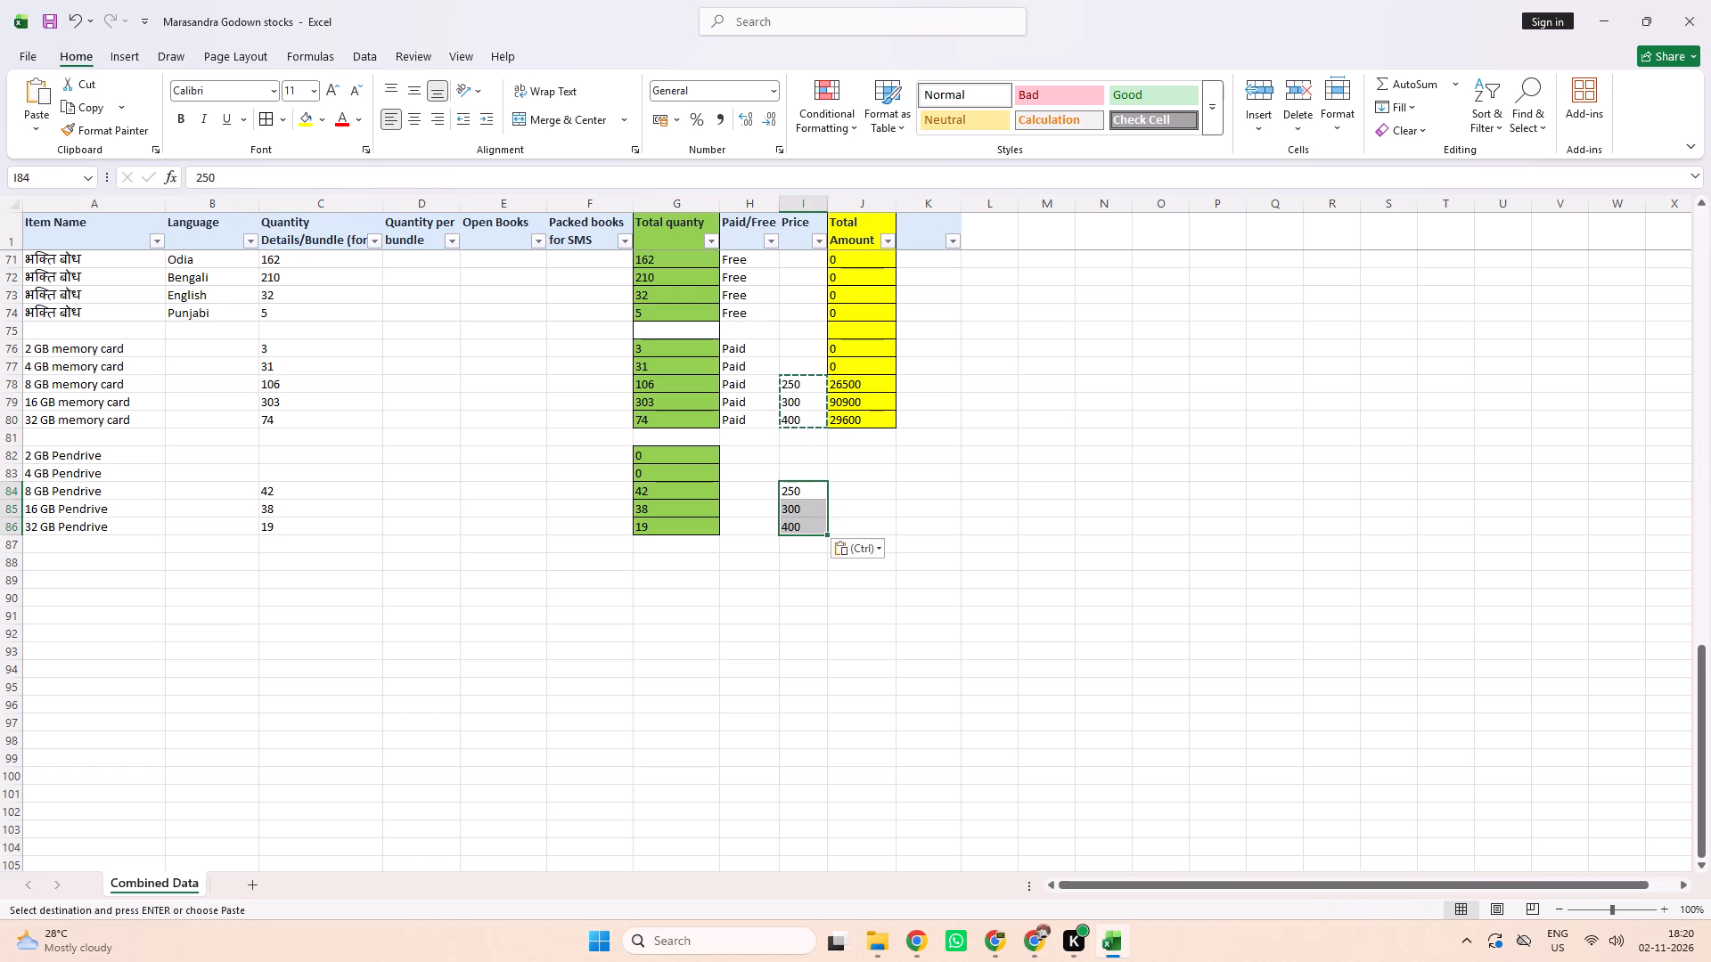
Copy the Total Amount formula from the 32 GB memory card row to the 8, 16 and 32 GB pendrive rows.
{"action": "left_click", "coordinate": [855, 487]}
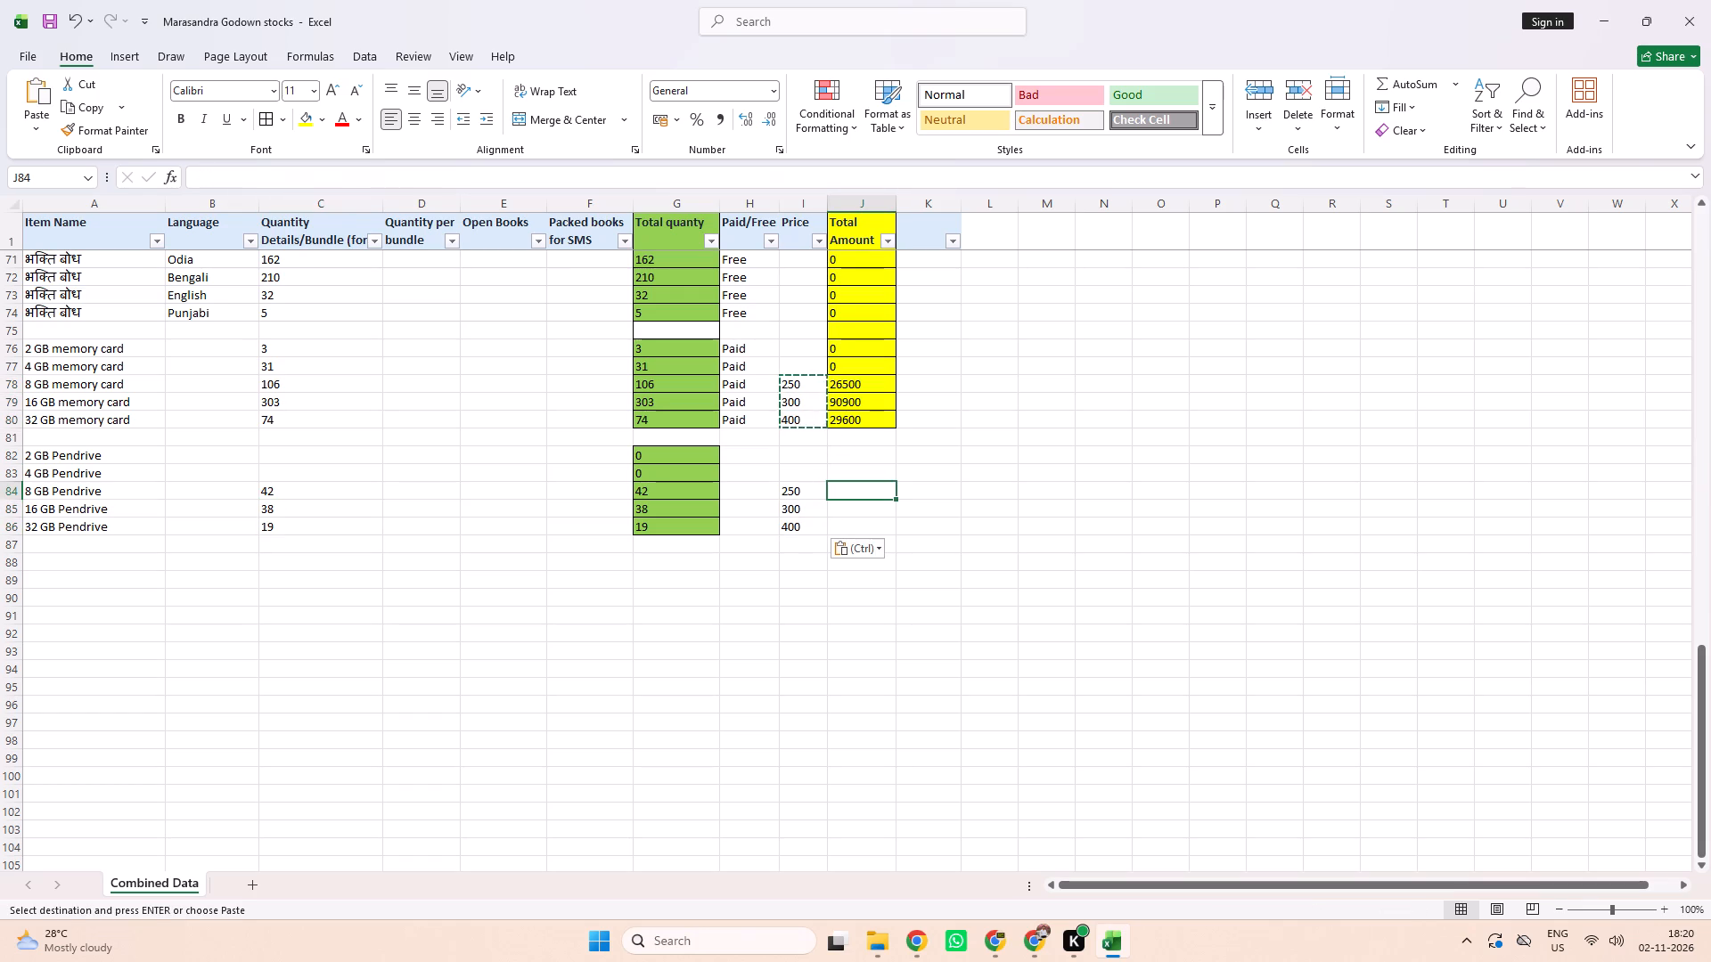
{"action": "left_click", "coordinate": [855, 429]}
{"action": "left_click", "coordinate": [855, 426]}
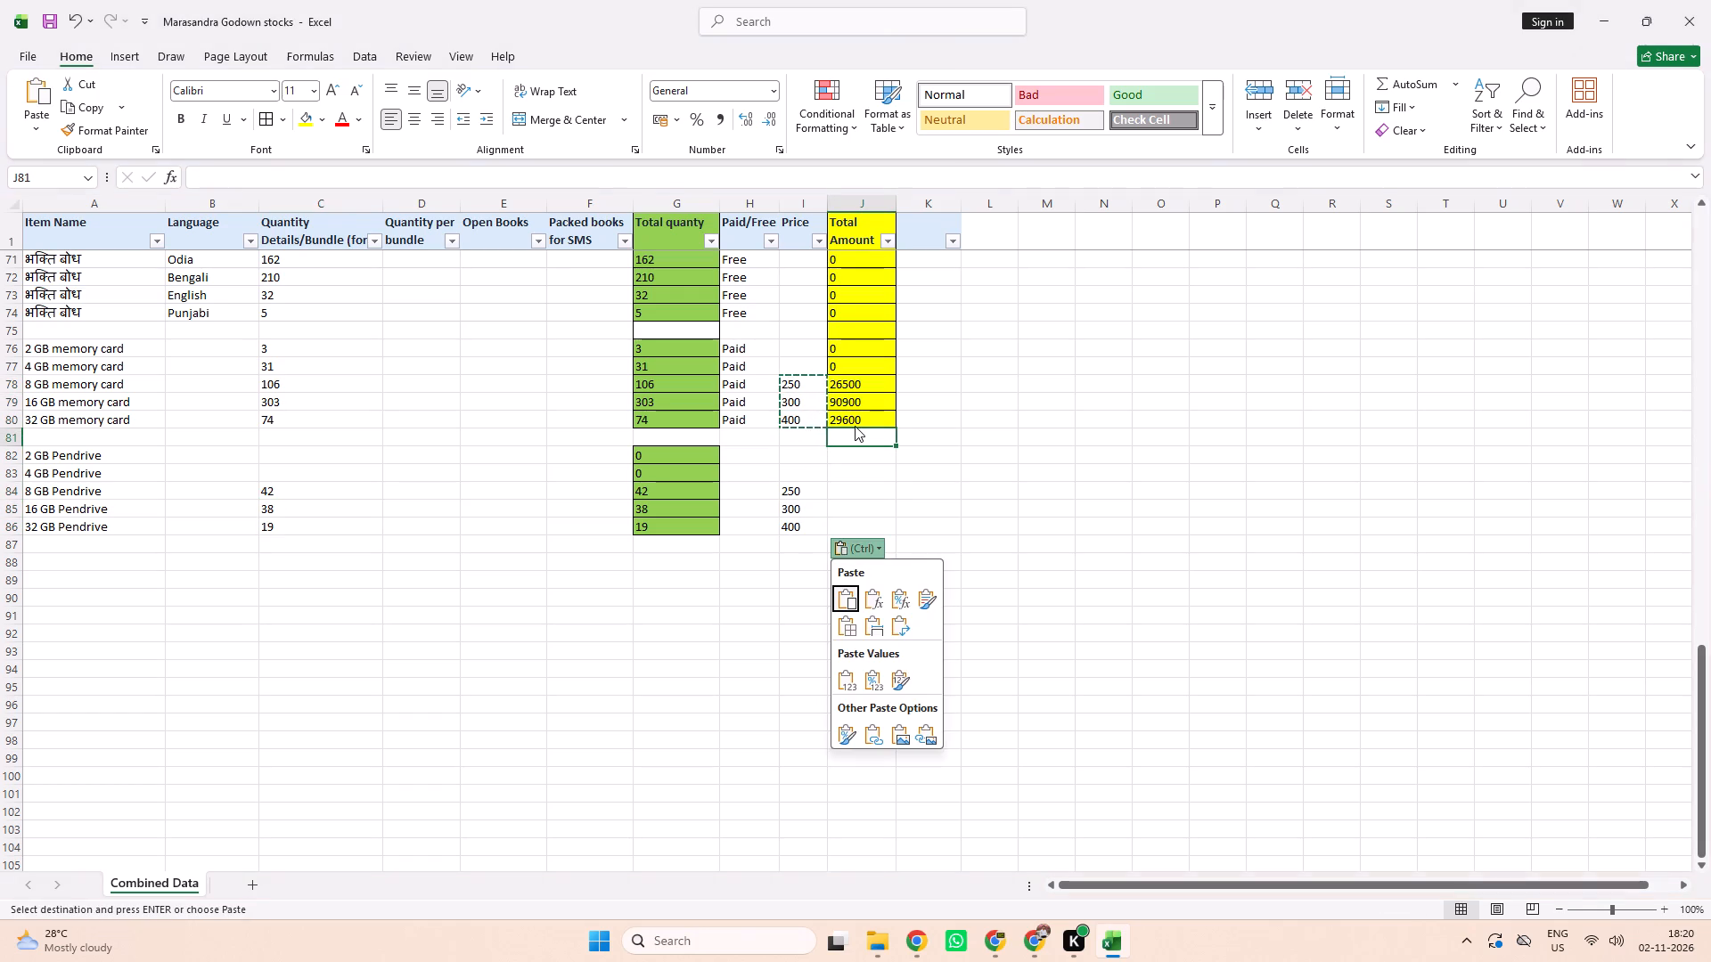
{"action": "double_click", "coordinate": [855, 423]}
{"action": "key", "text": "ctrl+c"}
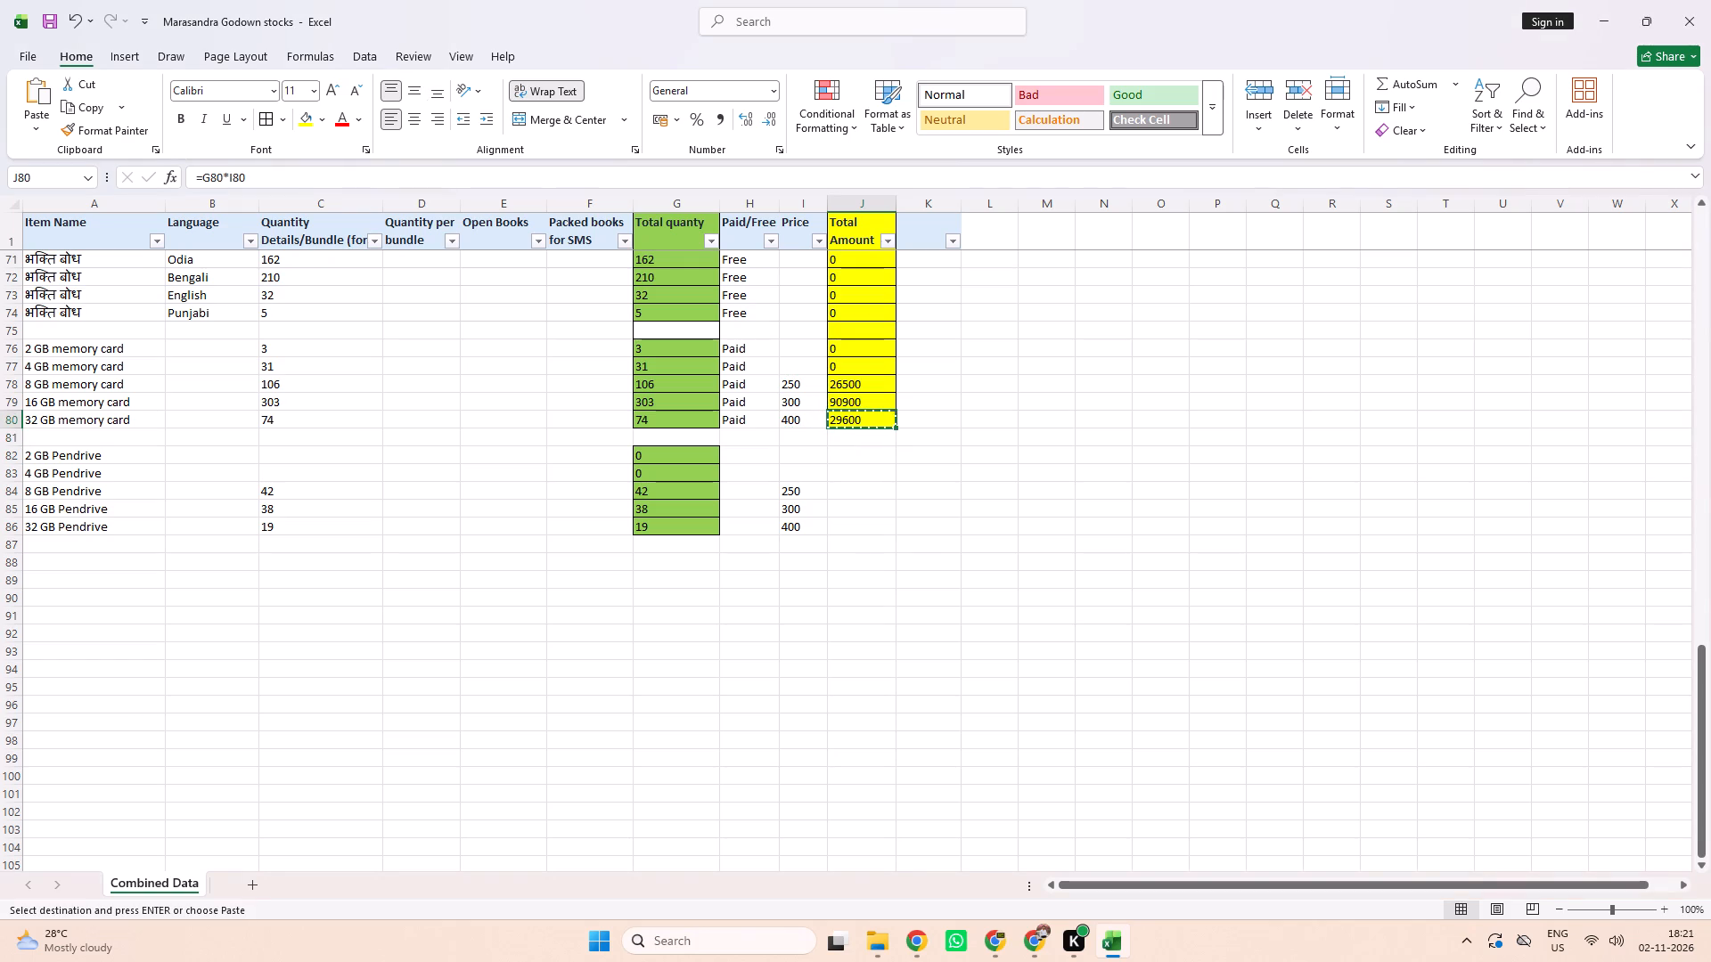
{"action": "left_click_drag", "start_coordinate": [846, 493], "coordinate": [847, 523]}
{"action": "key", "text": "ctrl+v"}
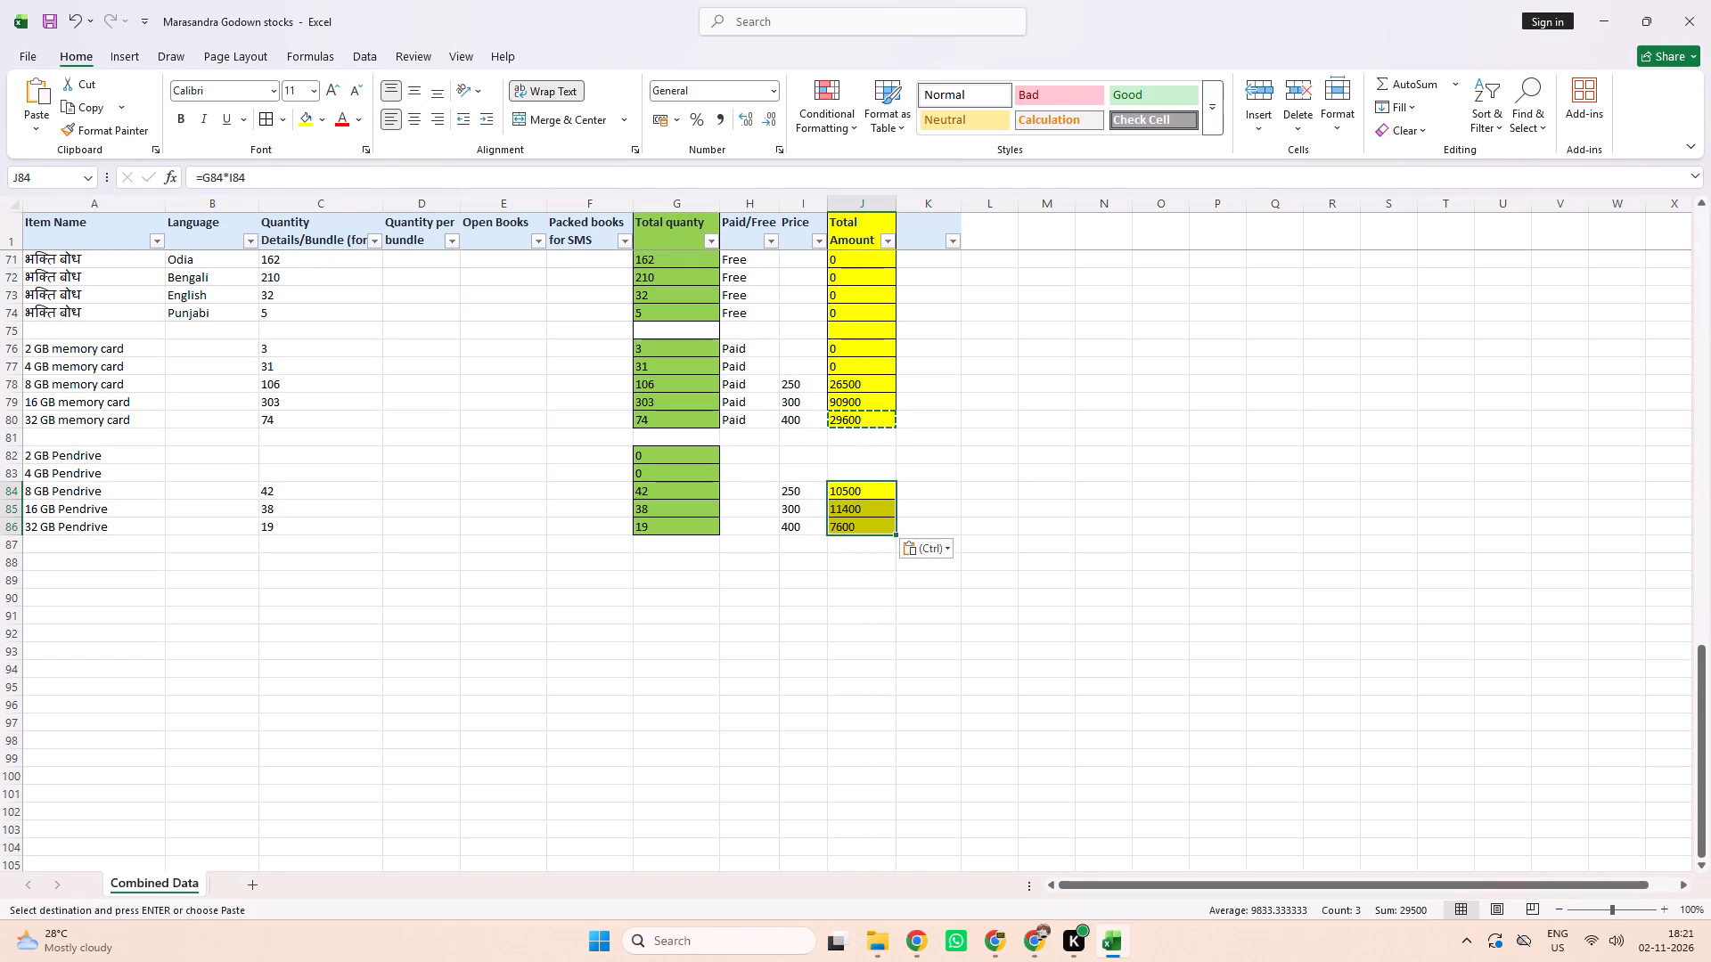
Delete the entire 2 GB Pendrive and 4 GB Pendrive rows.
{"action": "left_click", "coordinate": [484, 436]}
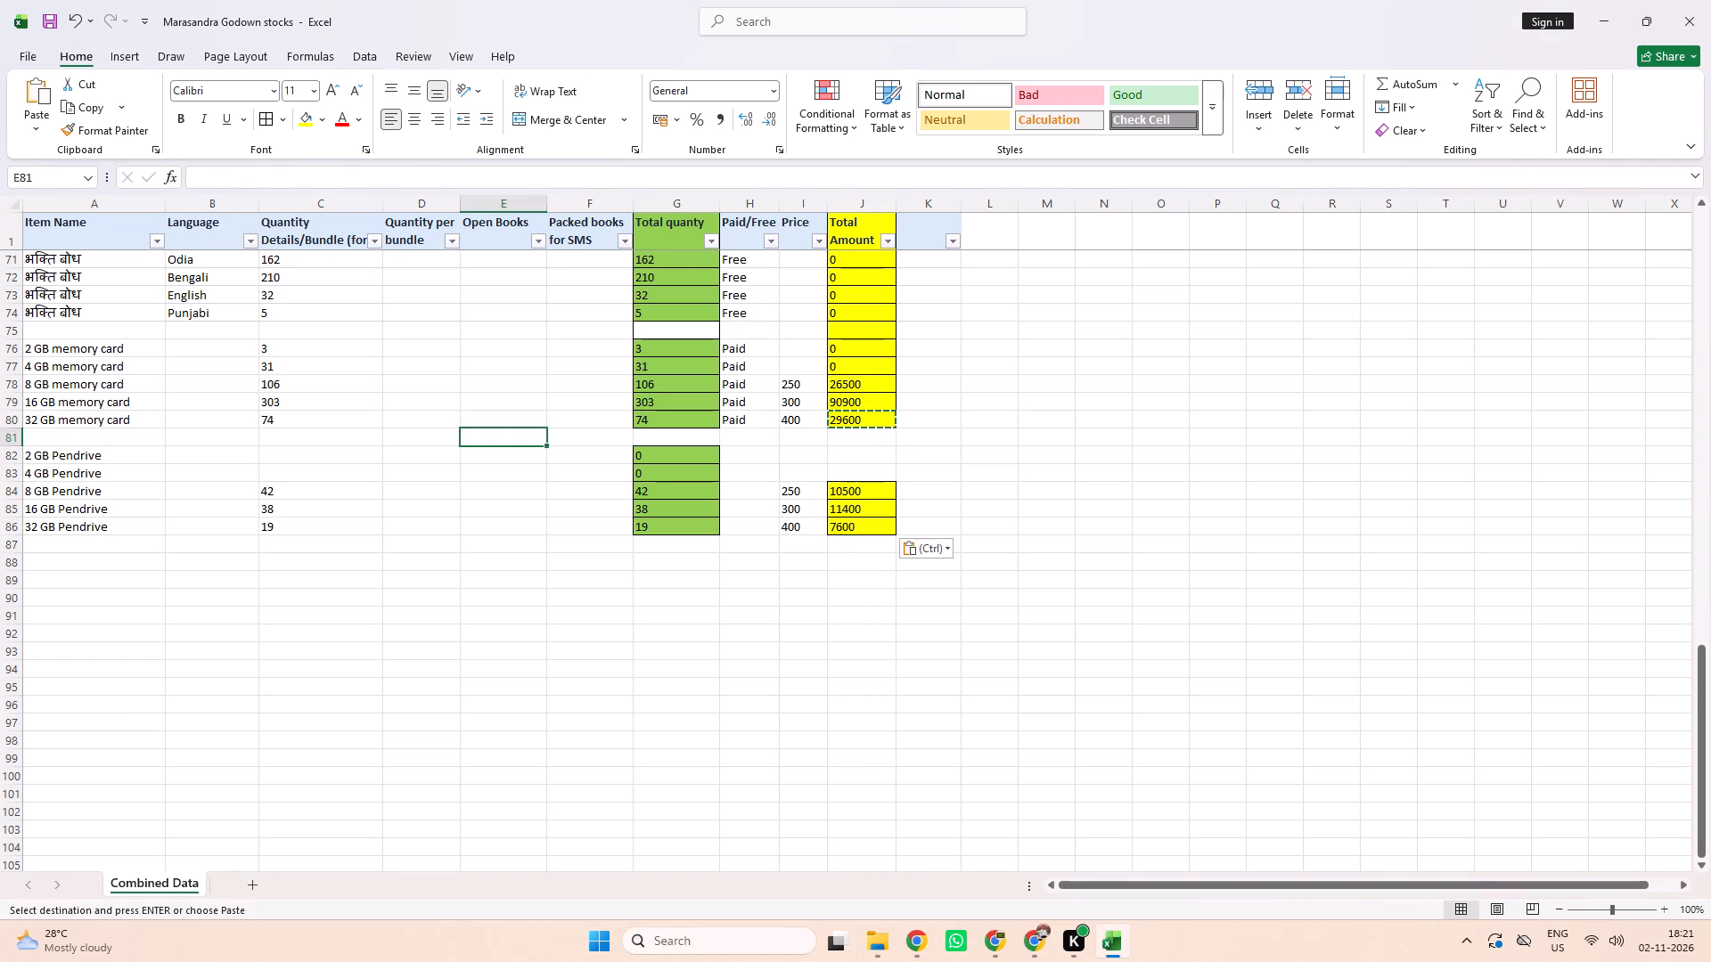
{"action": "left_click_drag", "start_coordinate": [18, 455], "coordinate": [14, 467]}
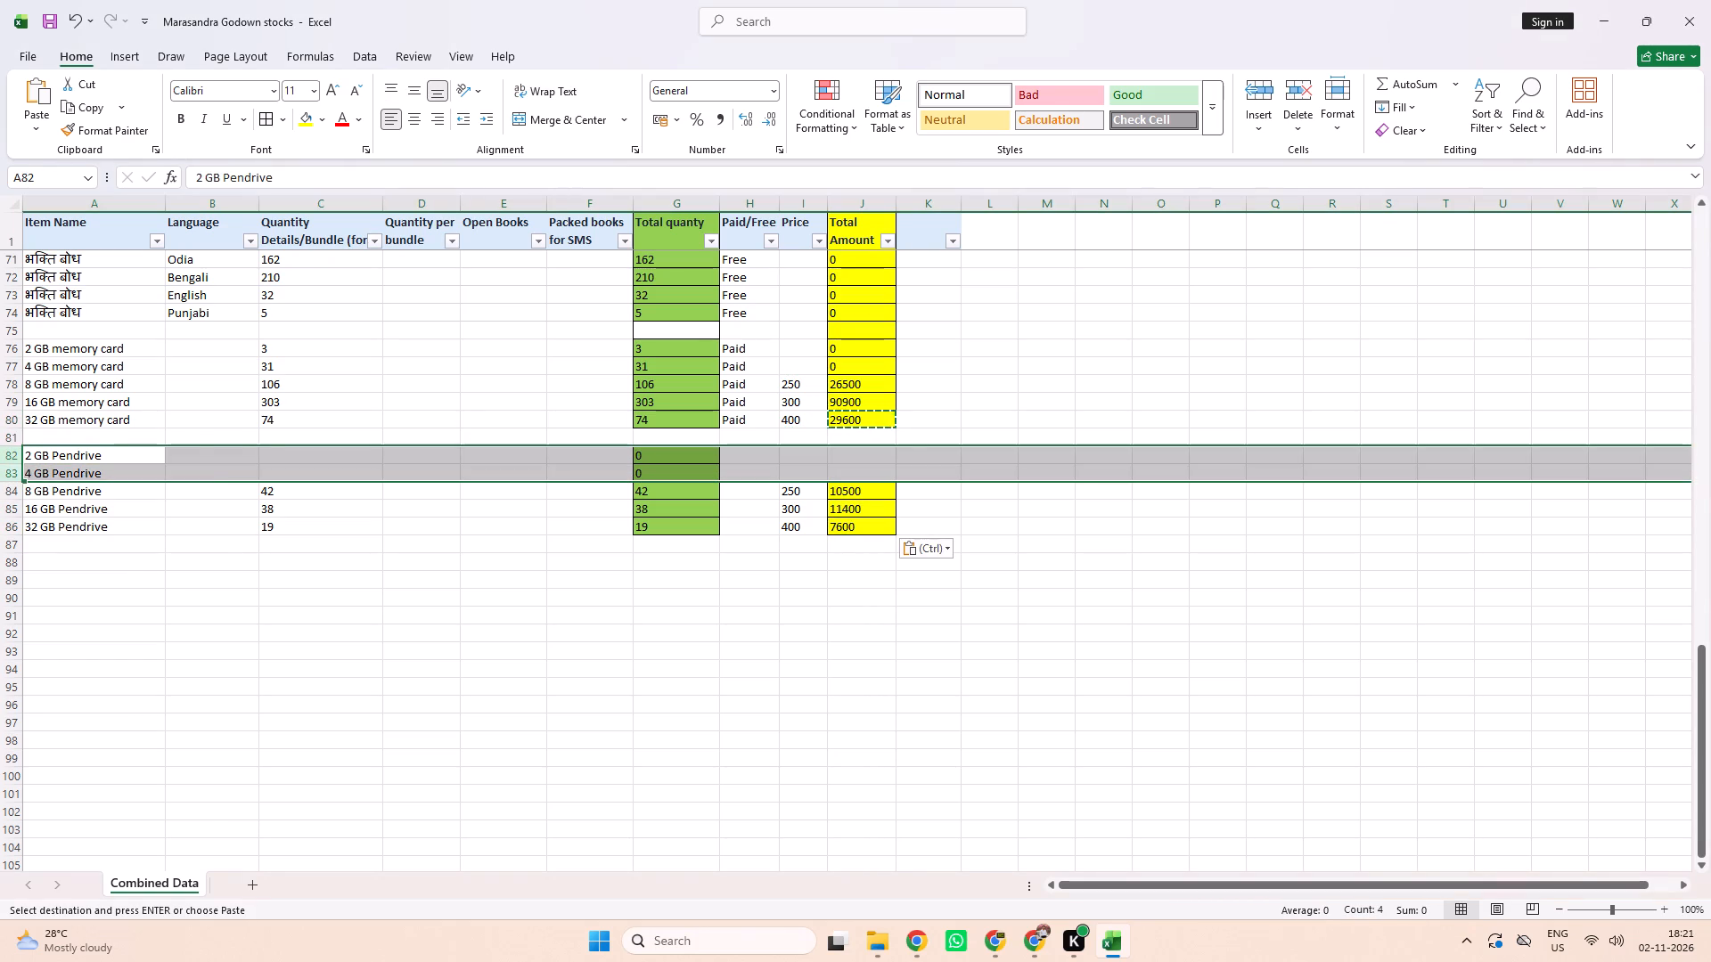
{"action": "right_click", "coordinate": [14, 467]}
{"action": "left_click", "coordinate": [96, 662]}
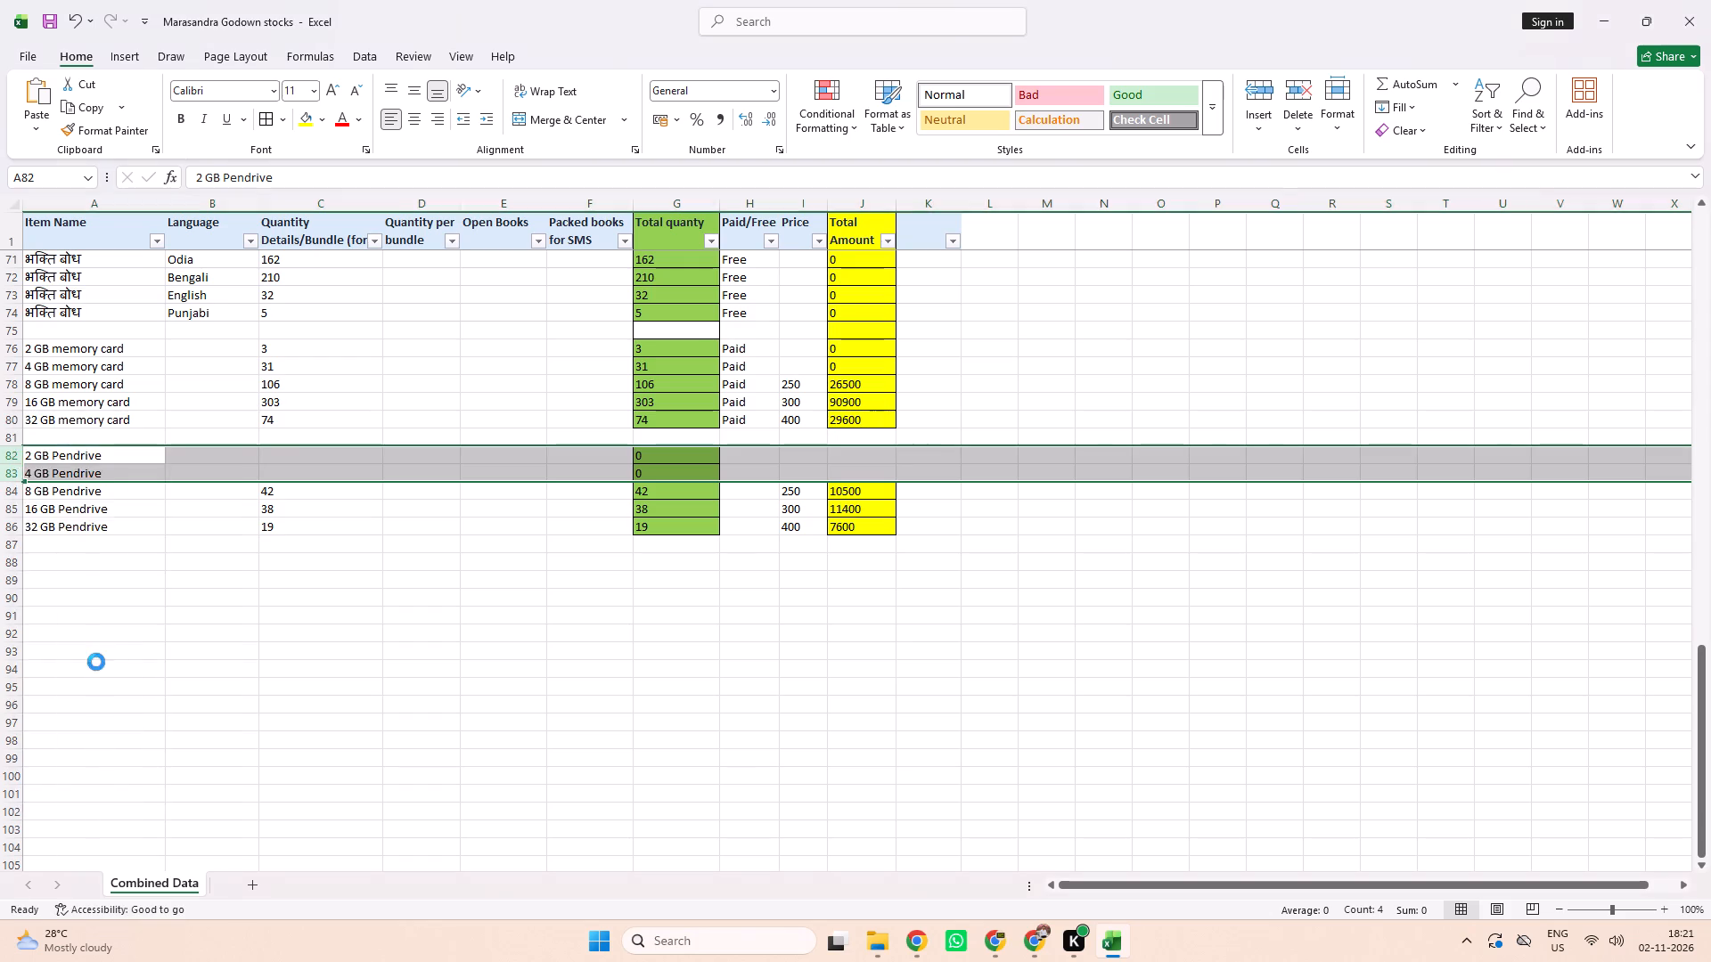
Save the workbook.
{"action": "left_click", "coordinate": [498, 590]}
{"action": "key", "text": "ctrl+s"}
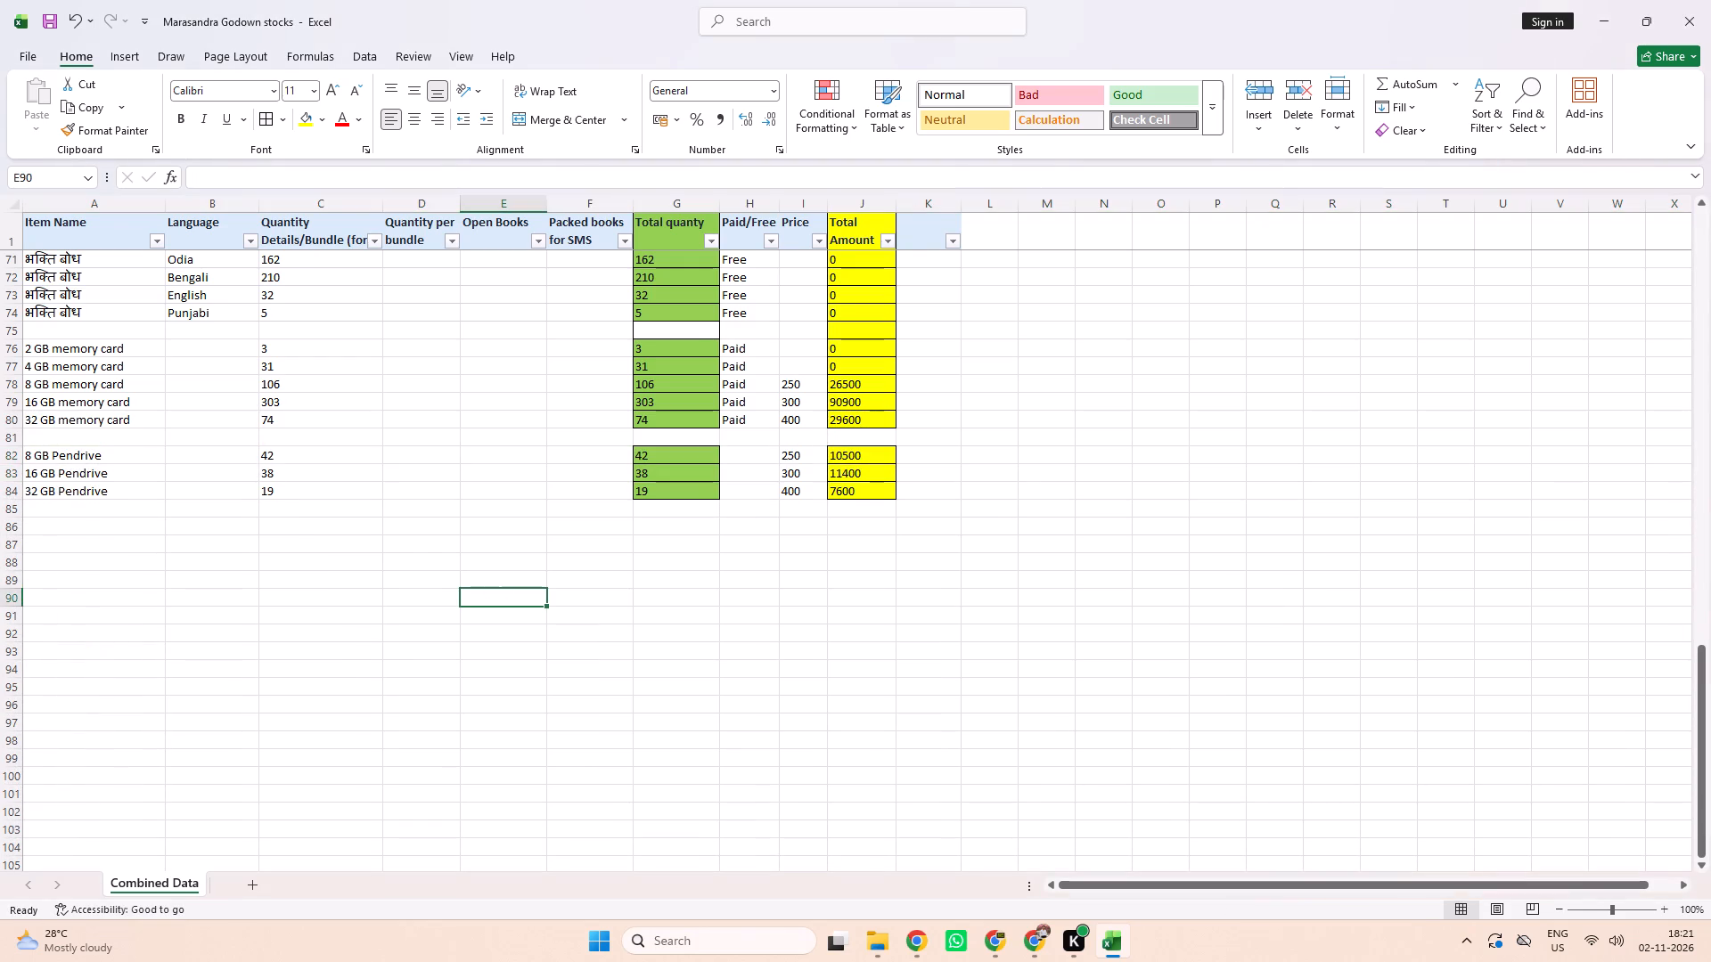
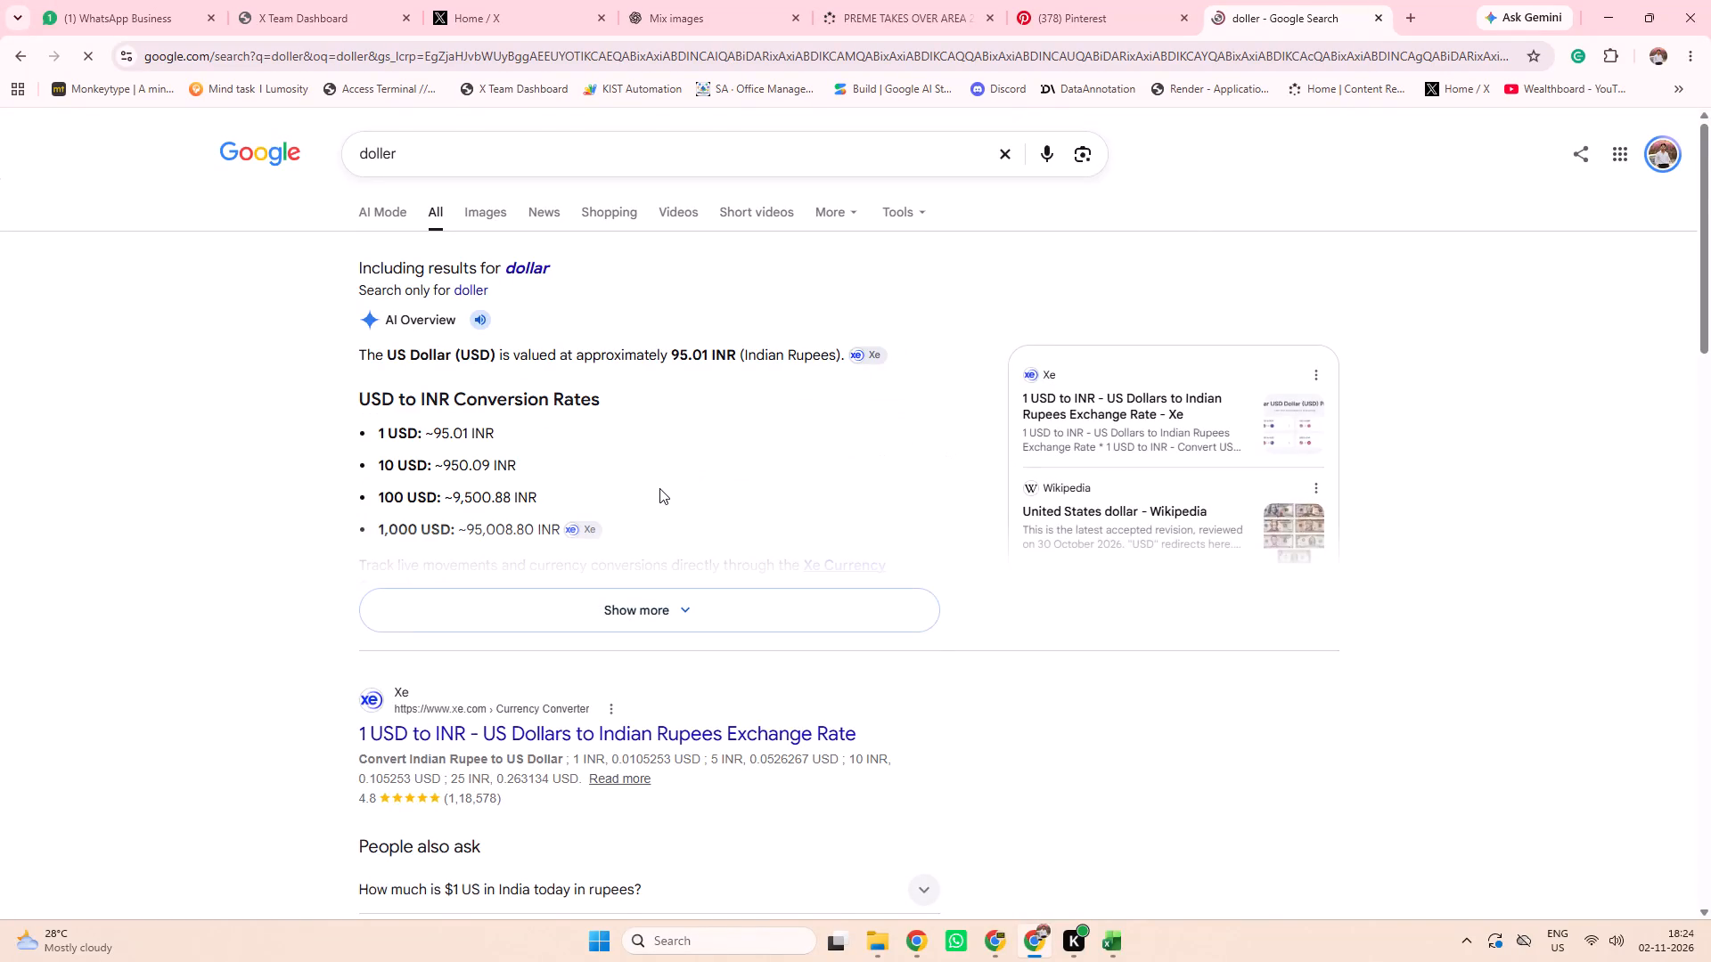
Look up the US dollar rate against the Indian rupee by extending the web search to "doller against in".
{"action": "scroll", "coordinate": [659, 488], "scroll_direction": "down", "scroll_amount": 2}
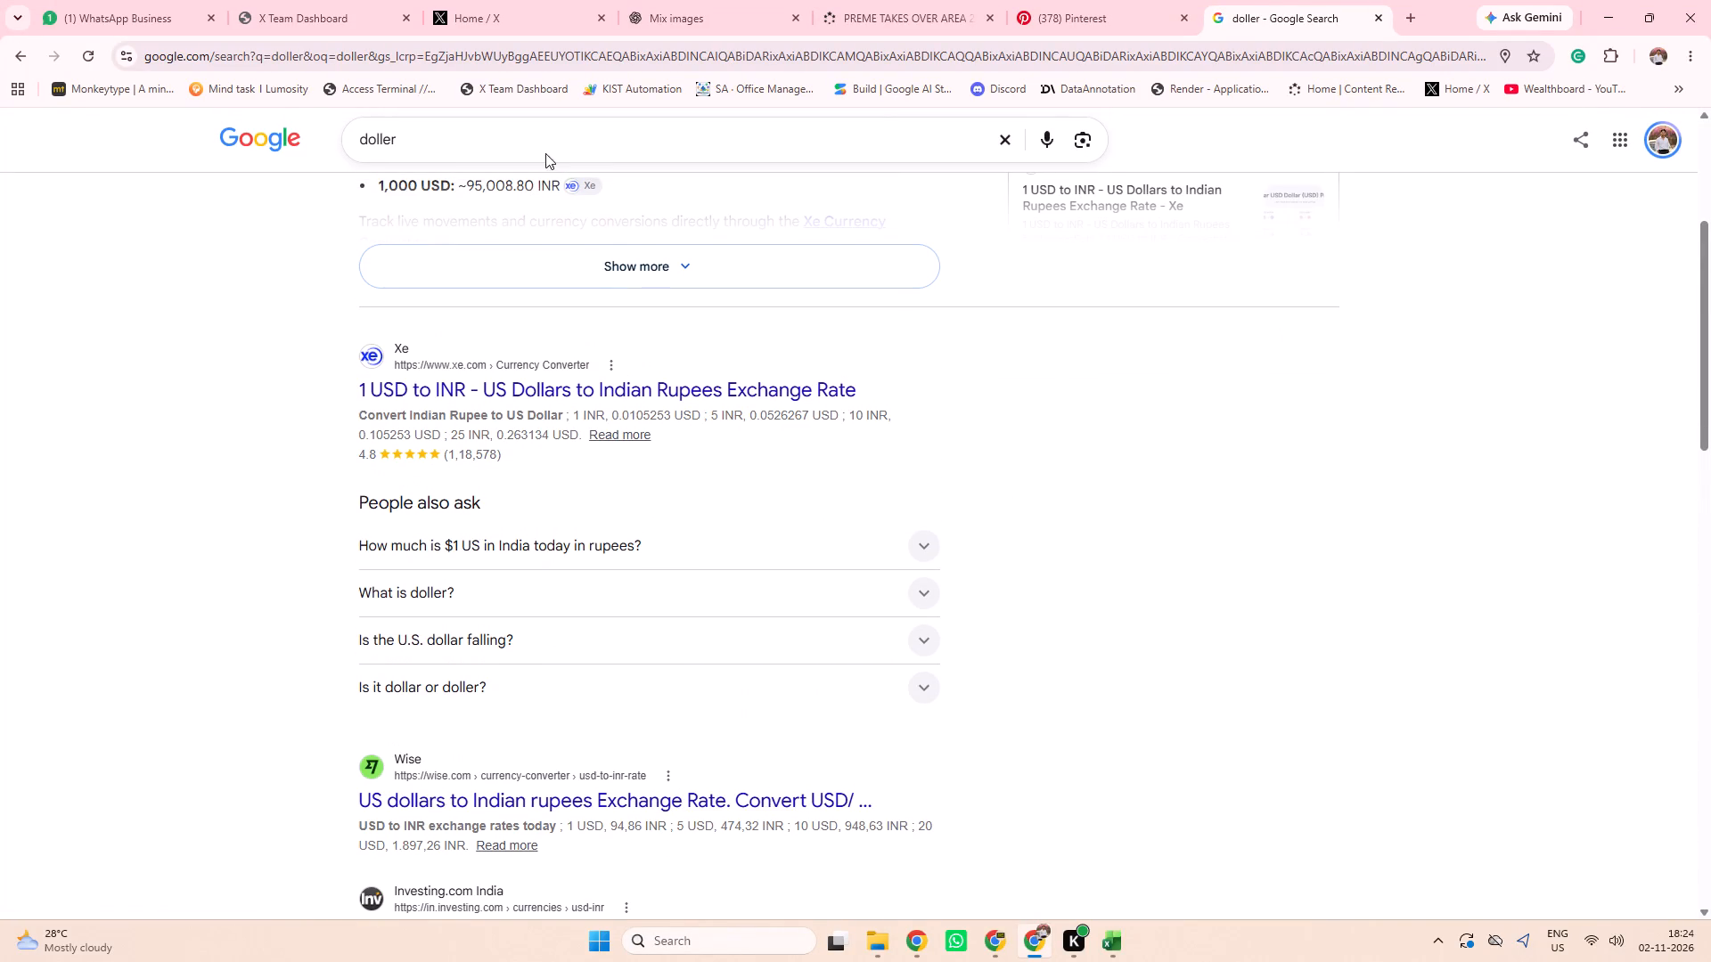
{"action": "left_click", "coordinate": [541, 143]}
{"action": "key", "text": "space"}
{"action": "type", "text": "against inr"}
{"action": "key", "text": "BackSpace"}
{"action": "key", "text": "Return"}
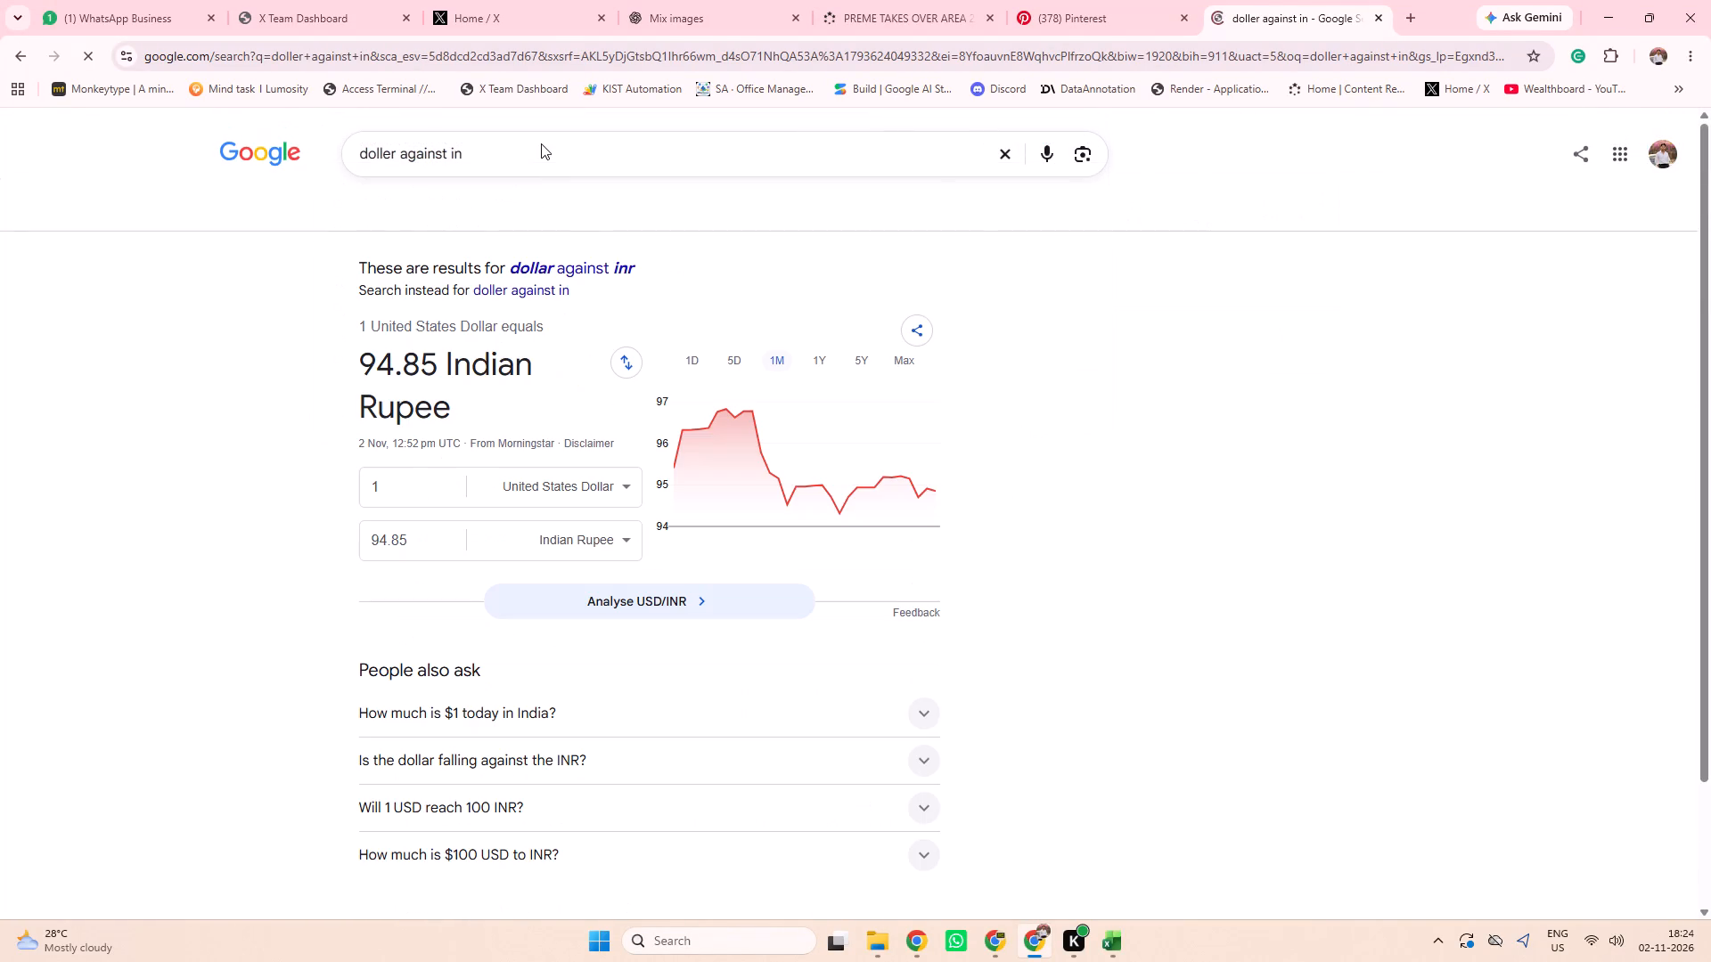
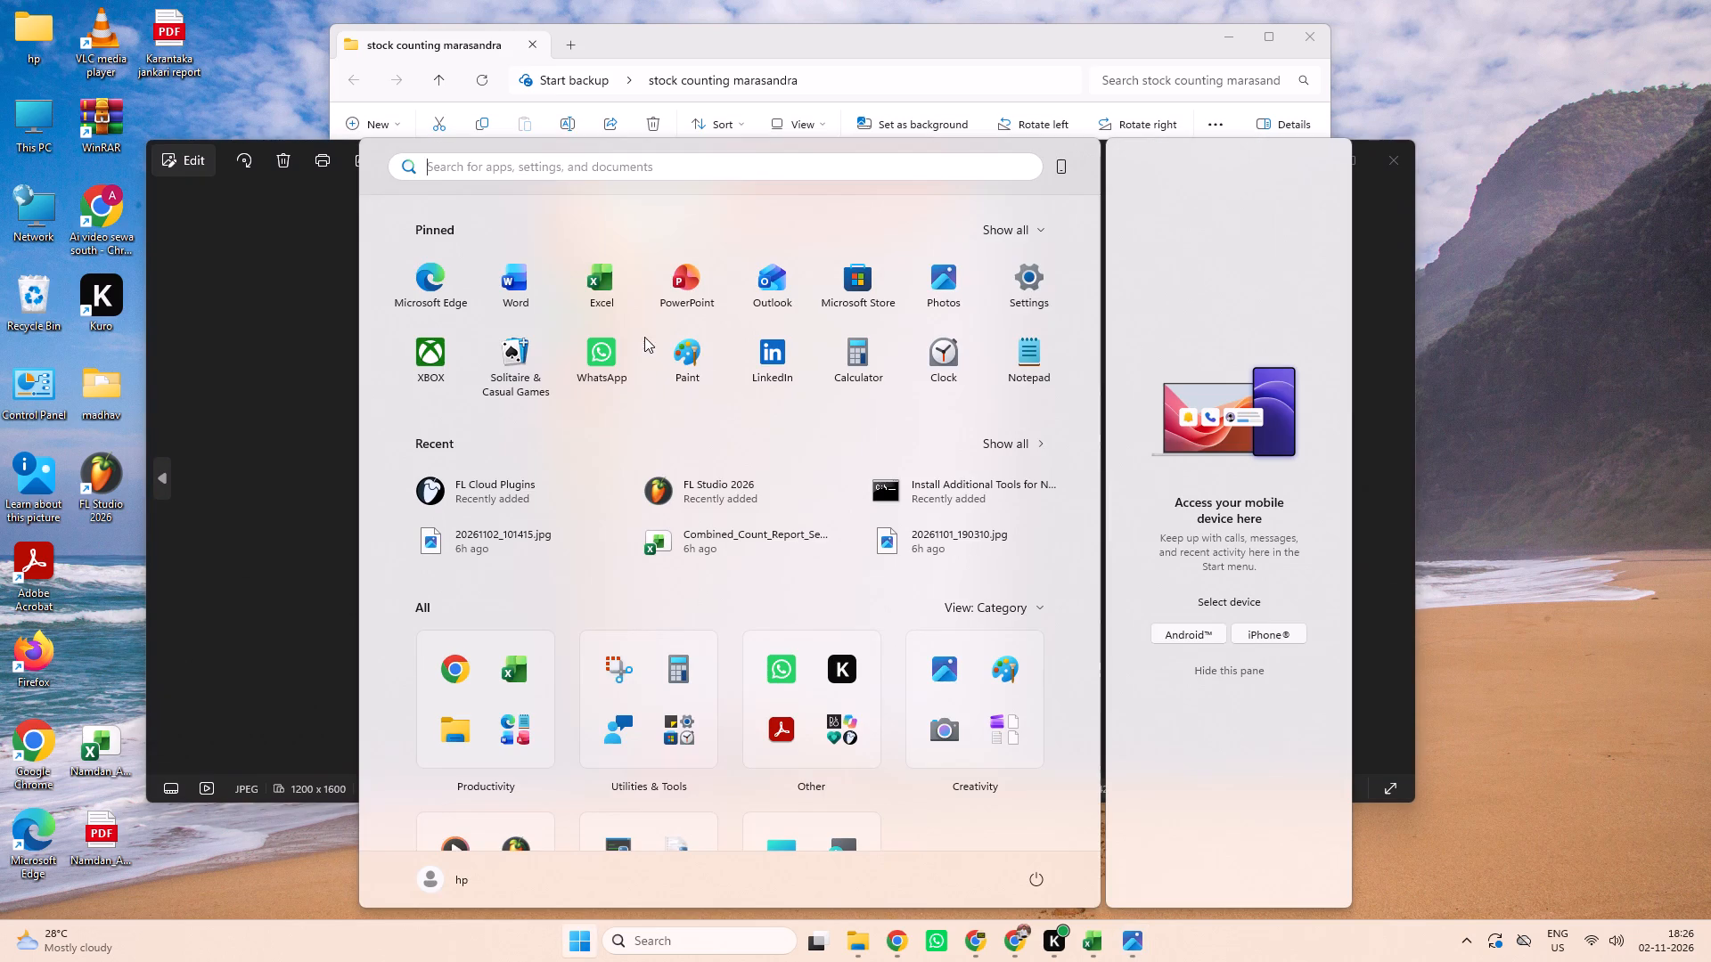
Return to the open photo of the handwritten stock details list.
{"action": "left_click", "coordinate": [1360, 170]}
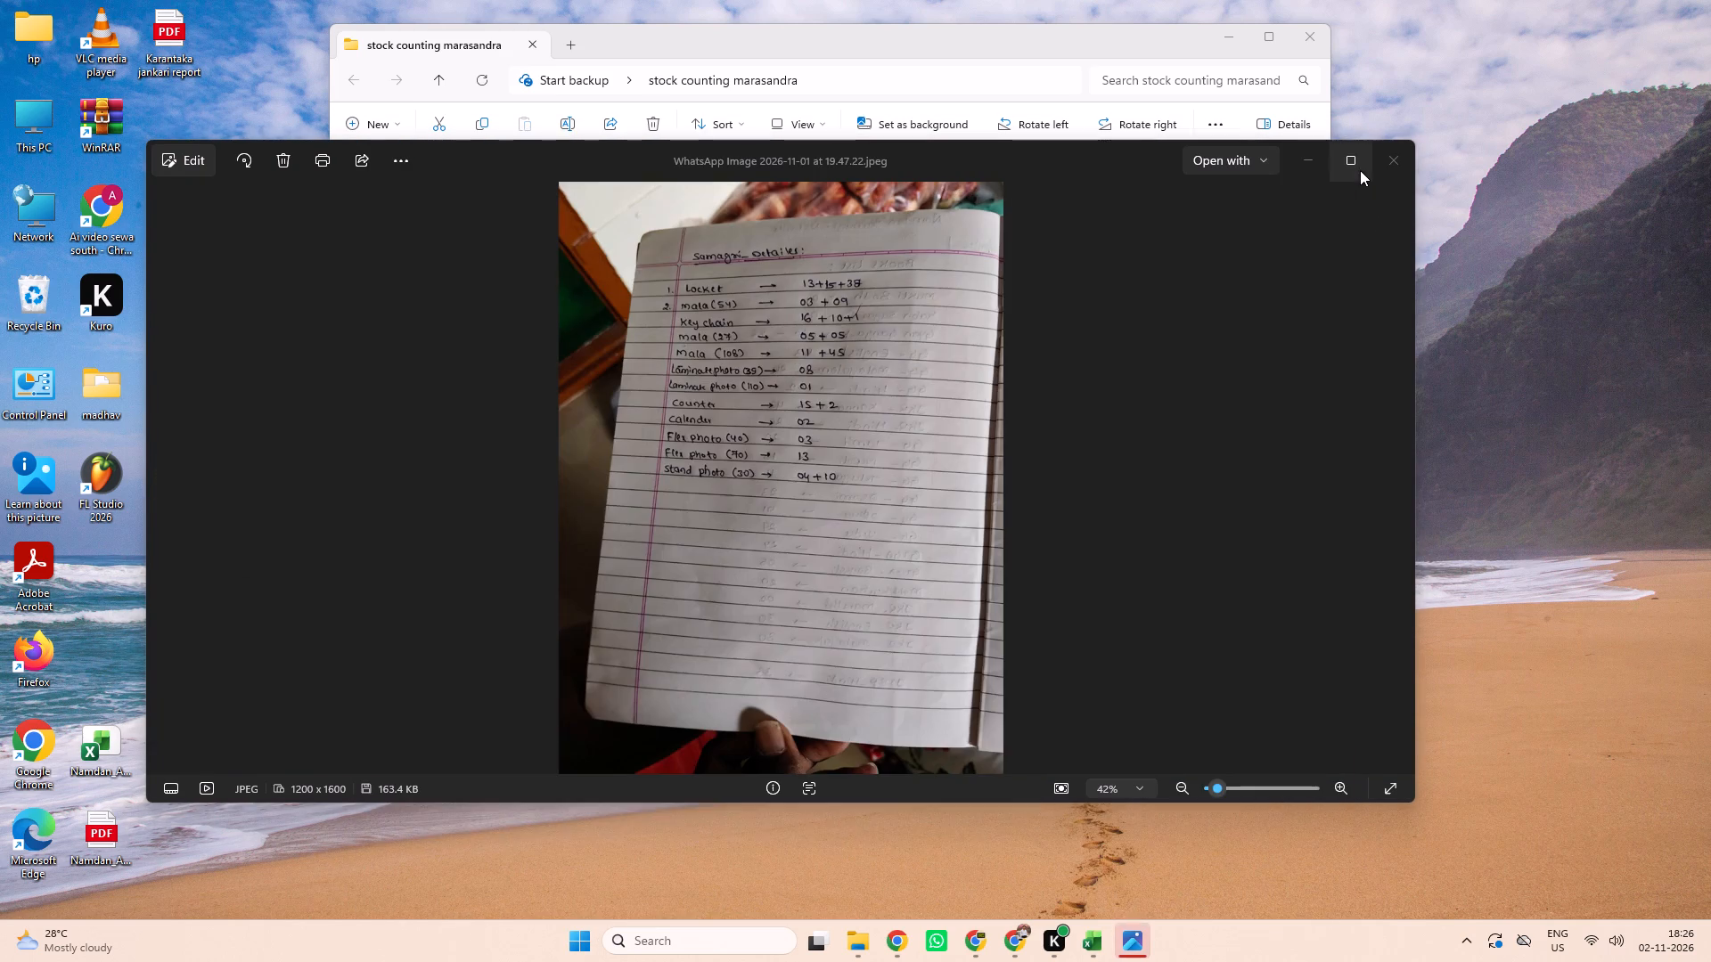
Examine the handwritten Samagri details photo at full window size, reading the locket, mala, photo and other item quantities.
{"action": "left_click", "coordinate": [1360, 163]}
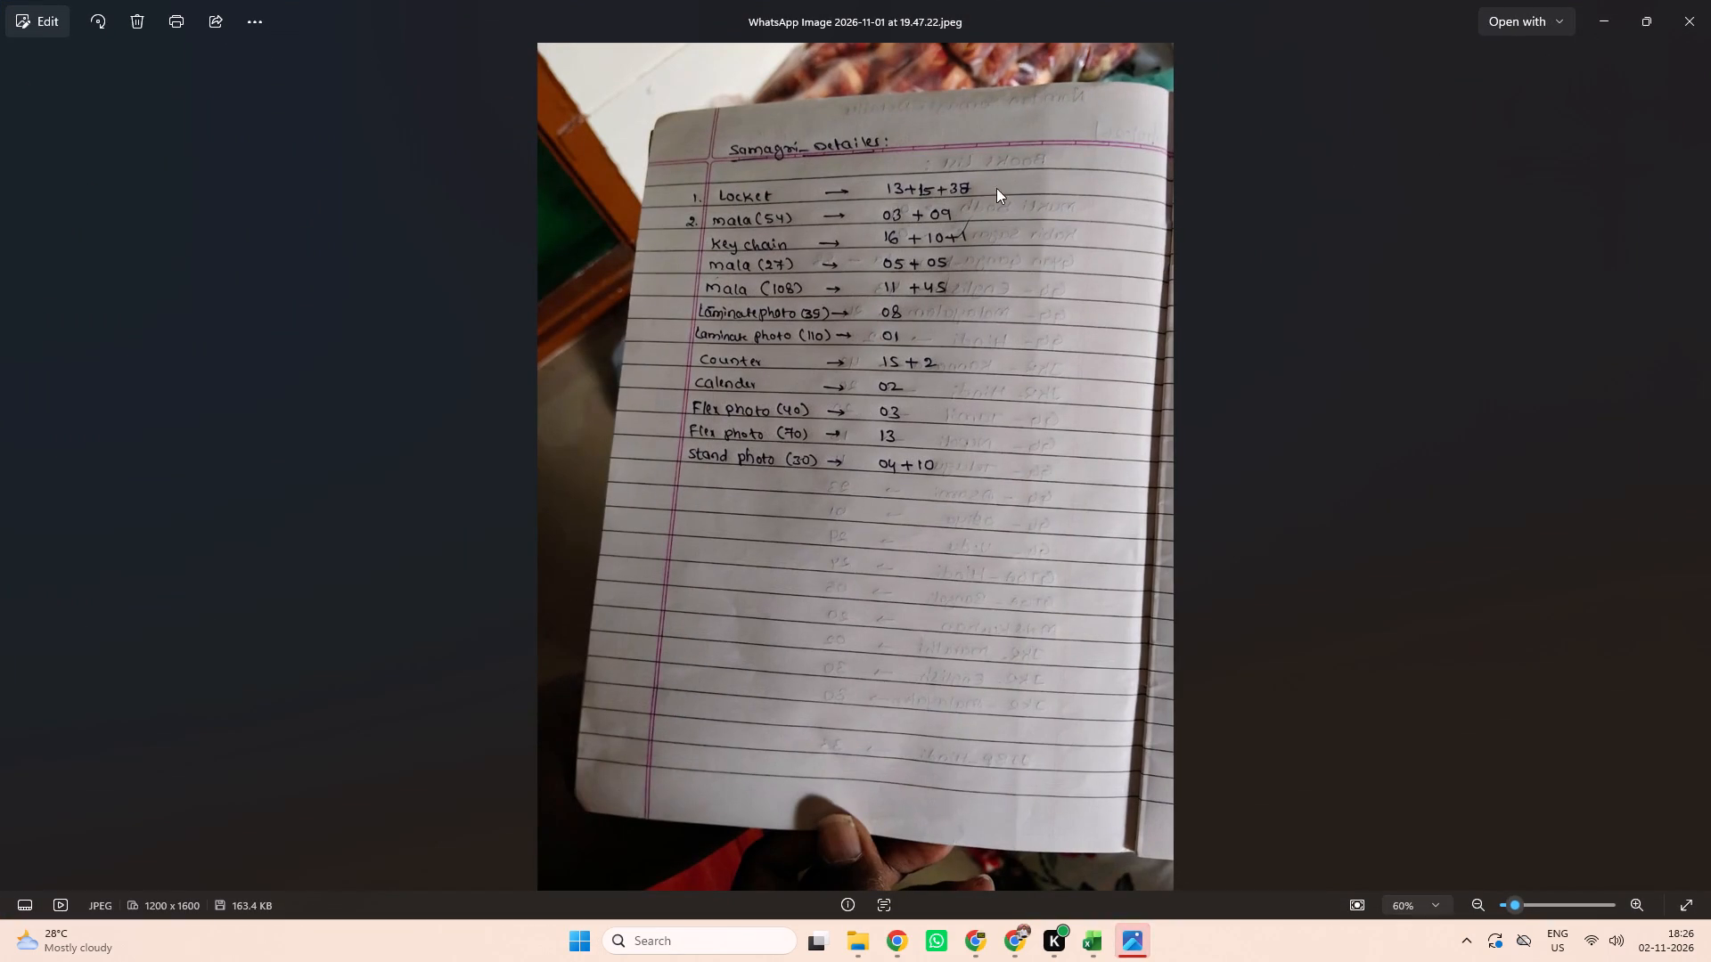
{"action": "scroll", "coordinate": [882, 231], "scroll_direction": "up", "scroll_amount": 6, "text": "ctrl"}
{"action": "scroll", "coordinate": [882, 231], "scroll_direction": "right", "scroll_amount": 1}
{"action": "scroll", "coordinate": [882, 231], "scroll_direction": "up", "scroll_amount": 1, "text": "ctrl"}
{"action": "scroll", "coordinate": [882, 231], "scroll_direction": "right", "scroll_amount": 1, "text": "ctrl"}
{"action": "scroll", "coordinate": [882, 231], "scroll_direction": "up", "scroll_amount": 1, "text": "ctrl"}
{"action": "scroll", "coordinate": [882, 231], "scroll_direction": "right", "scroll_amount": 2, "text": "ctrl"}
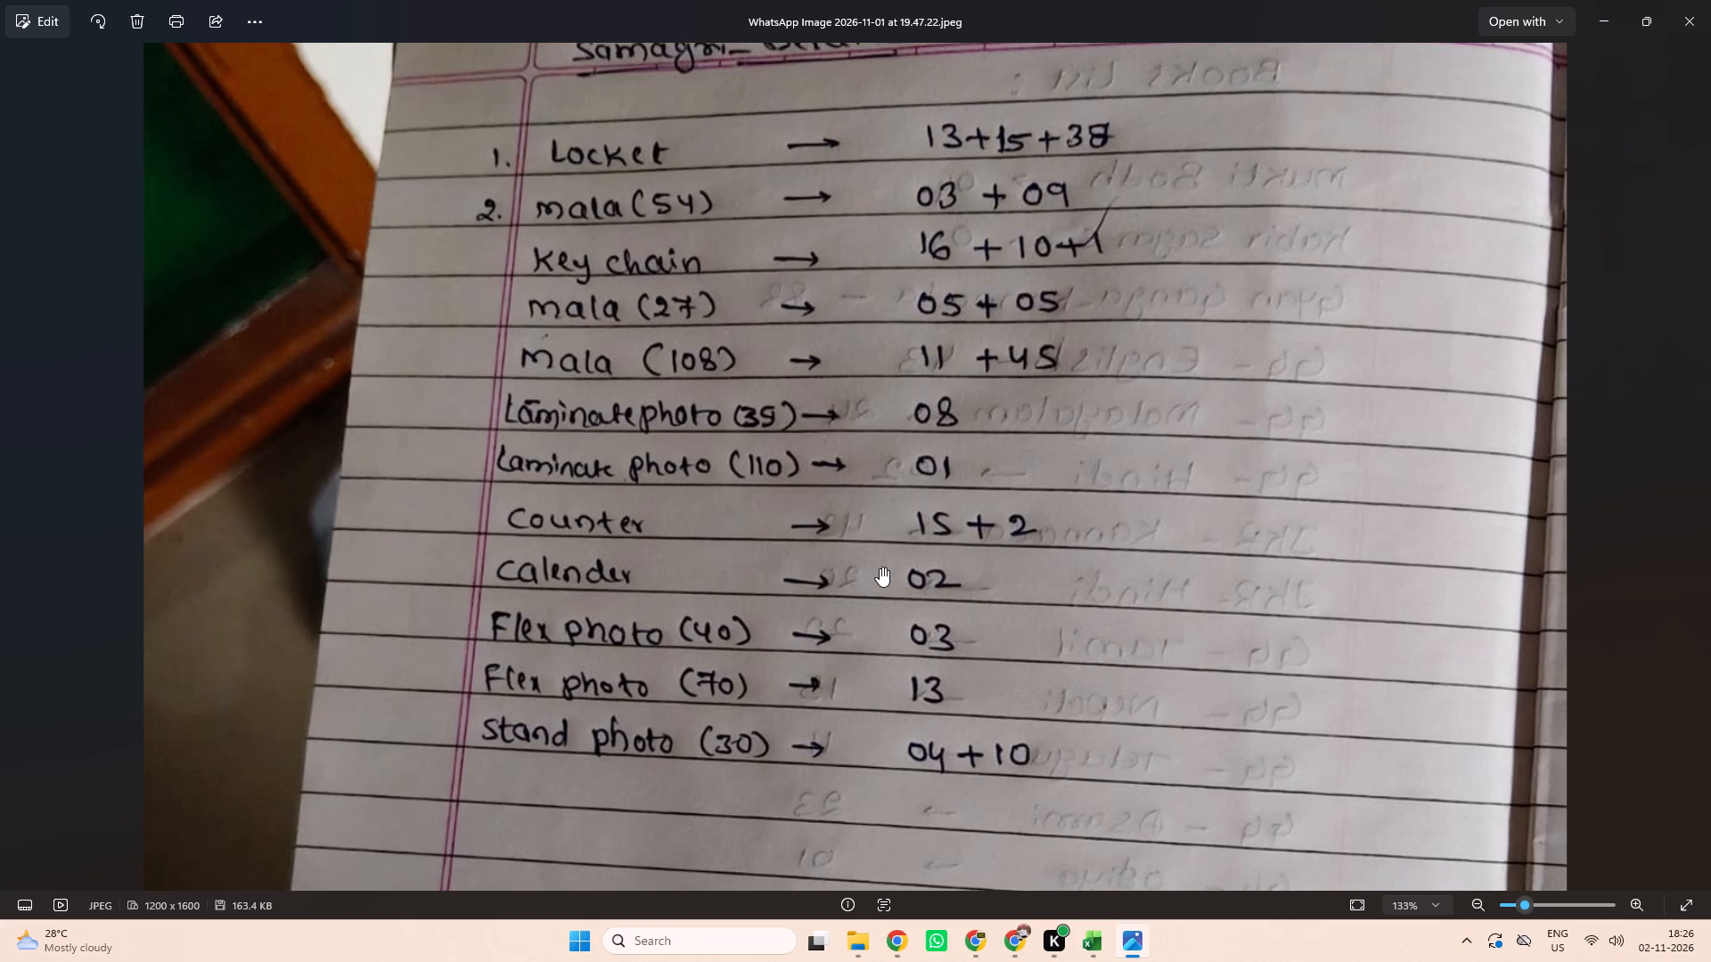
{"action": "scroll", "coordinate": [880, 567], "scroll_direction": "down", "scroll_amount": 2, "text": "ctrl"}
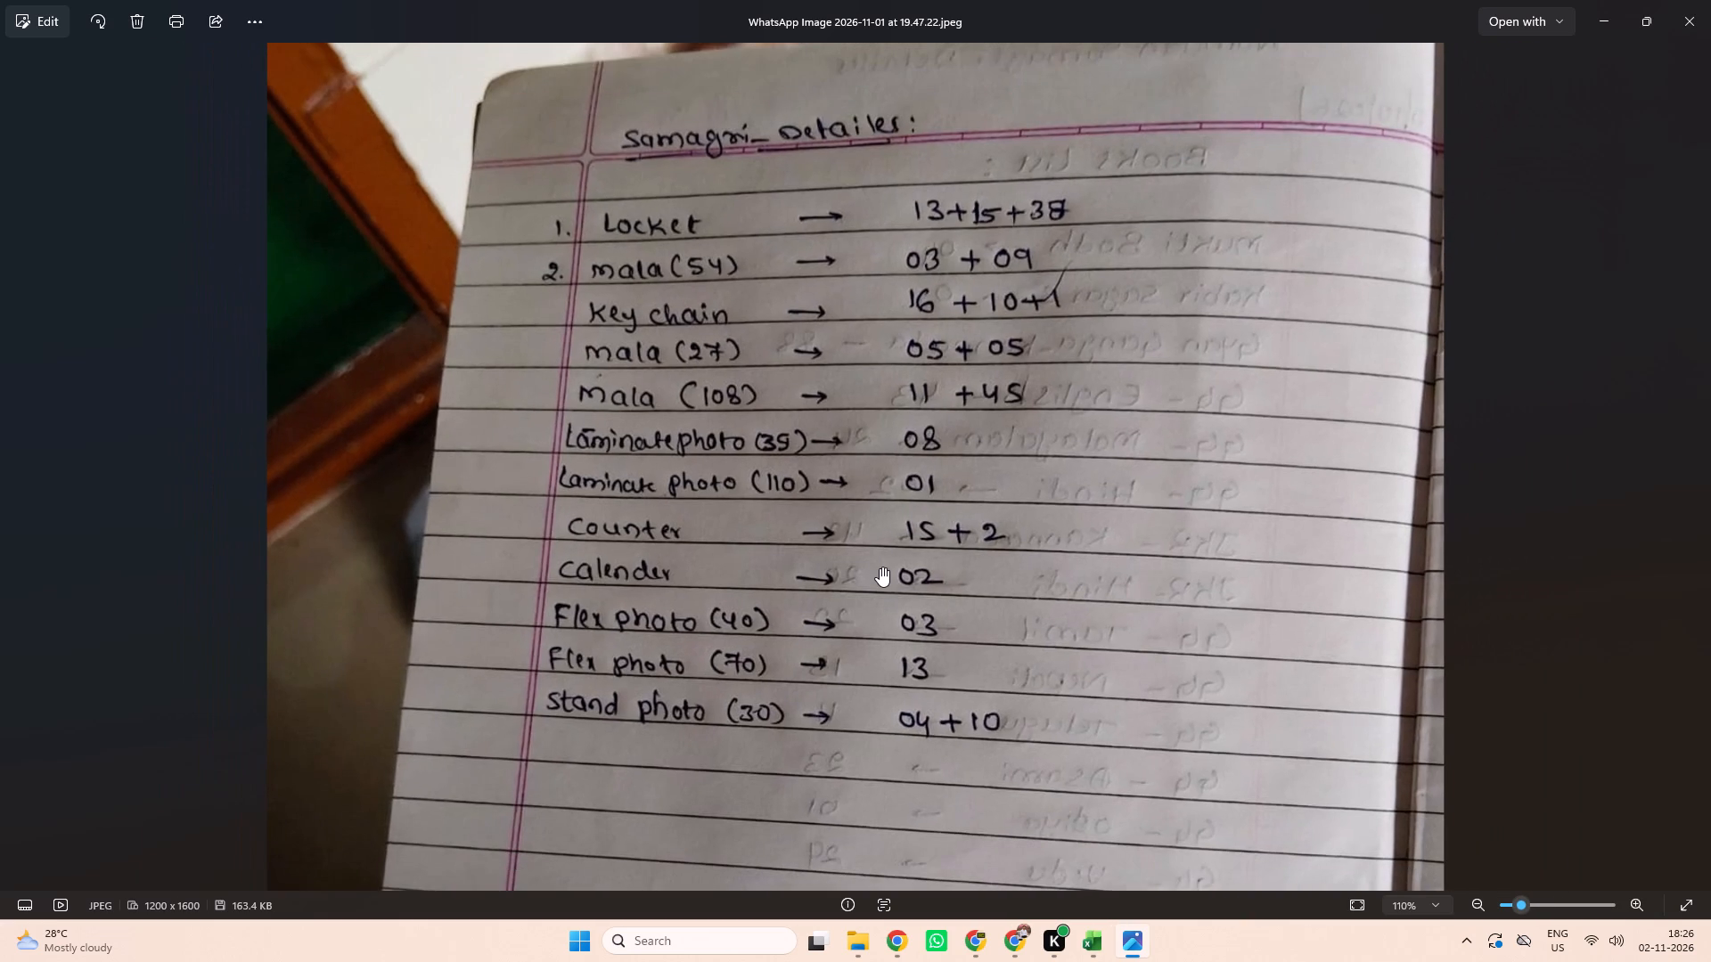
{"action": "scroll", "coordinate": [880, 567], "scroll_direction": "down", "scroll_amount": 7, "text": "ctrl"}
Review the neighbouring notebook photos of the Bhakti Bodh, Matra card and Books List stock counts, and close the photo.
{"action": "key", "text": "Left"}
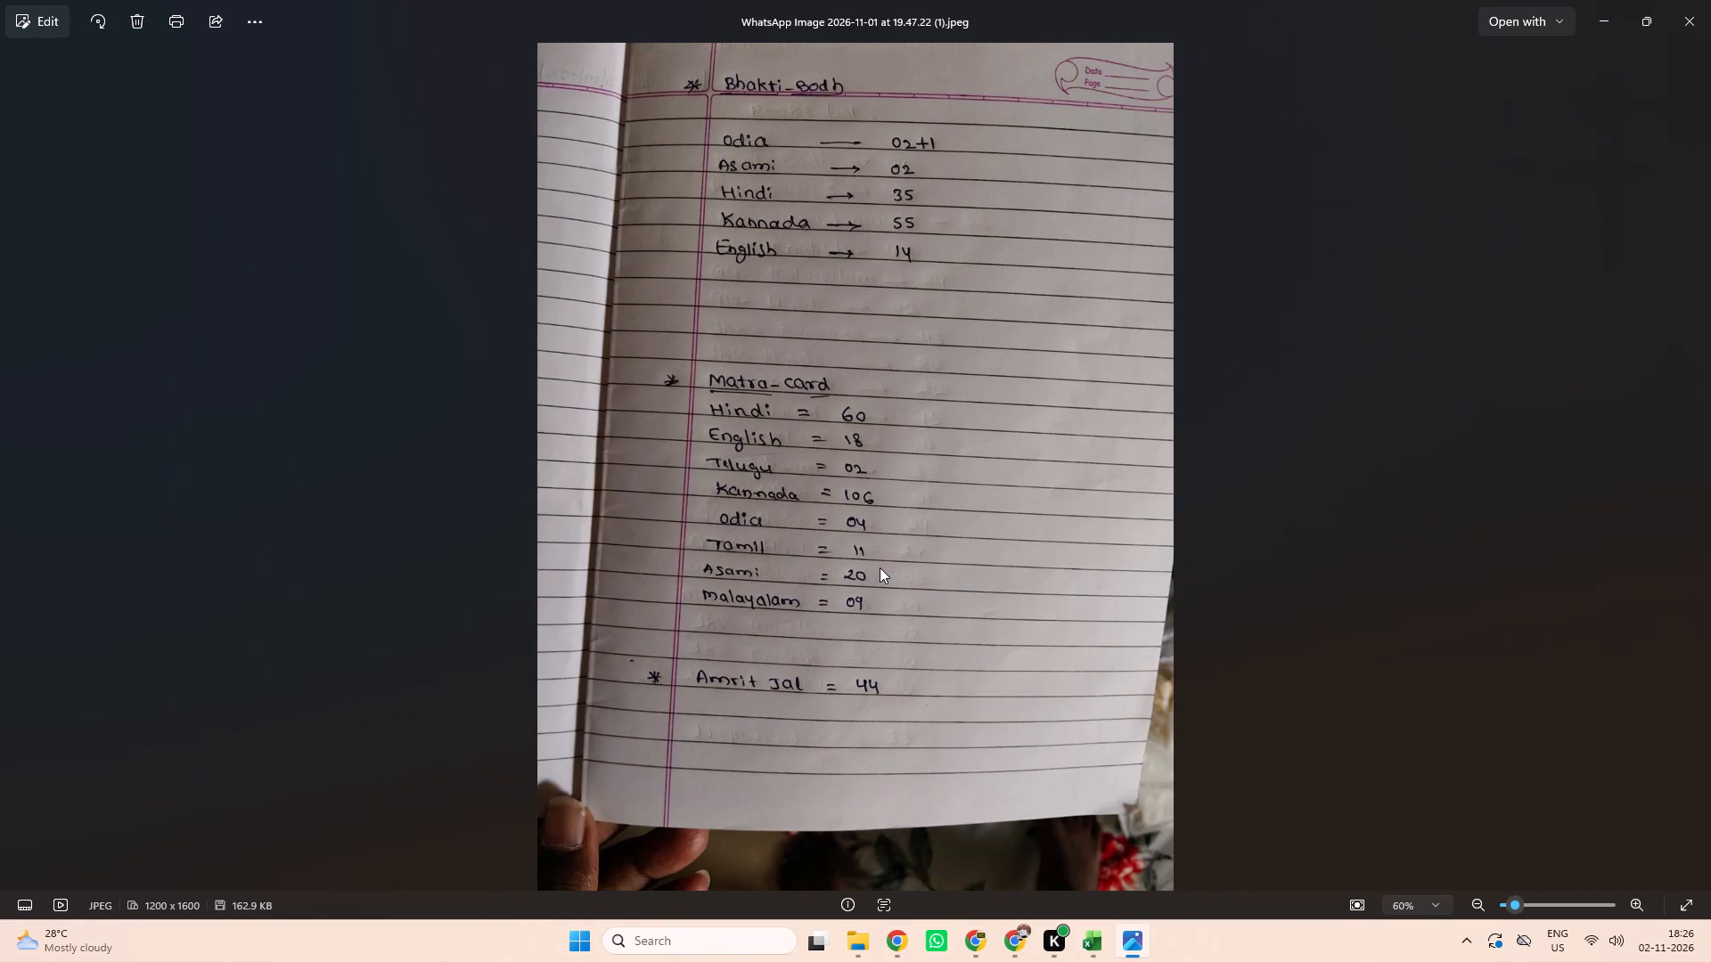
{"action": "key", "text": "Left"}
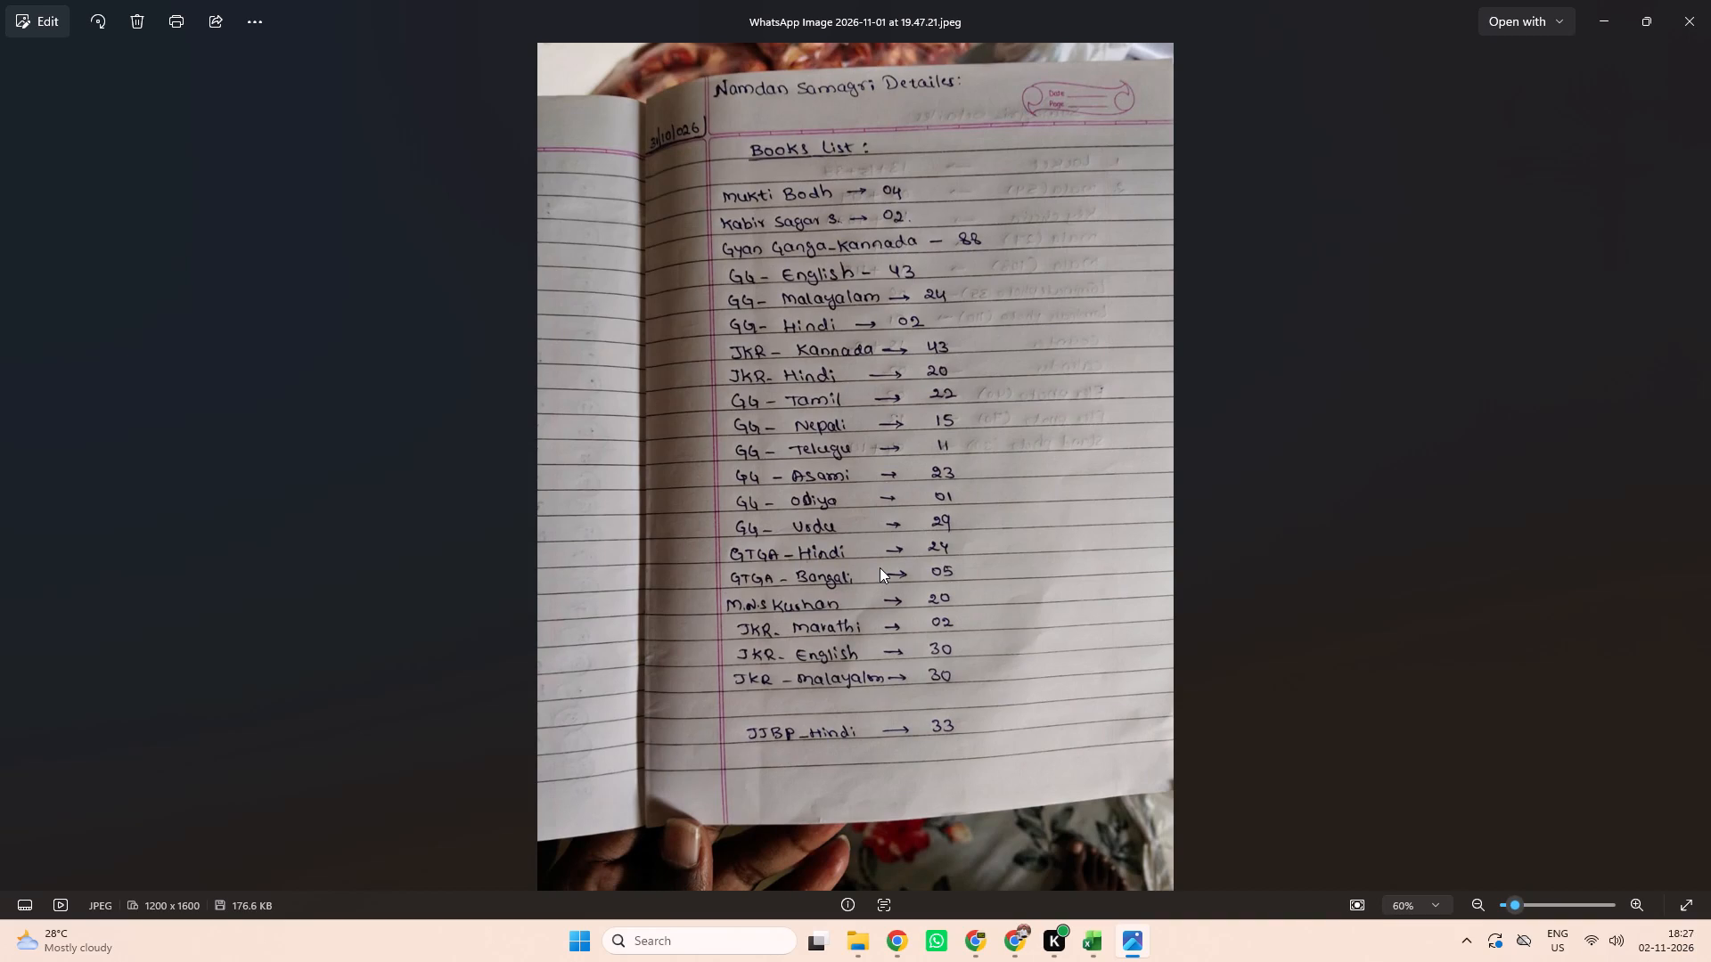
{"action": "key", "text": "Left"}
{"action": "key", "text": "Right"}
{"action": "key", "text": "Right"}
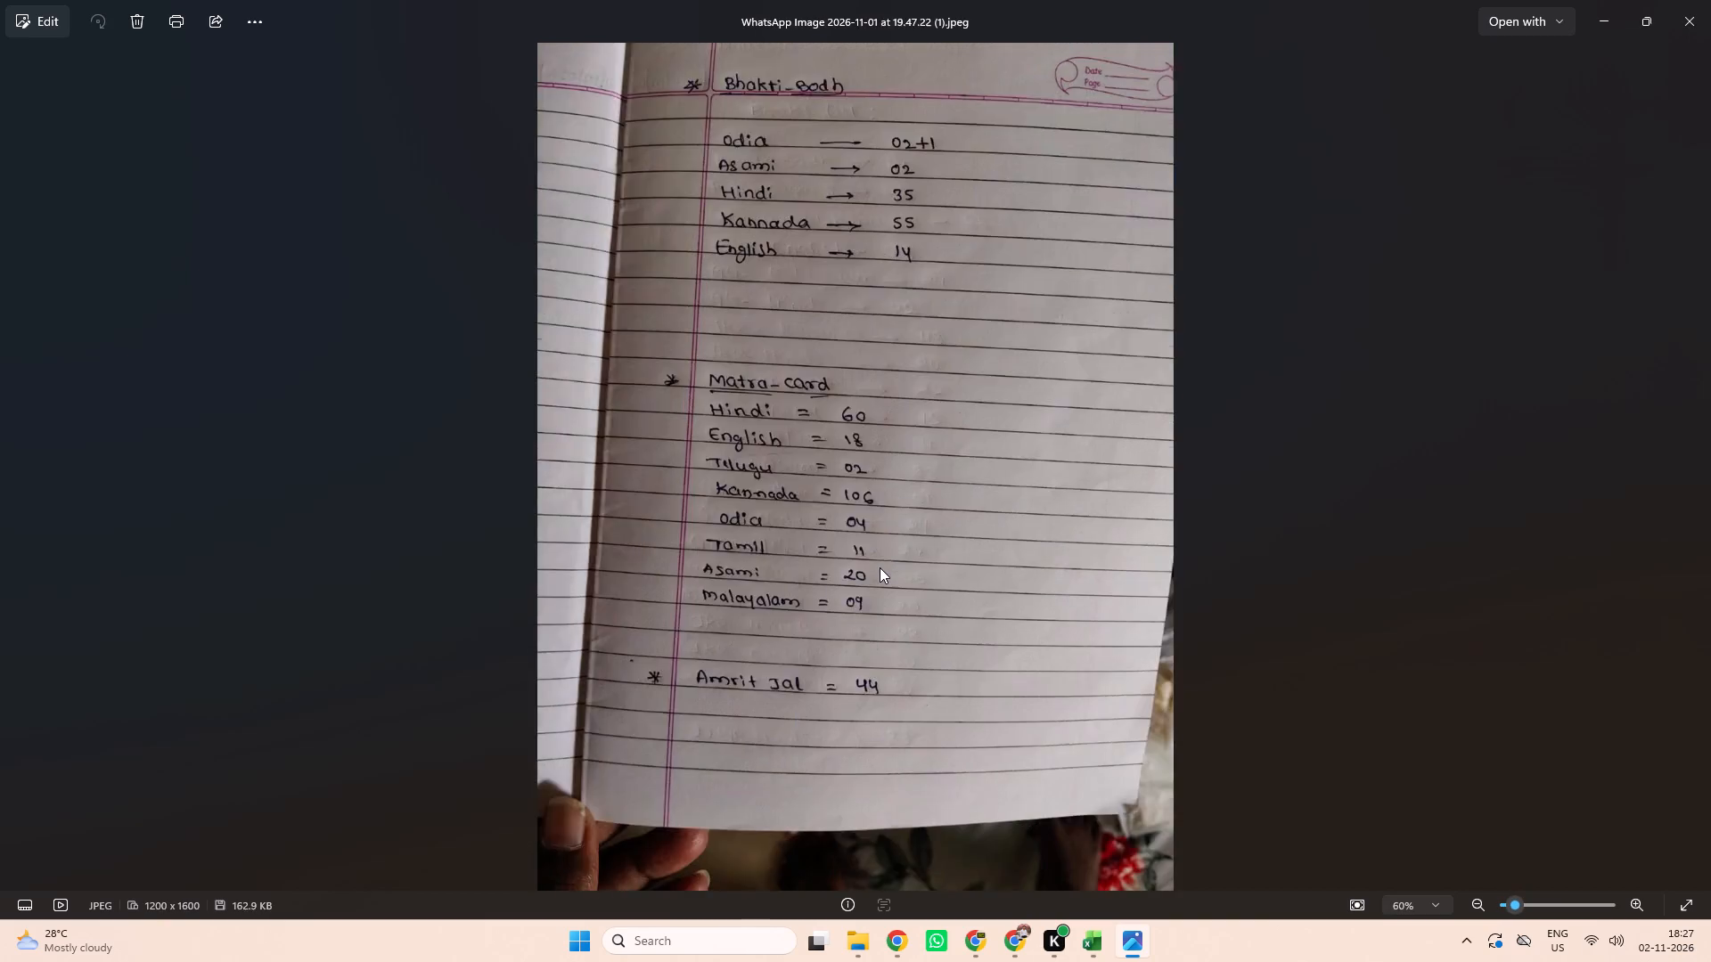
{"action": "key", "text": "Right"}
{"action": "key", "text": "Right"}
{"action": "key", "text": "Right"}
{"action": "key", "text": "Left"}
{"action": "key", "text": "Left"}
{"action": "key", "text": "Left"}
{"action": "key", "text": "Right"}
{"action": "key", "text": "Right"}
{"action": "key", "text": "Right"}
{"action": "key", "text": "Right"}
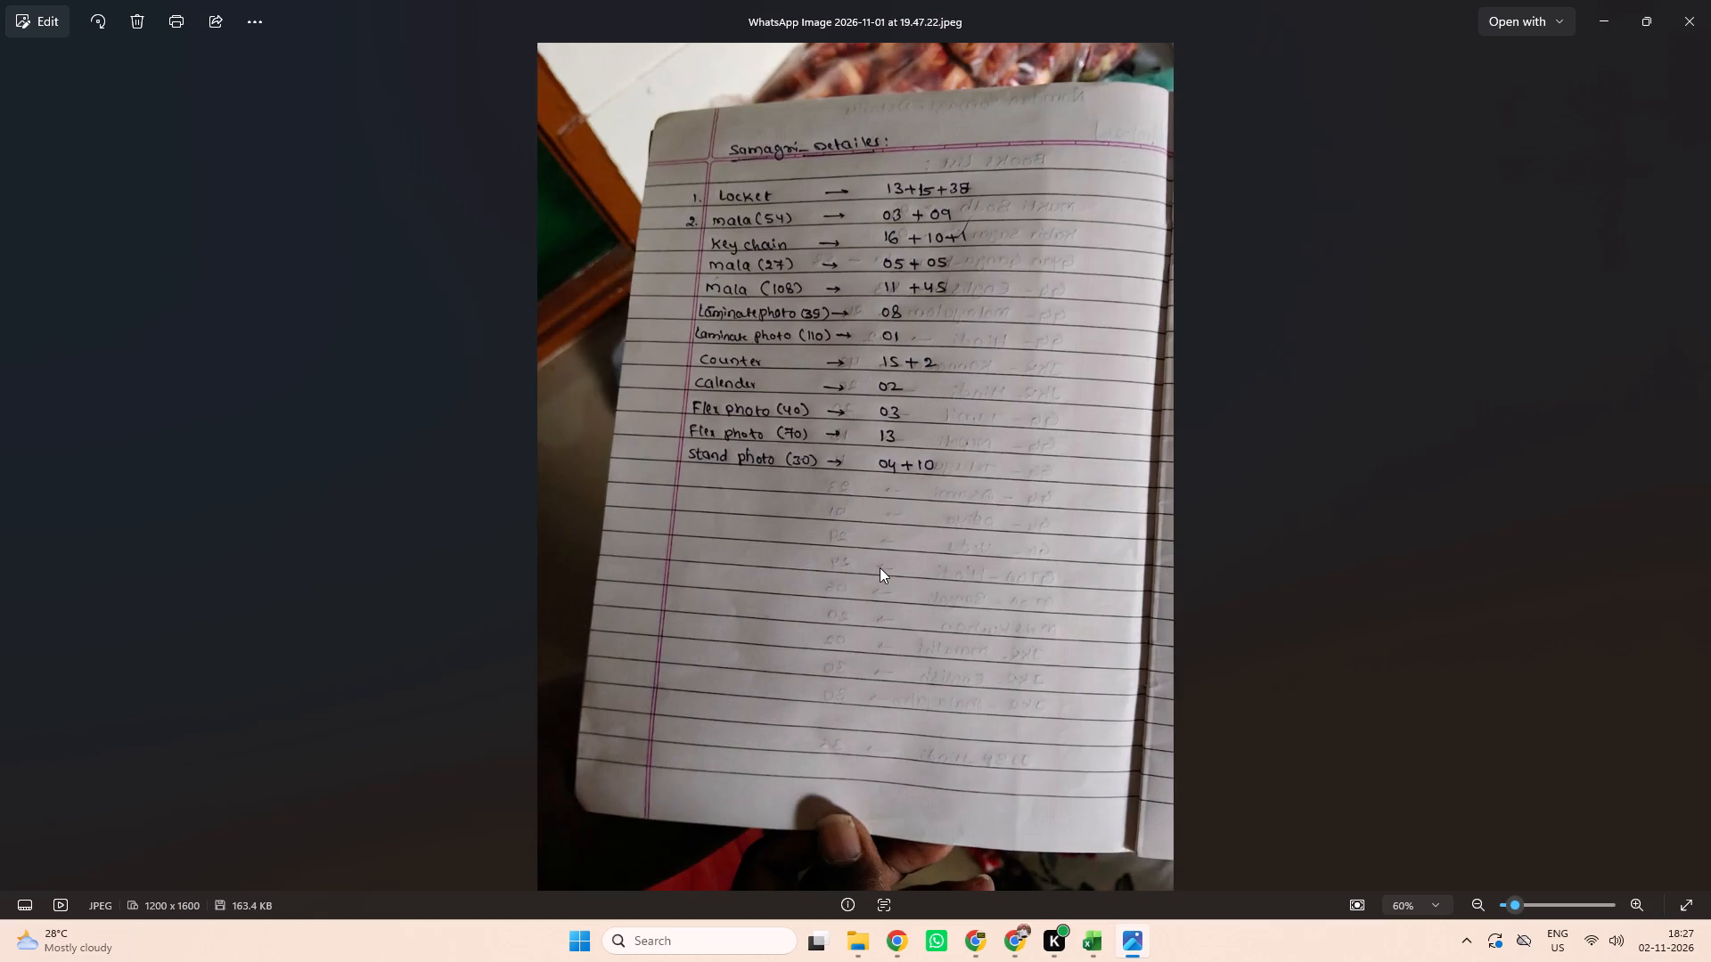
{"action": "left_click", "coordinate": [1710, 0]}
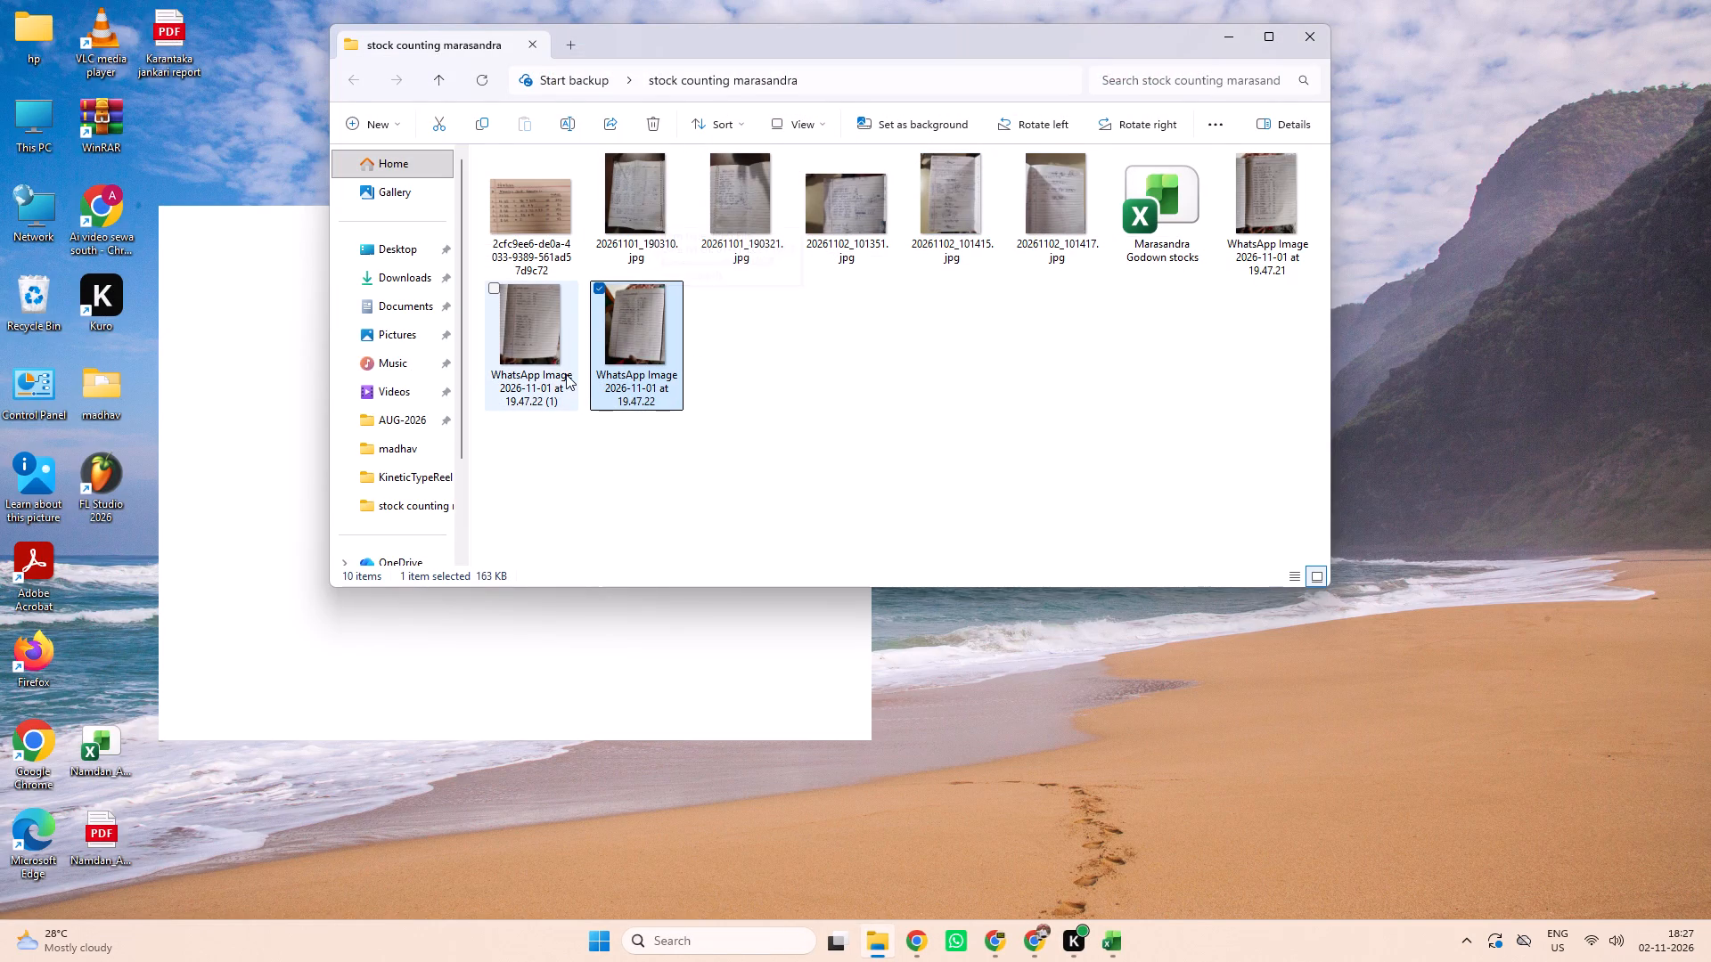
View the handwritten memory card details photo in the stock counting marasandra folder and close it.
{"action": "triple_click", "coordinate": [544, 205]}
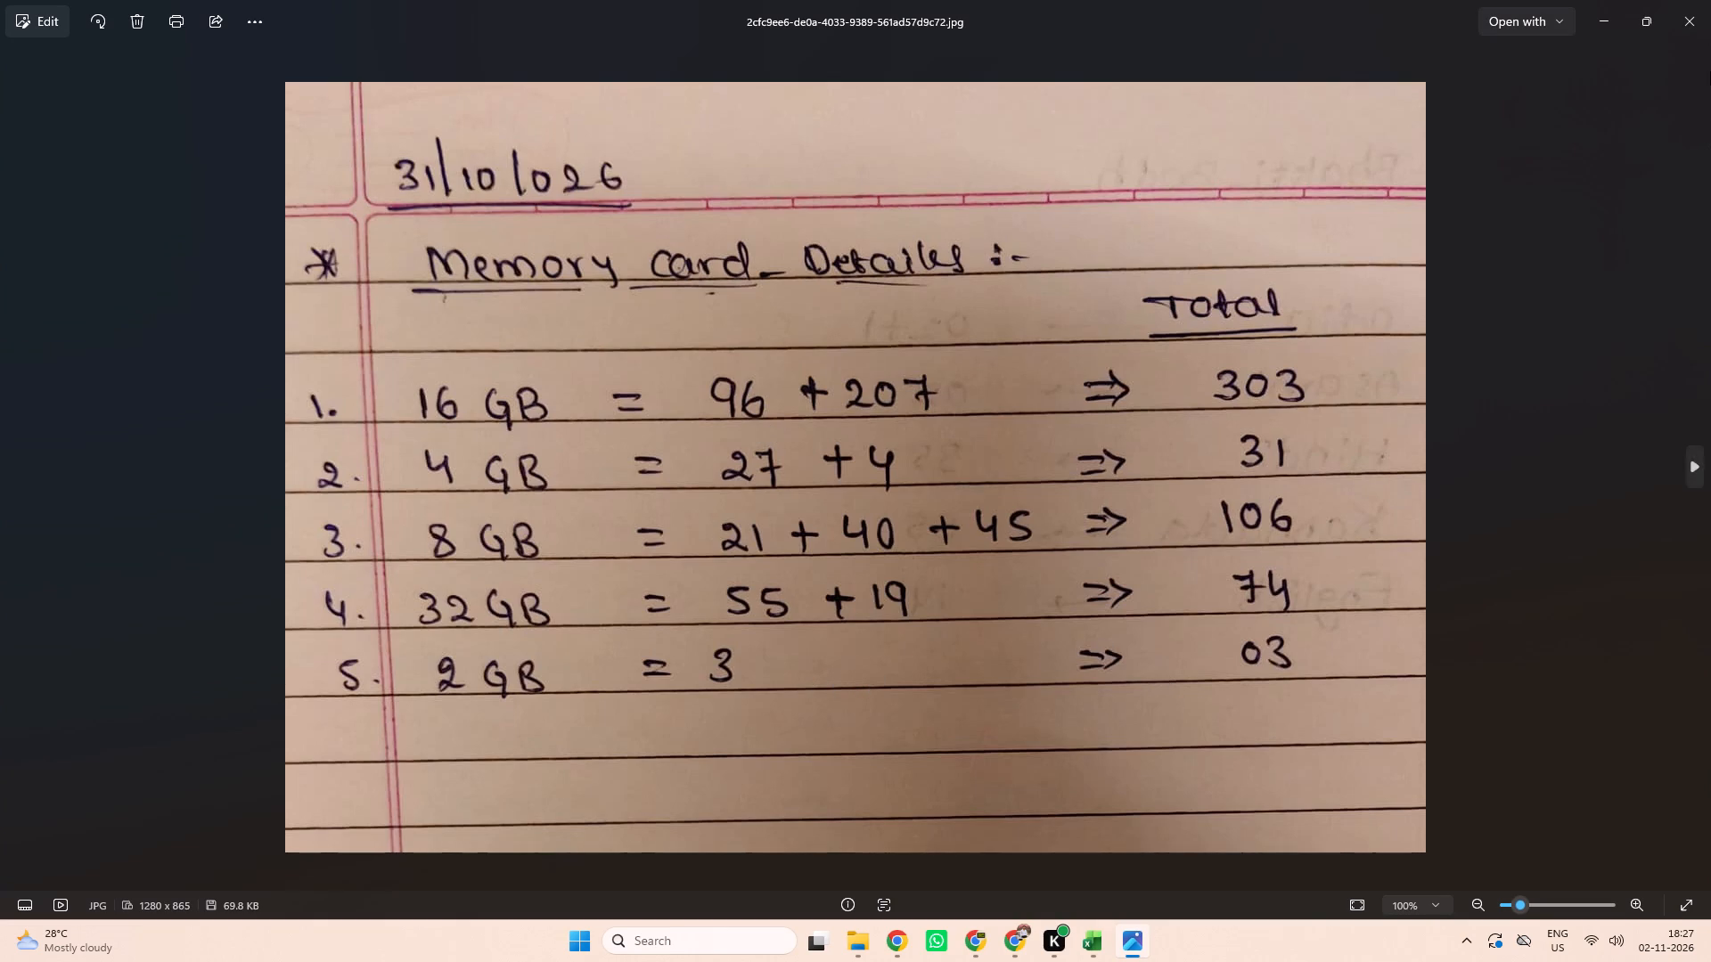
{"action": "left_click", "coordinate": [1710, 0]}
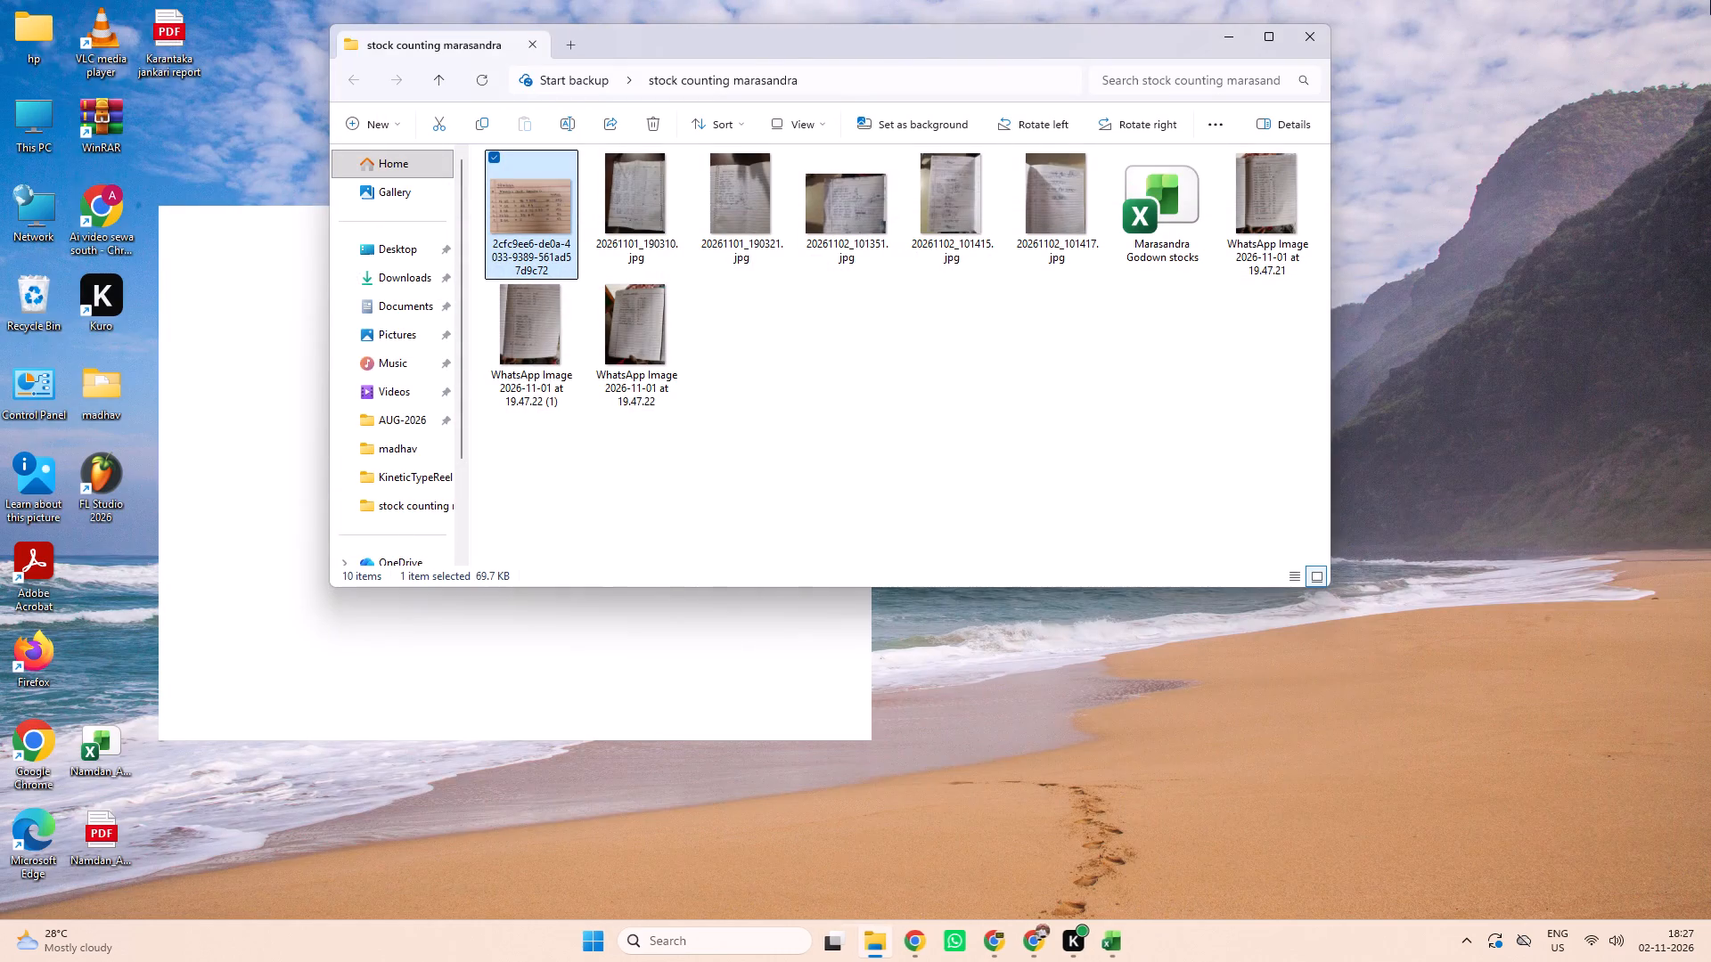
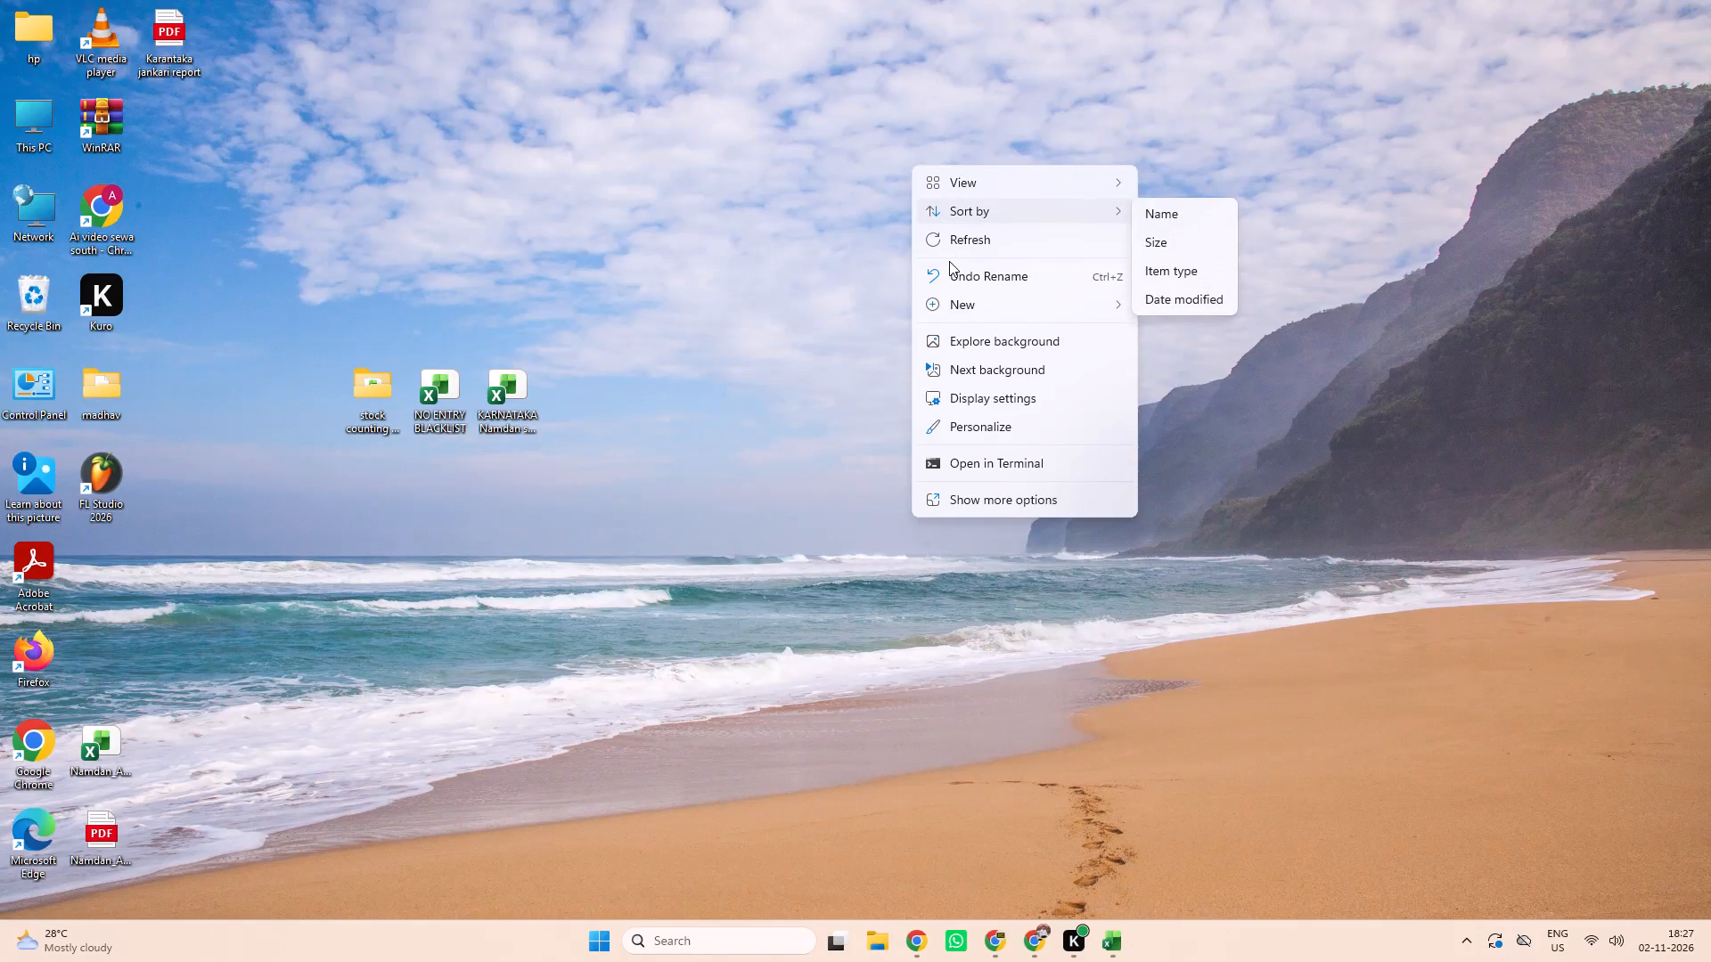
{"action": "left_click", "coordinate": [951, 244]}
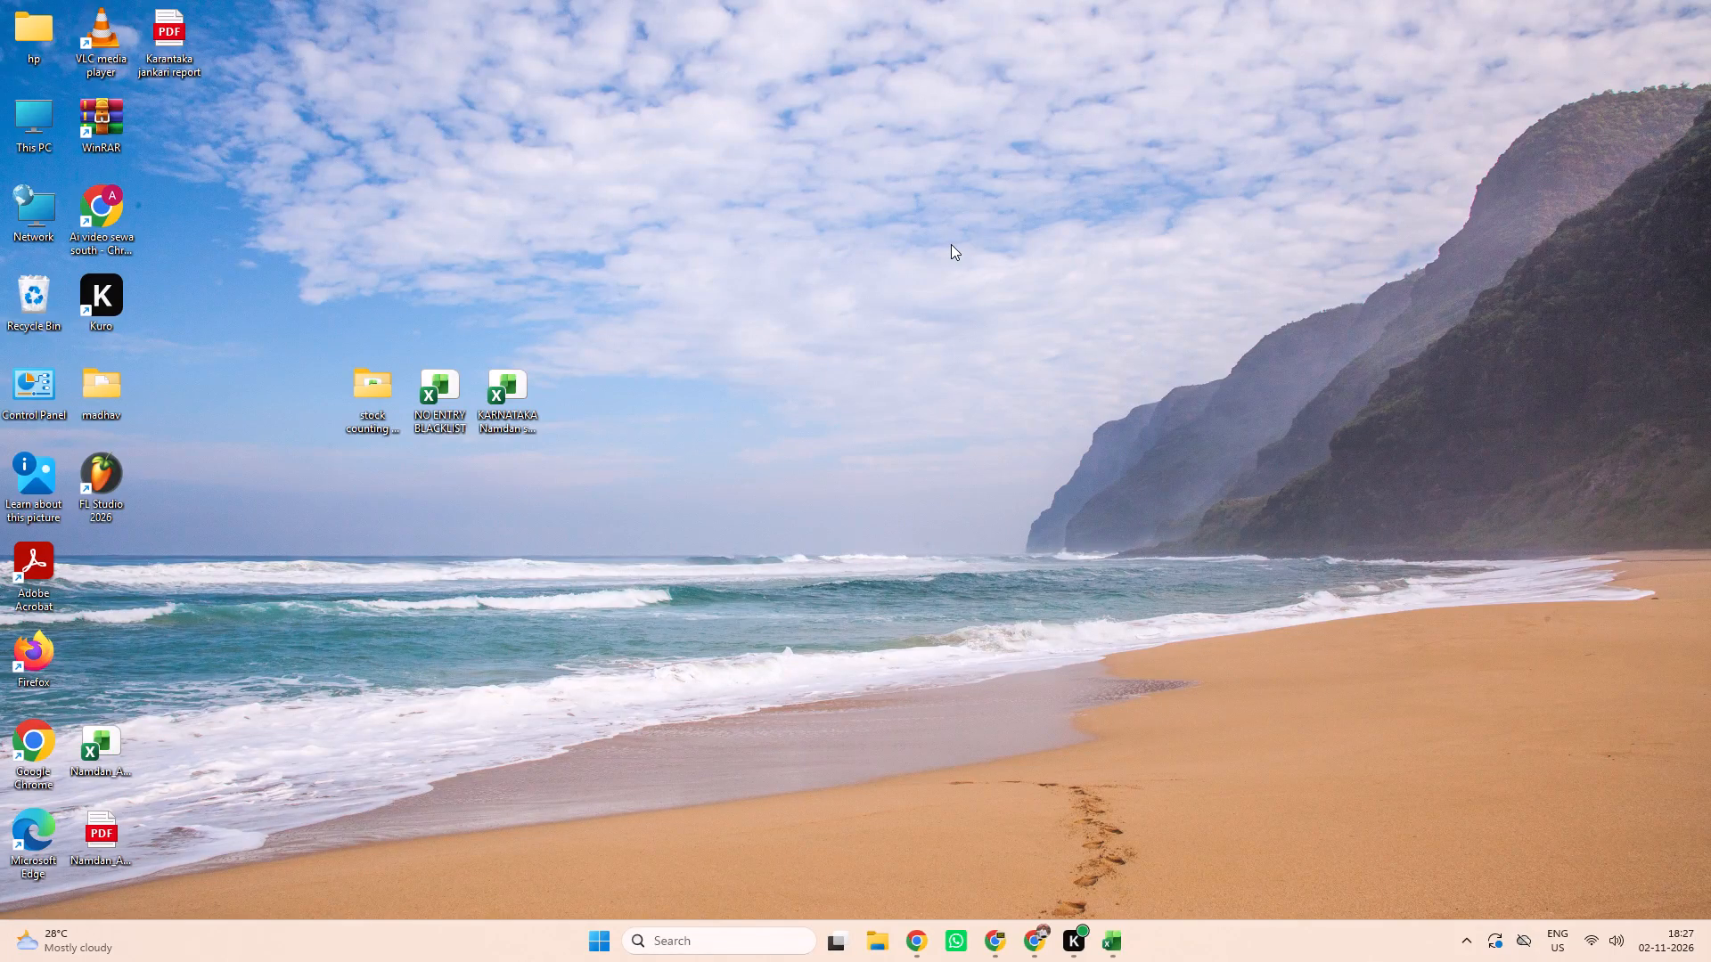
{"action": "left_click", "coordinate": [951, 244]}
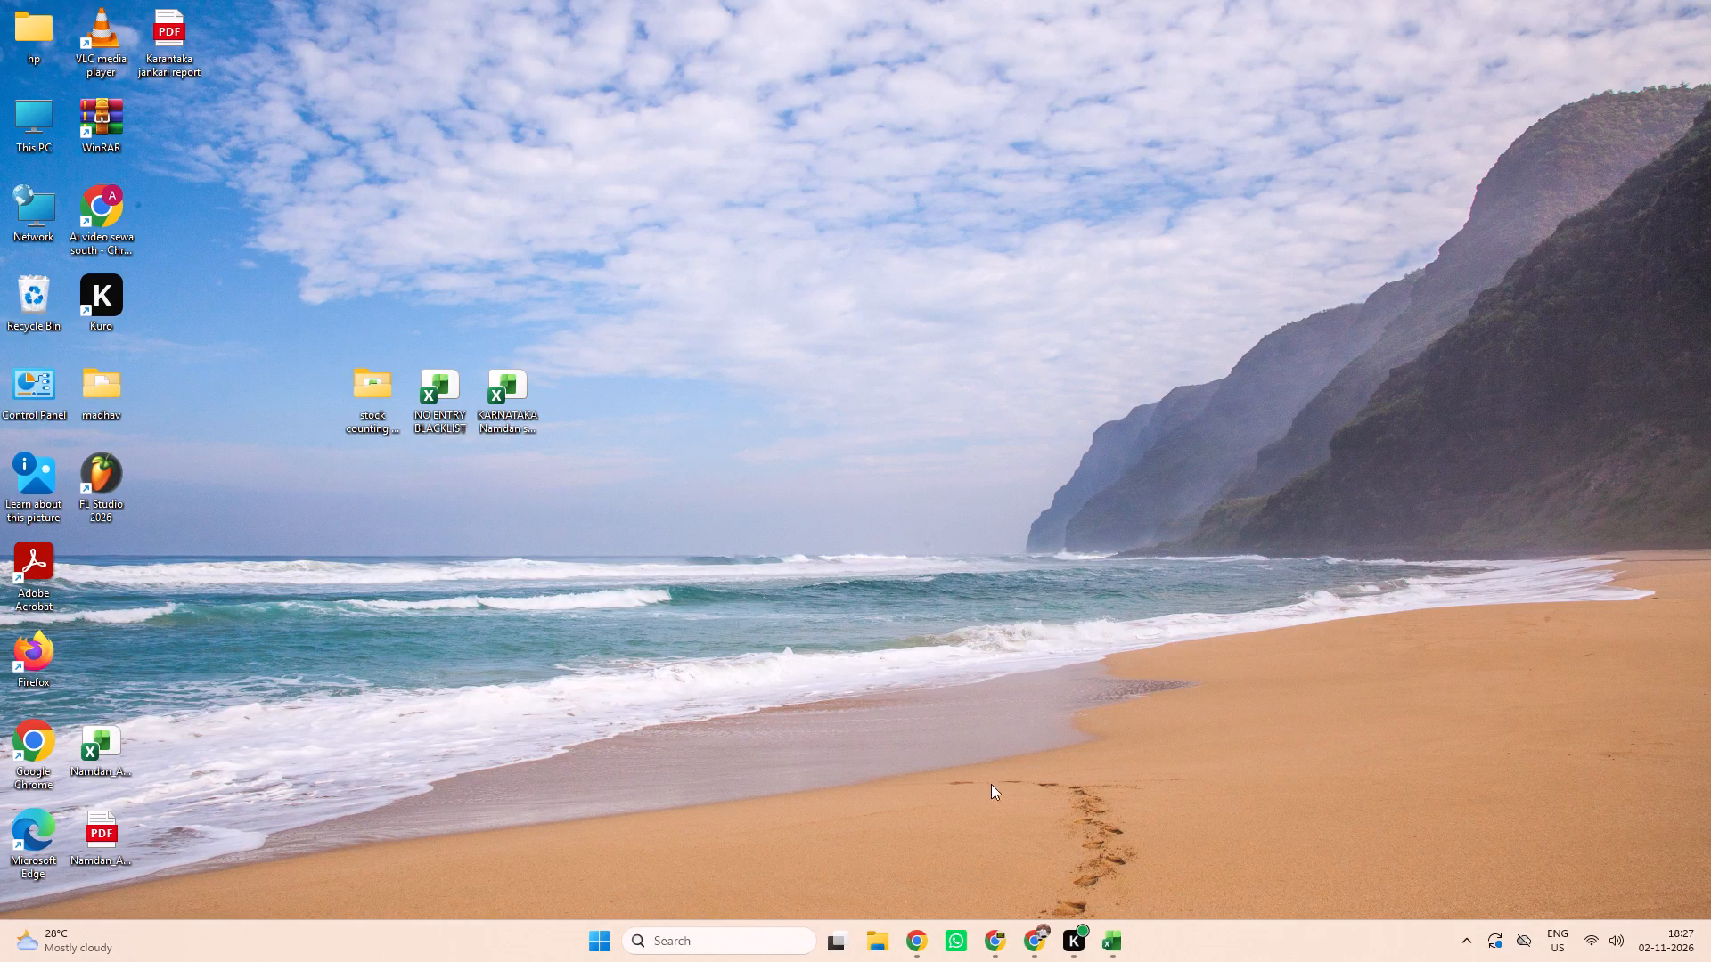